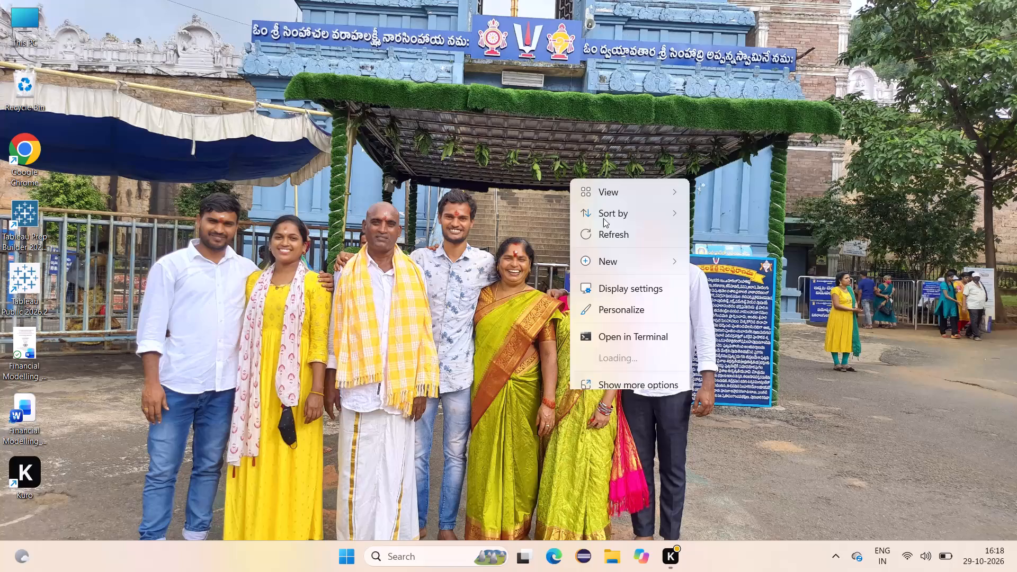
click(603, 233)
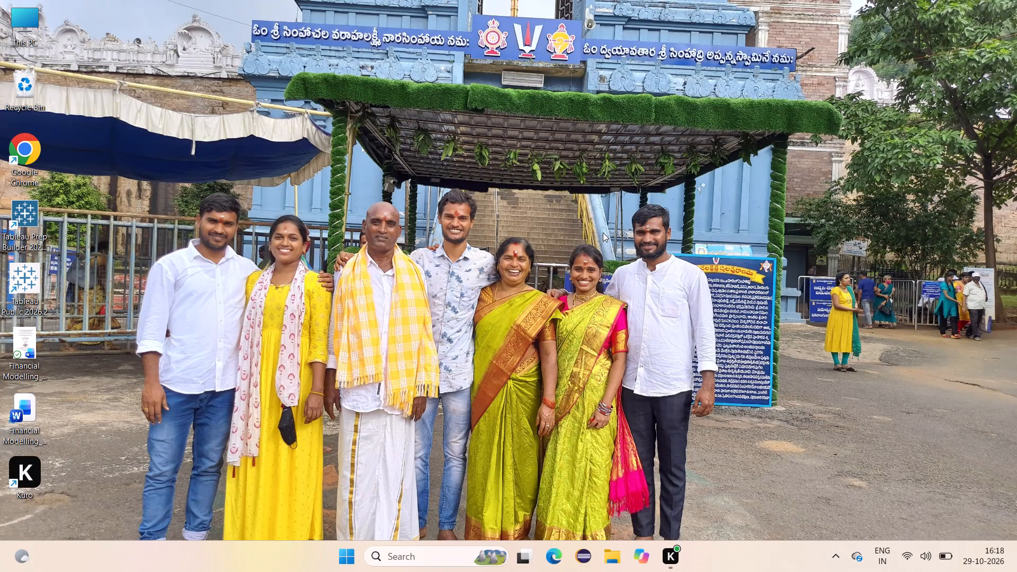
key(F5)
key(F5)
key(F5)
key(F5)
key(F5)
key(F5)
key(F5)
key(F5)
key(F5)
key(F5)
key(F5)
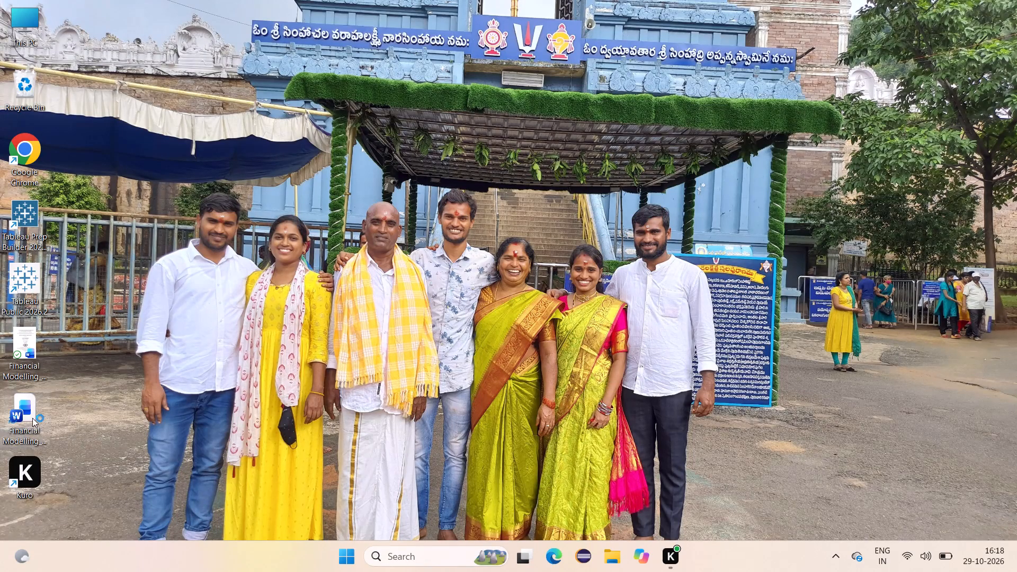
Open the Financial Modelling Word document from the desktop.
double_click(30, 419)
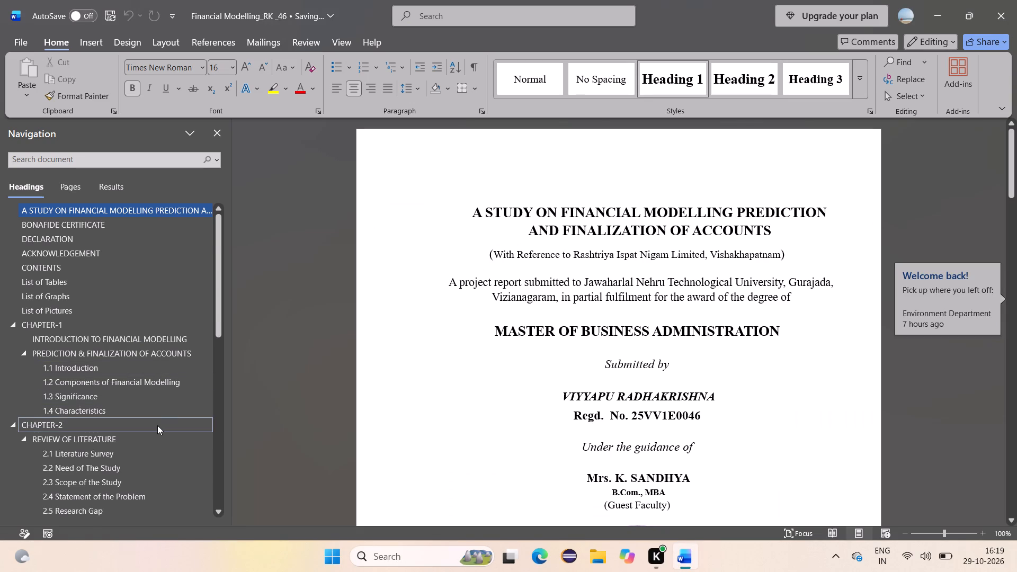
Go to section 3.3 Product Profile and check the footer page numbers from there into the first pages of Chapter 4.
scroll(157, 425, down, 1)
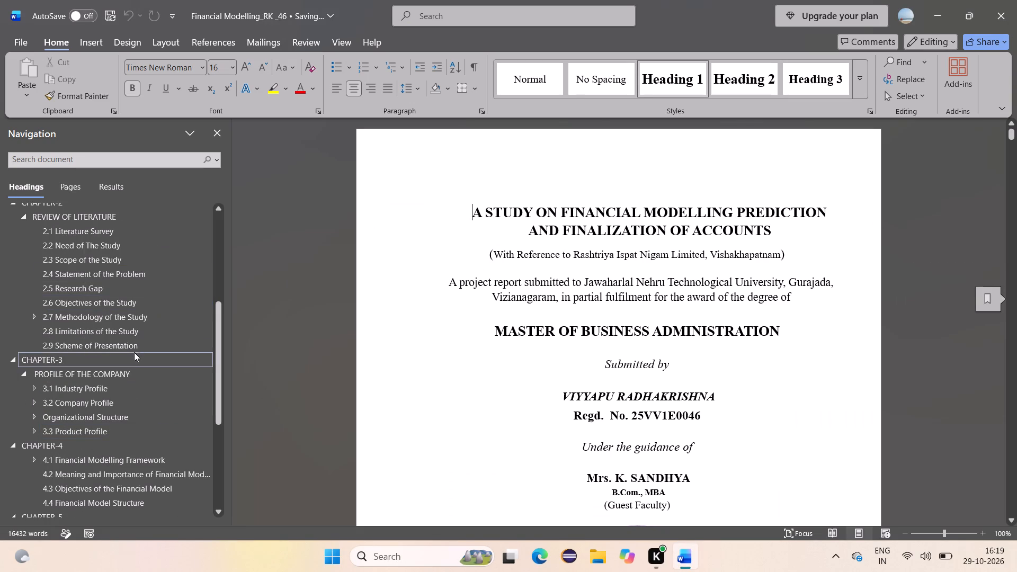
click(91, 425)
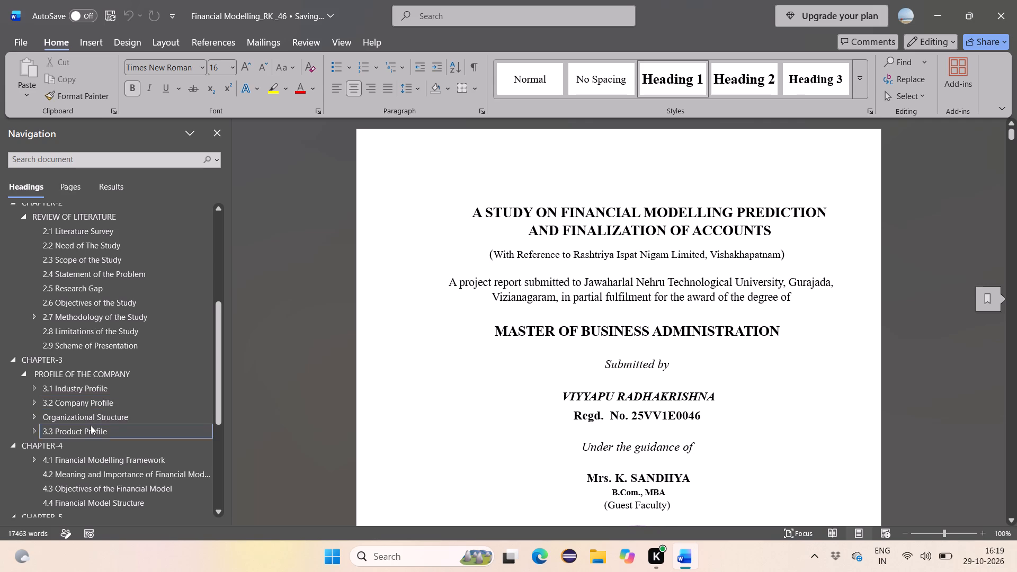
scroll(604, 418, down, 3)
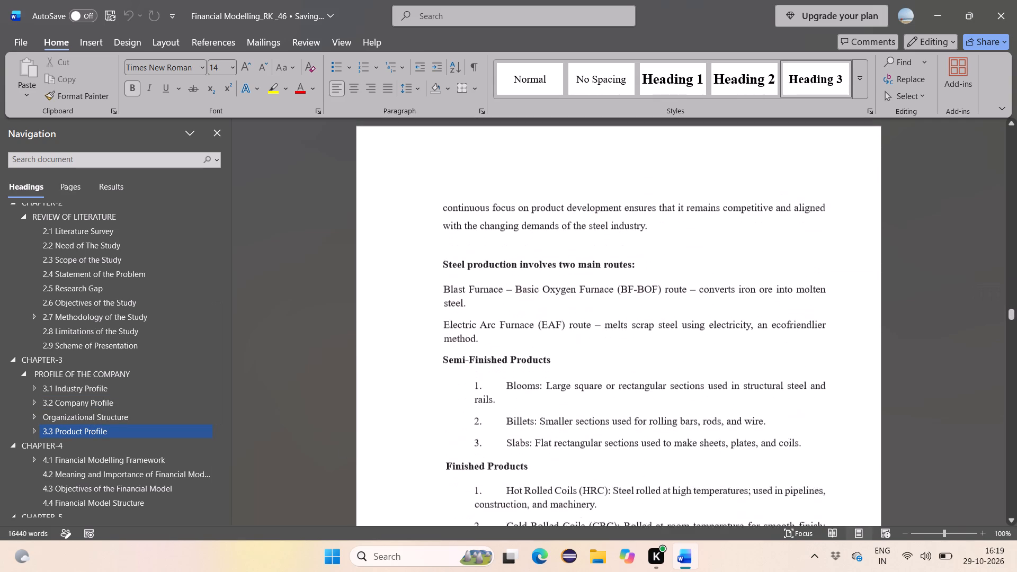
scroll(604, 418, down, 4)
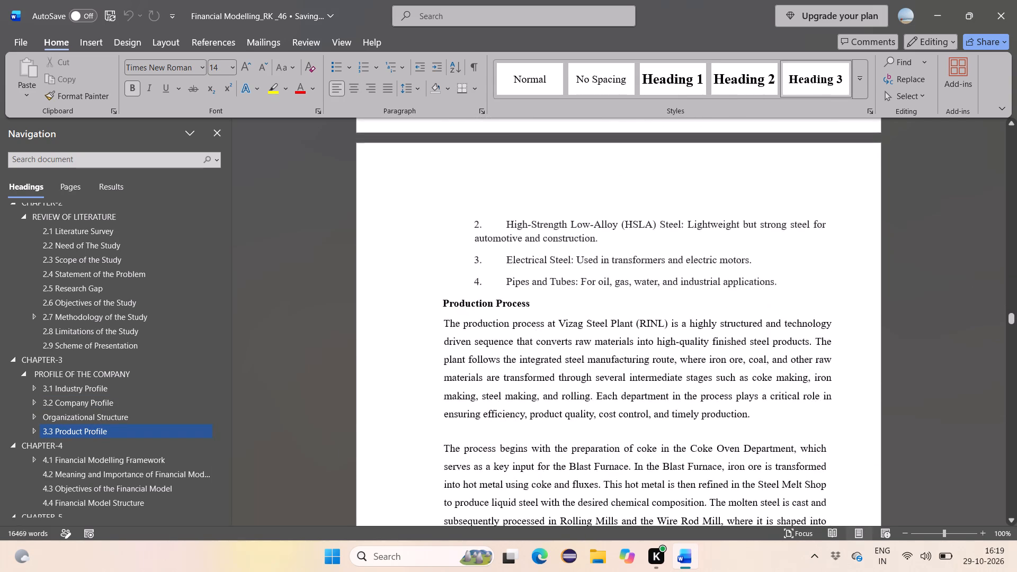
scroll(604, 418, down, 4)
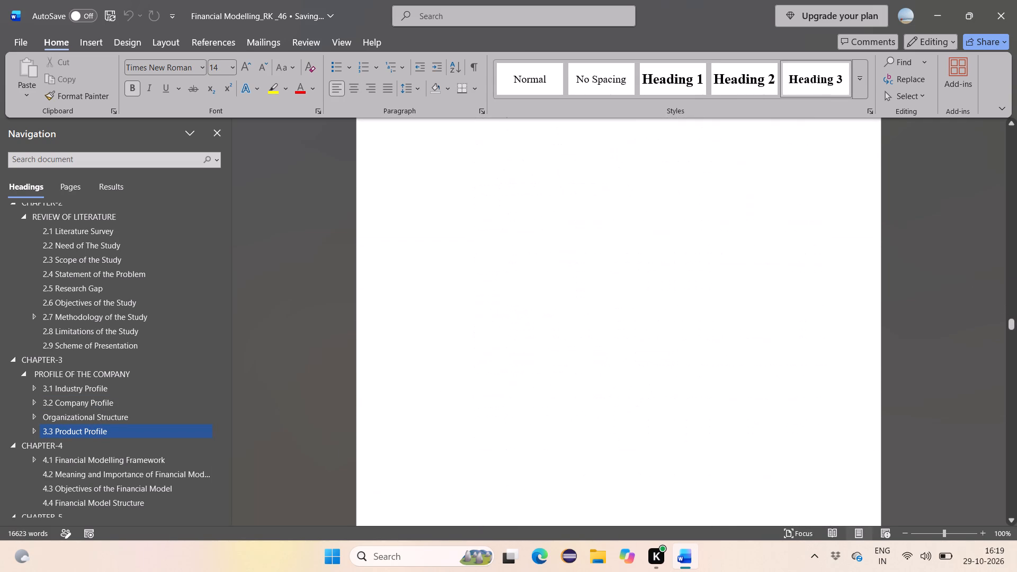
scroll(604, 418, down, 3)
scroll(604, 418, up, 2)
scroll(604, 418, down, 1)
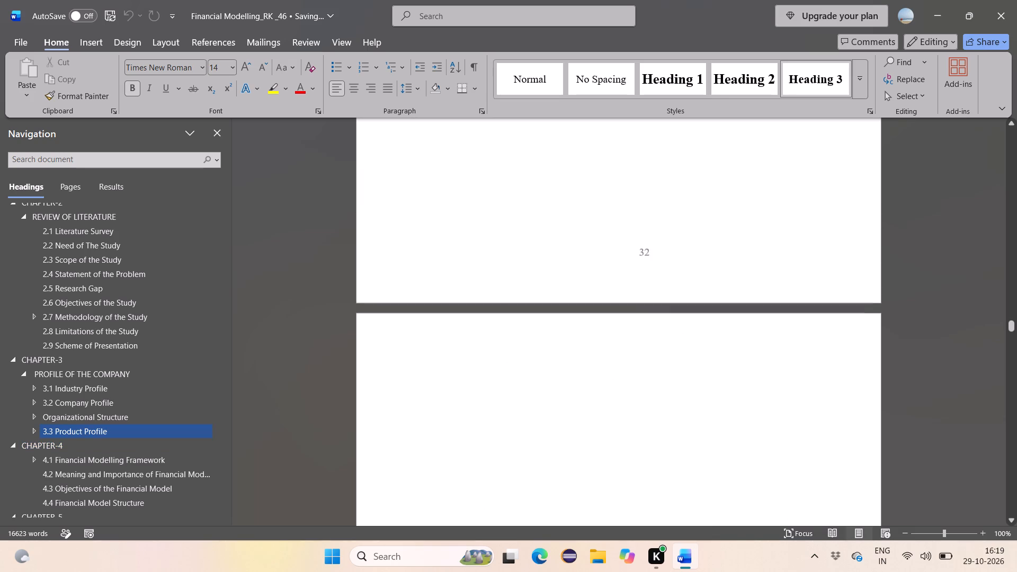
scroll(604, 418, down, 3)
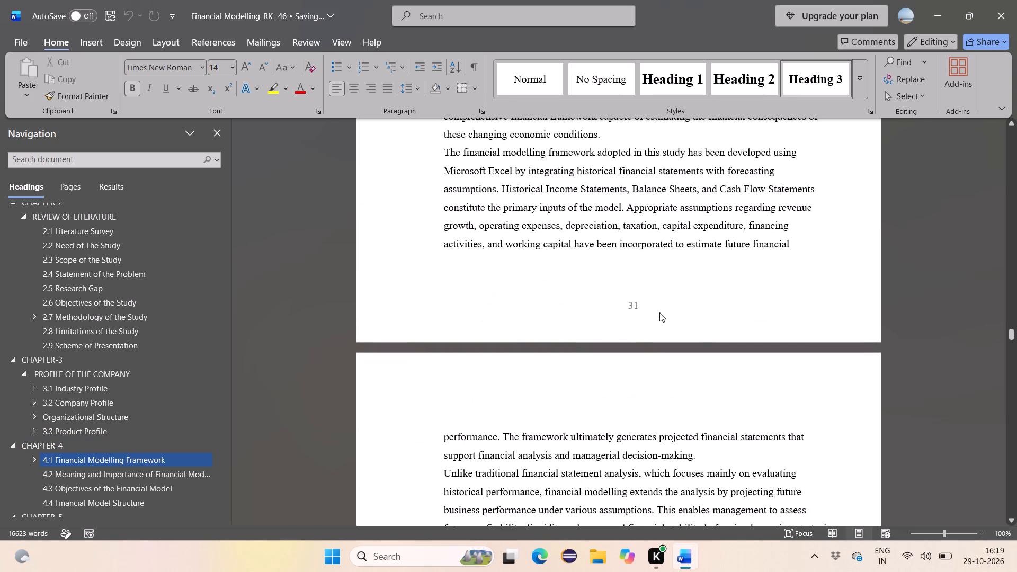
Format the page numbers of Chapter 4's section (Section 6) to start at 32.
double_click(641, 314)
triple_click(635, 309)
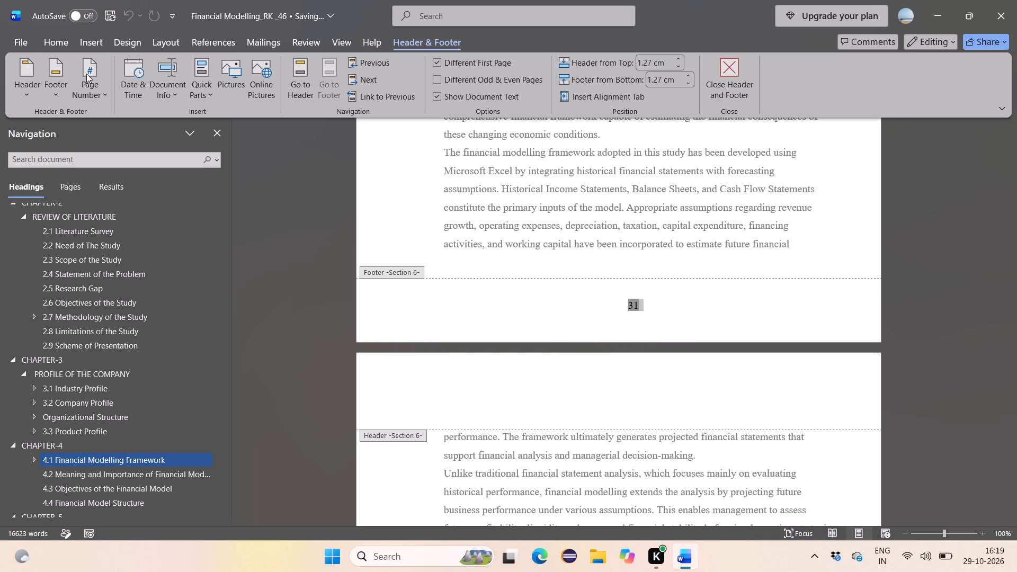
click(88, 74)
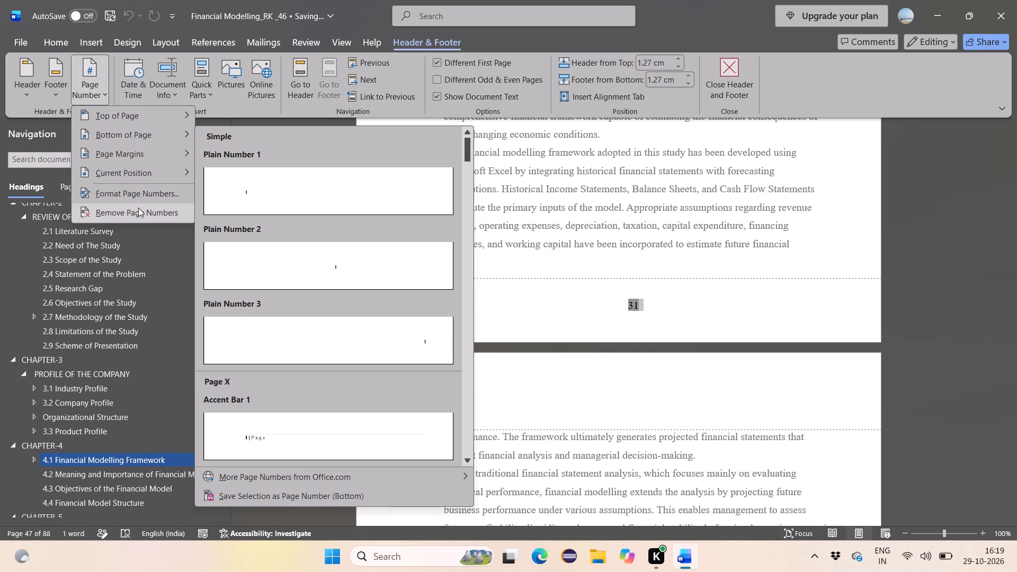
click(146, 198)
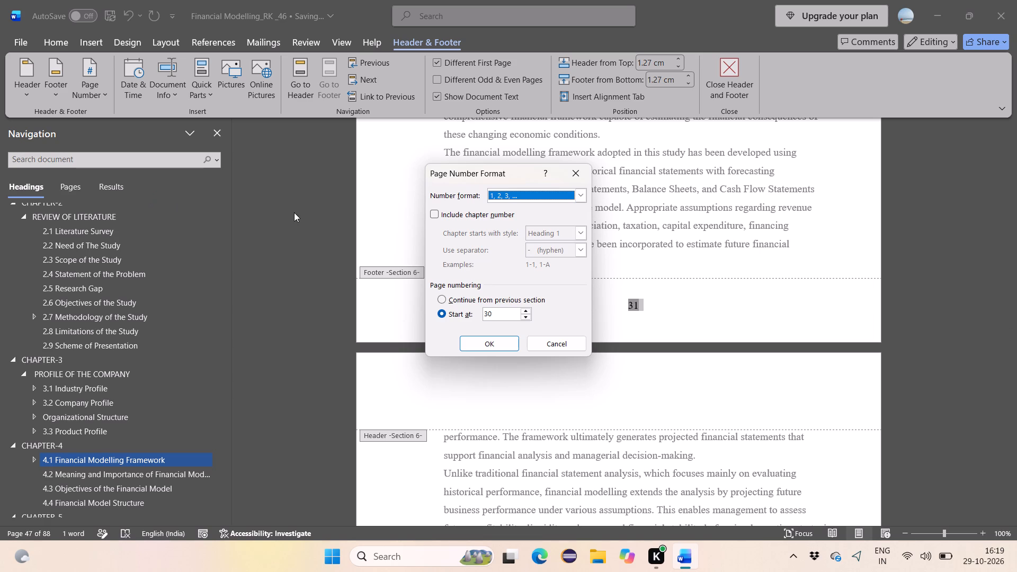
click(499, 316)
key(BackSpace)
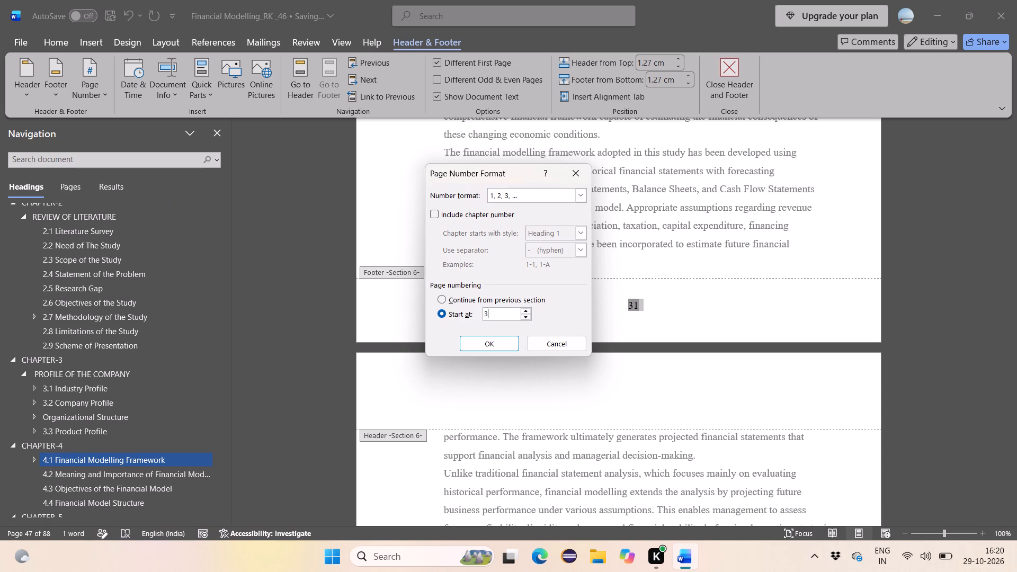
key(2)
click(498, 343)
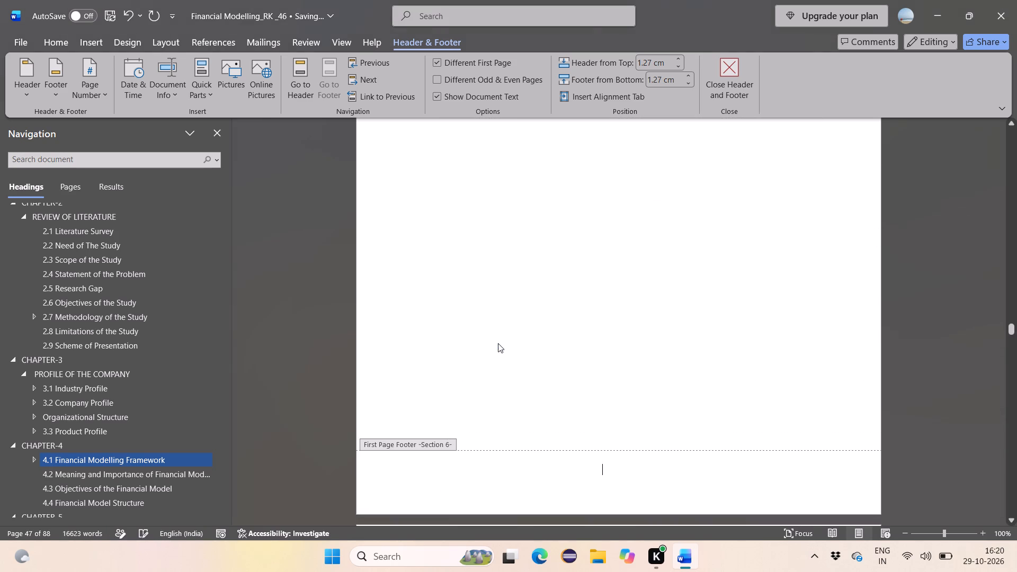
Compare the footer page numbers at the end of Section 5 with those on the opening pages of Chapter 4.
scroll(516, 375, down, 3)
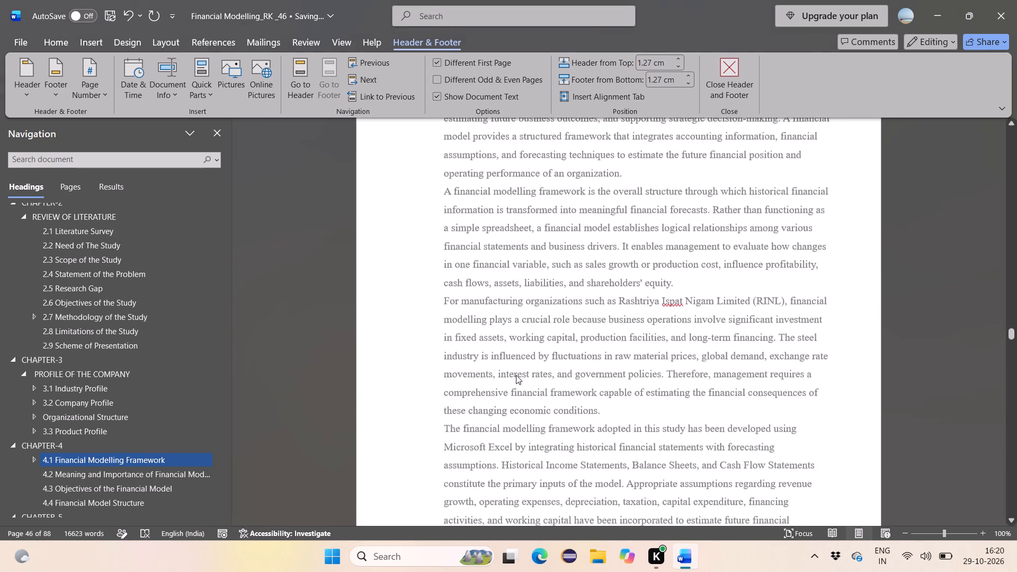
scroll(516, 375, down, 1)
scroll(516, 375, up, 2)
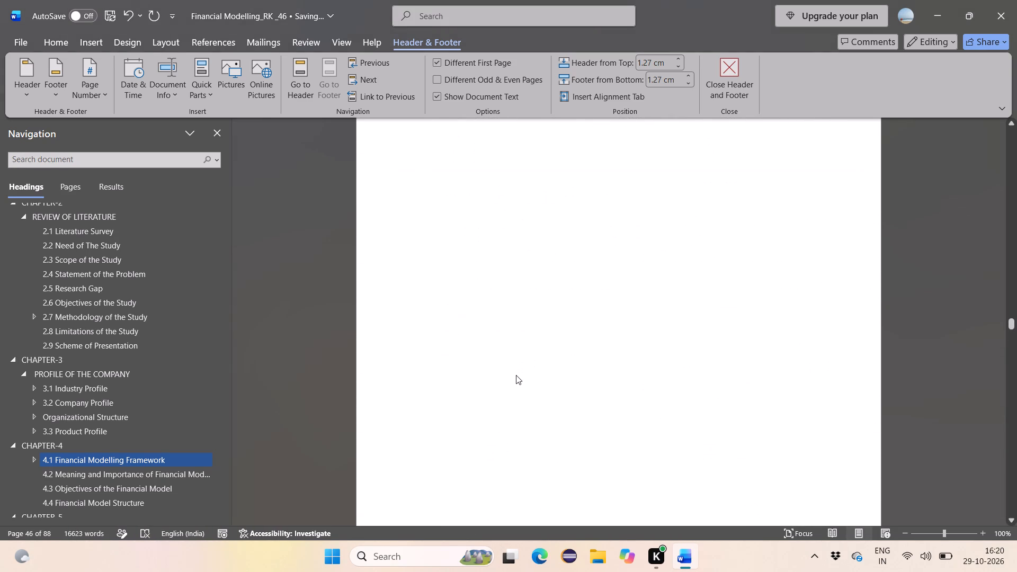
scroll(516, 375, down, 1)
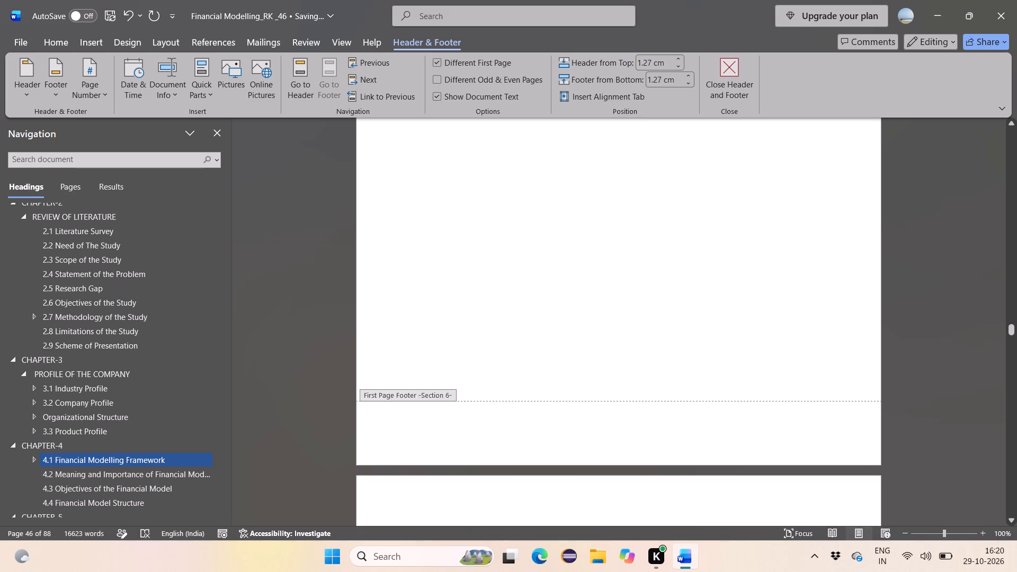
scroll(516, 375, down, 1)
scroll(516, 375, up, 2)
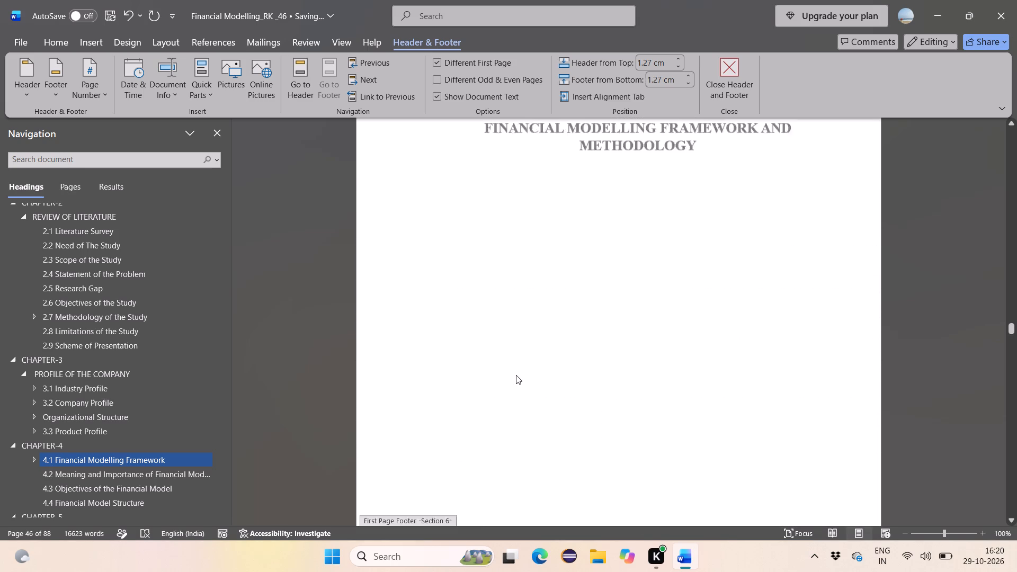
scroll(516, 375, up, 1)
scroll(516, 375, down, 4)
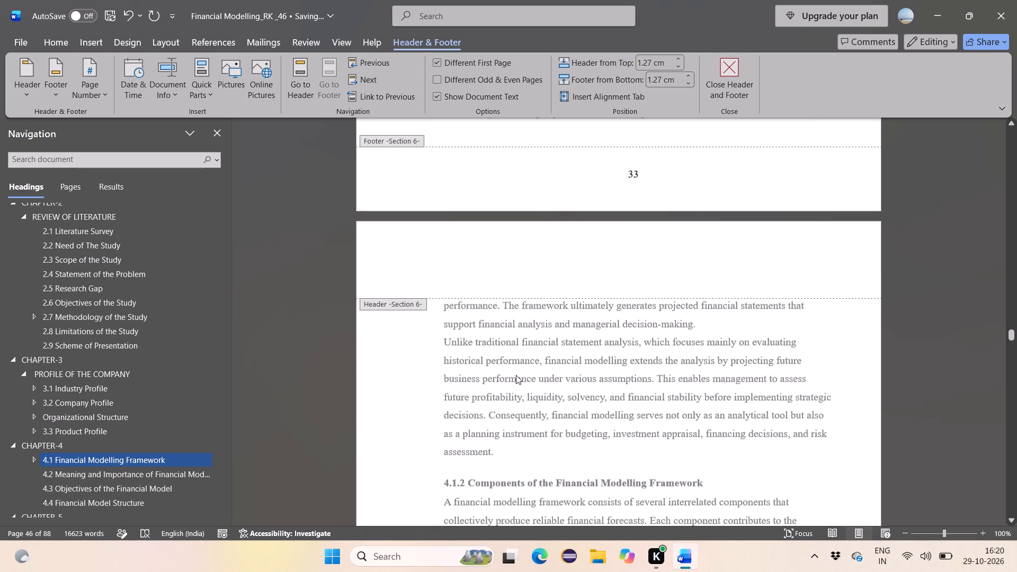
scroll(516, 375, down, 2)
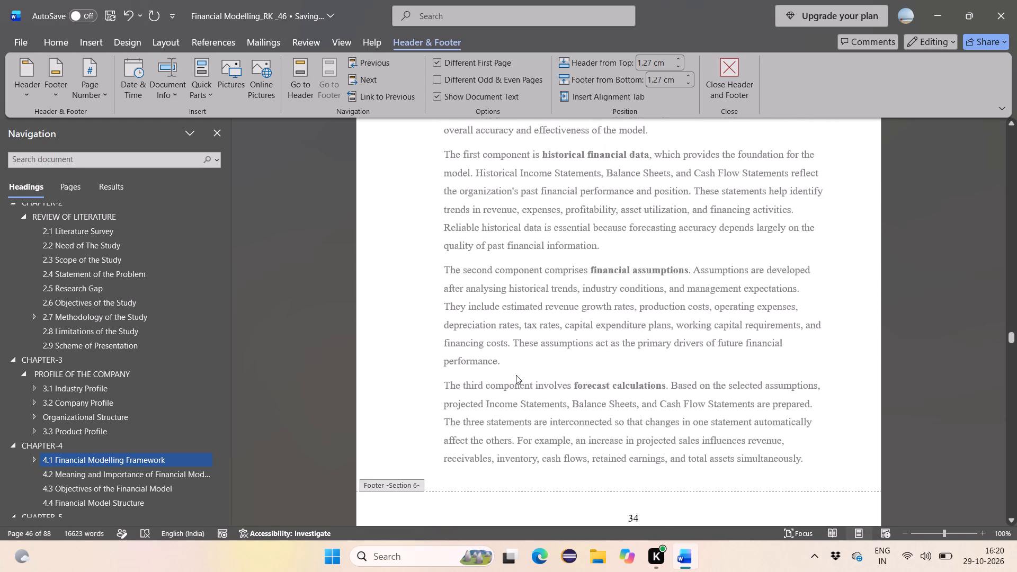
scroll(516, 375, down, 2)
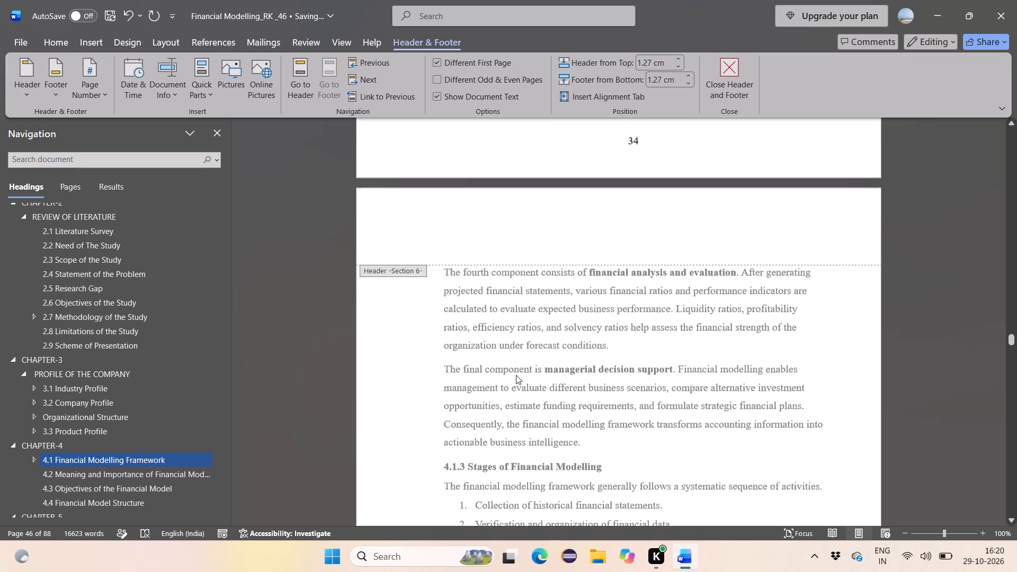
scroll(516, 375, down, 1)
scroll(516, 375, up, 11)
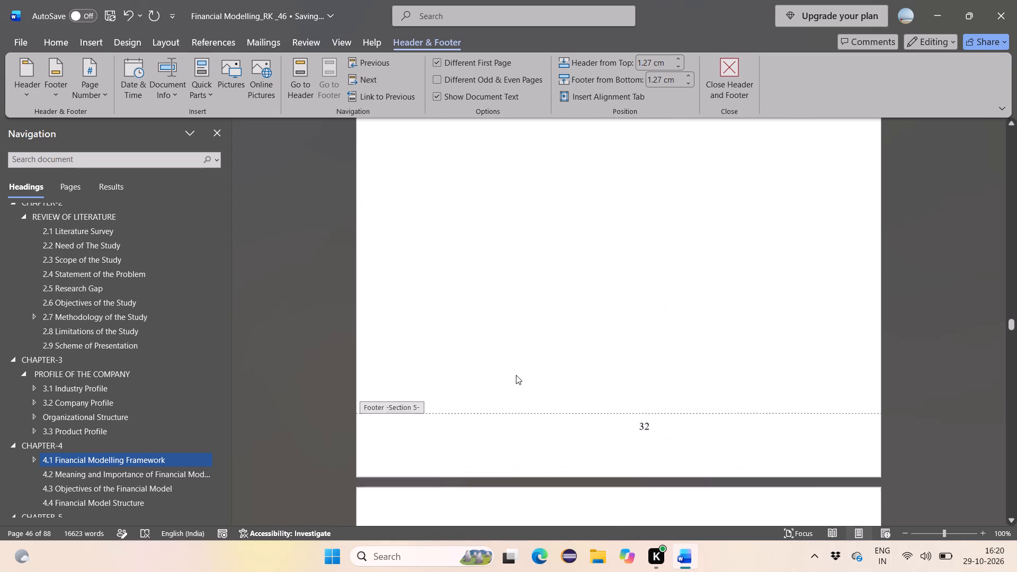
scroll(516, 375, down, 2)
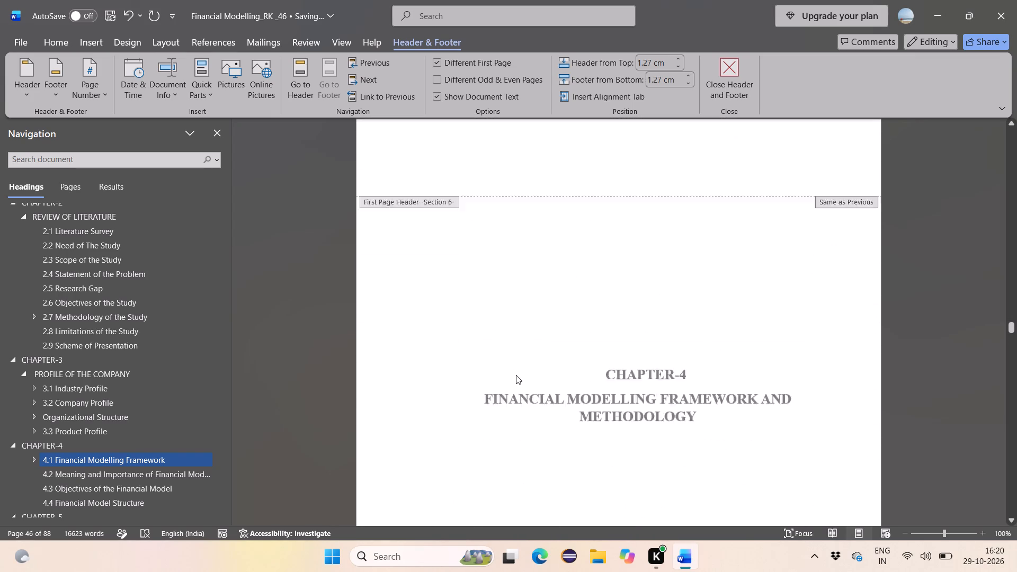
scroll(516, 375, down, 1)
scroll(516, 375, up, 1)
scroll(516, 375, down, 1)
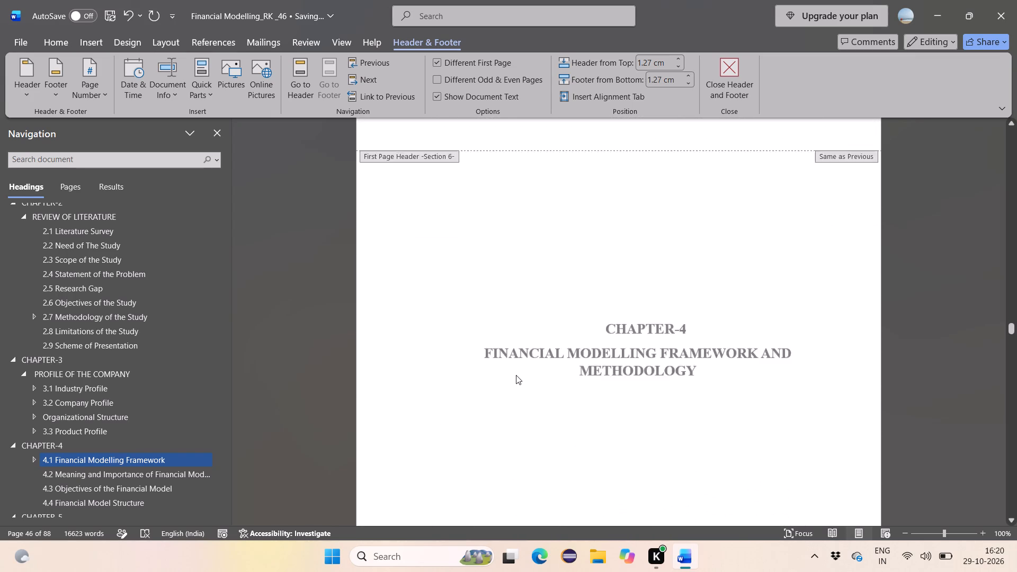
Check the footer page numbers through Chapter 4 (Section 6) from its title page to the closing references.
scroll(516, 375, down, 5)
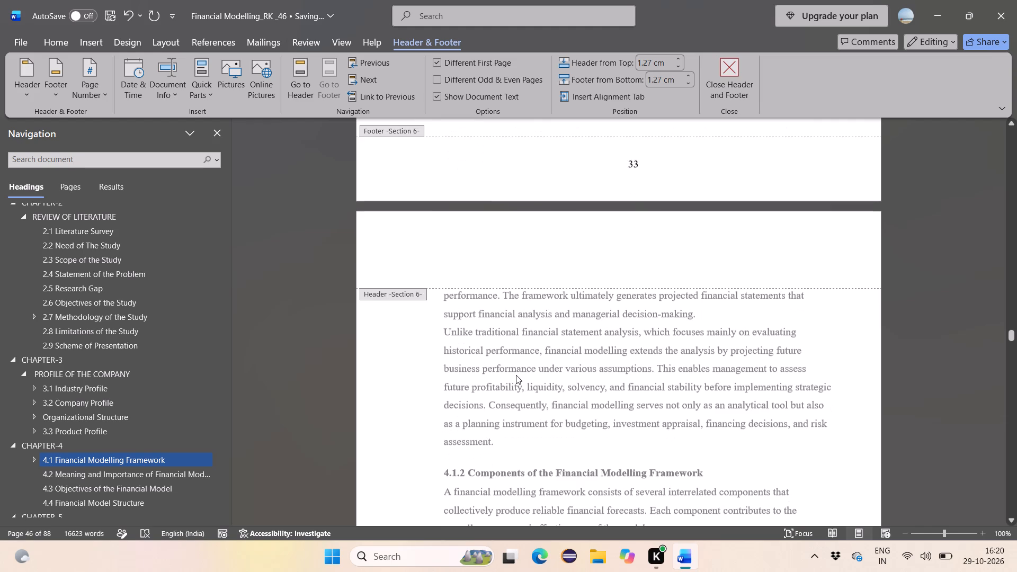
scroll(516, 375, down, 4)
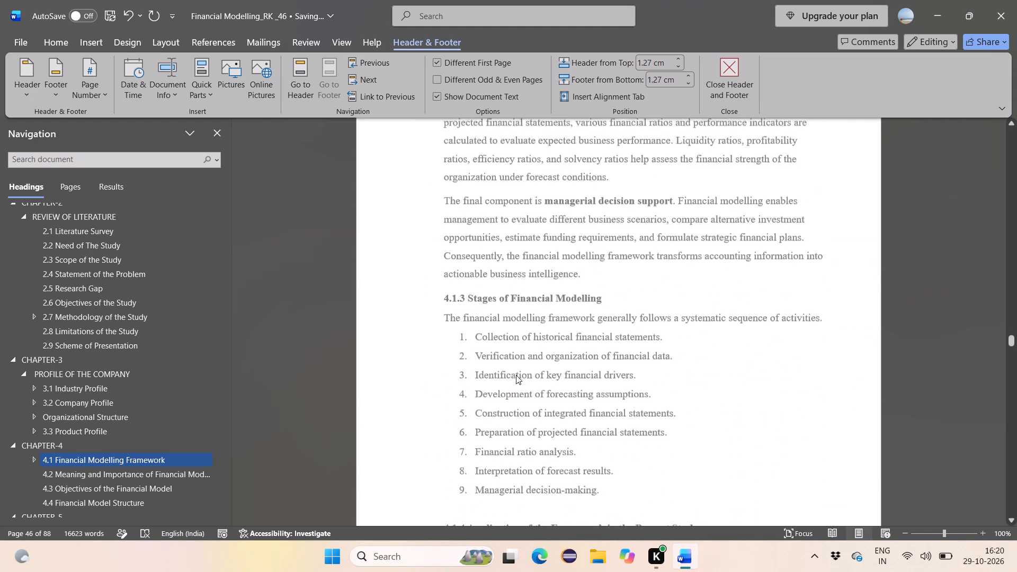
scroll(516, 375, down, 4)
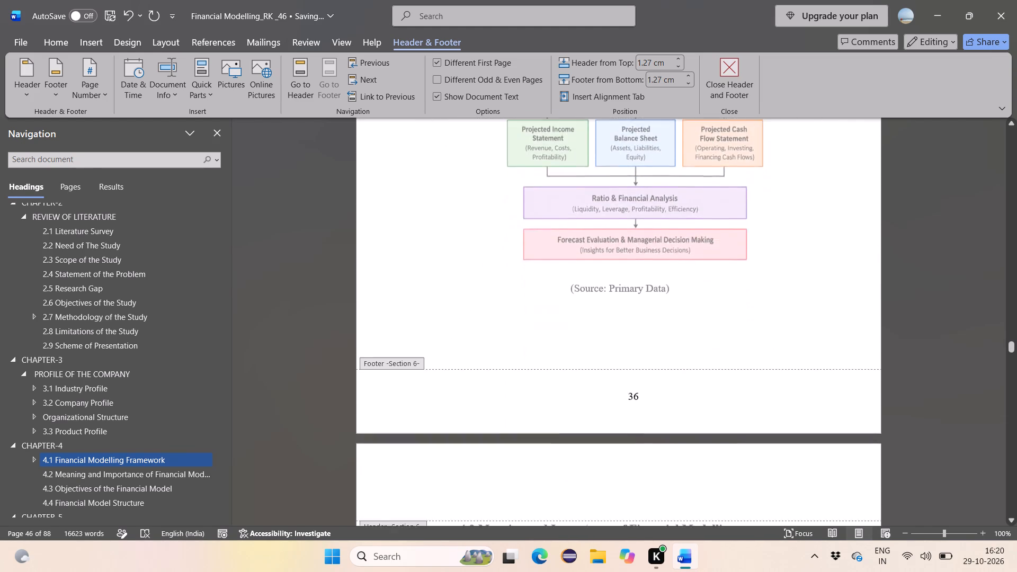
scroll(516, 375, down, 4)
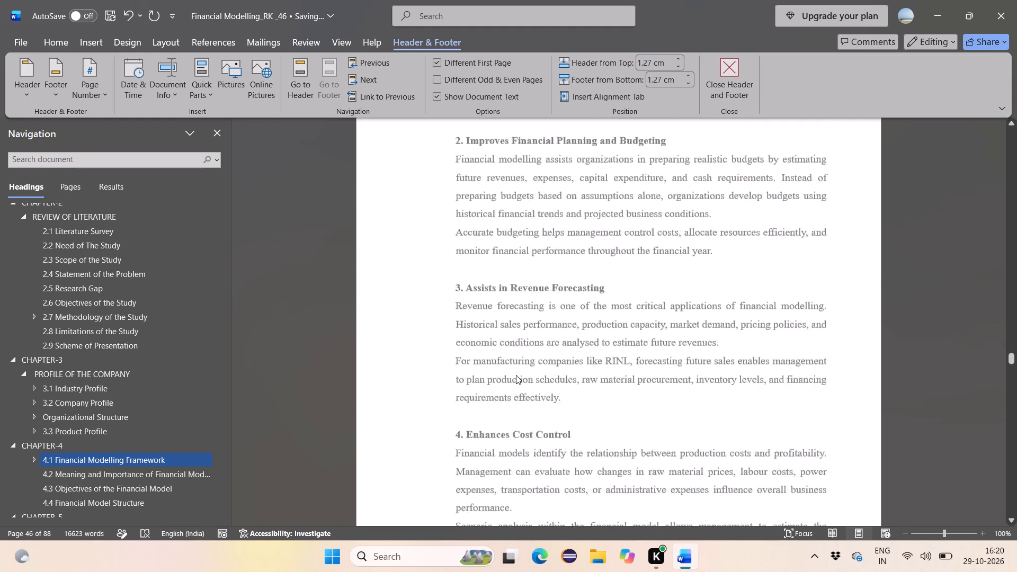
scroll(516, 375, down, 3)
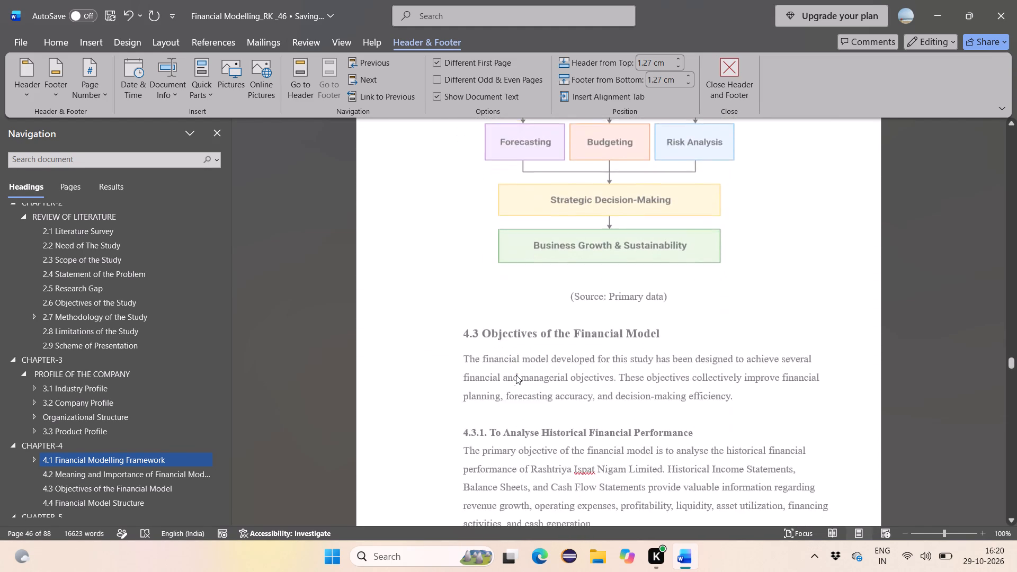
scroll(516, 375, down, 3)
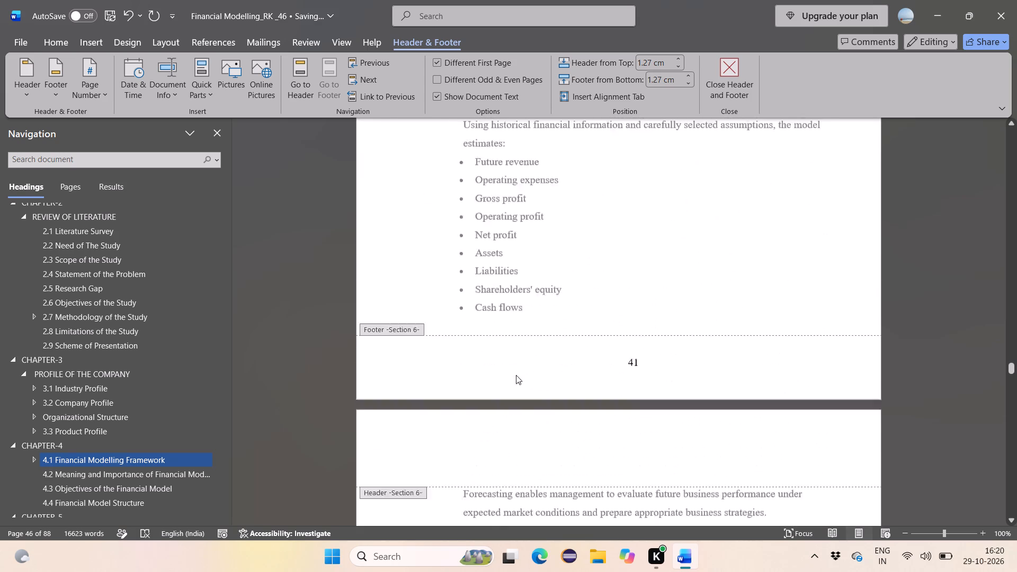
scroll(516, 375, down, 10)
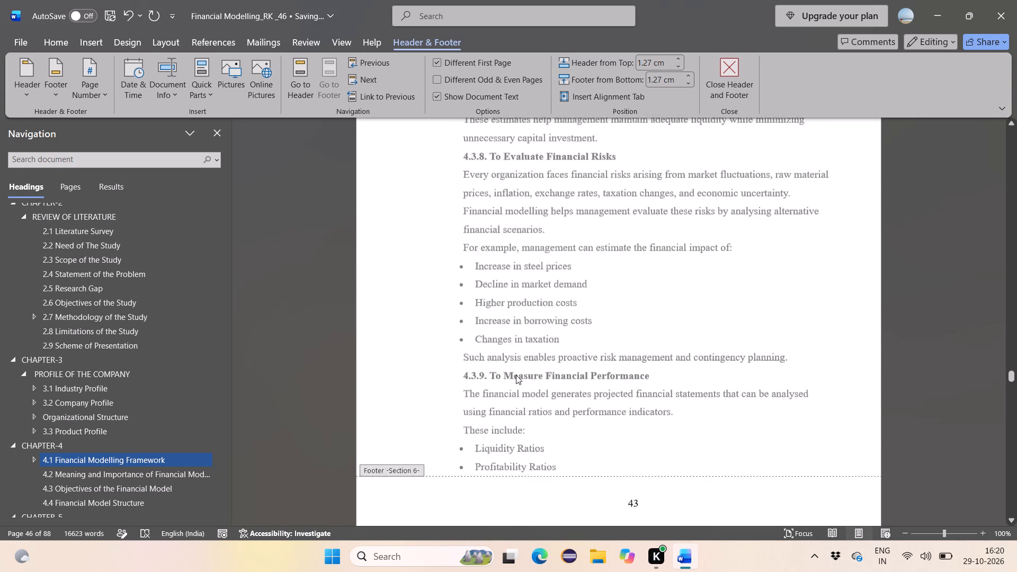
scroll(516, 375, down, 6)
scroll(516, 375, up, 3)
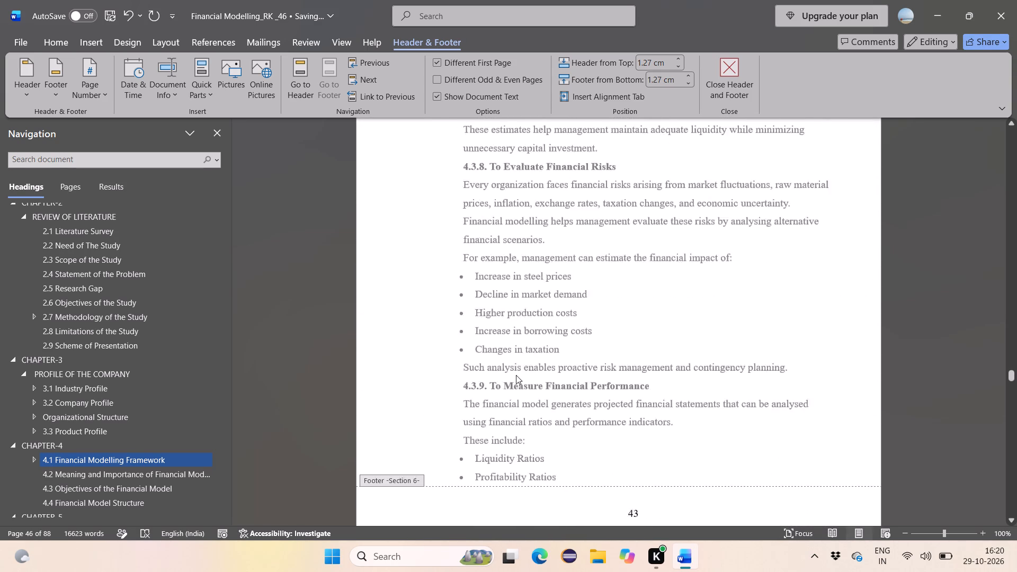
scroll(516, 375, up, 12)
scroll(516, 375, down, 1)
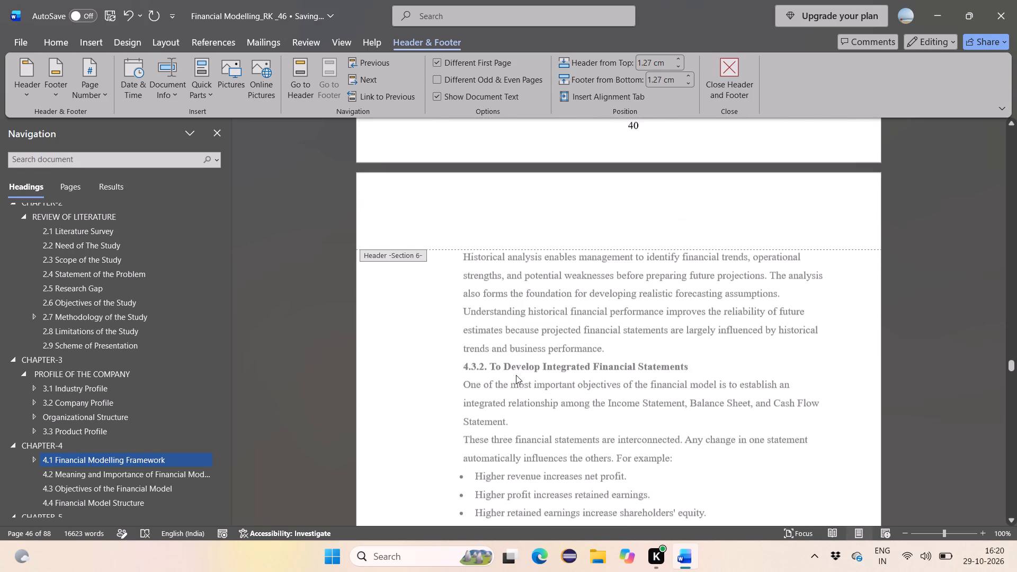
scroll(516, 375, down, 5)
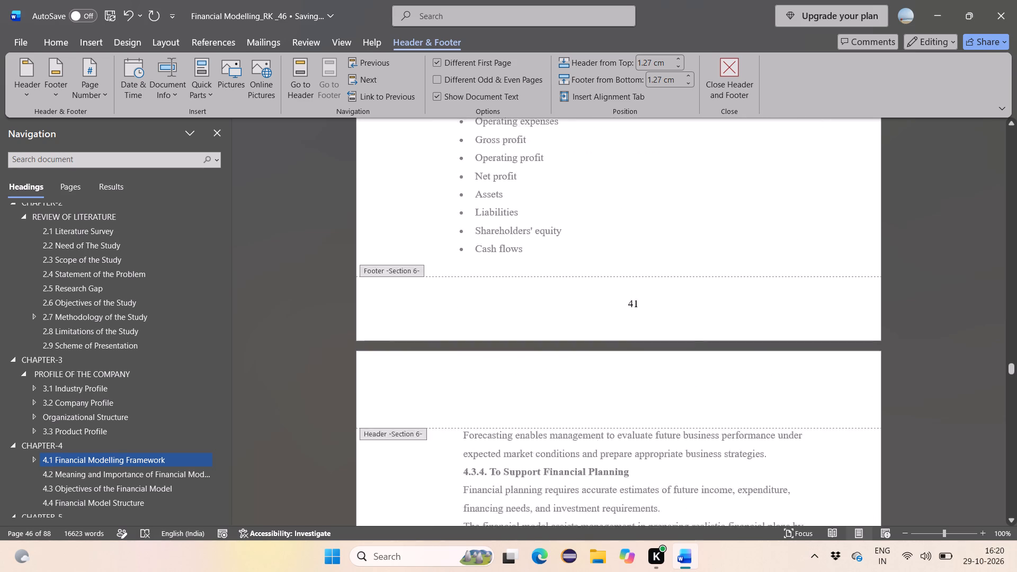
scroll(516, 375, down, 5)
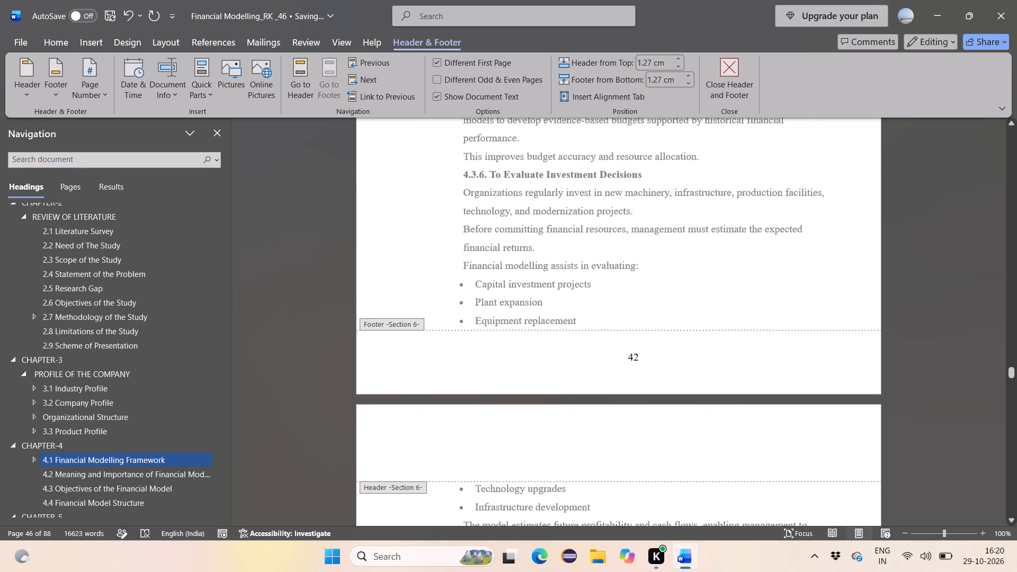
scroll(516, 375, down, 5)
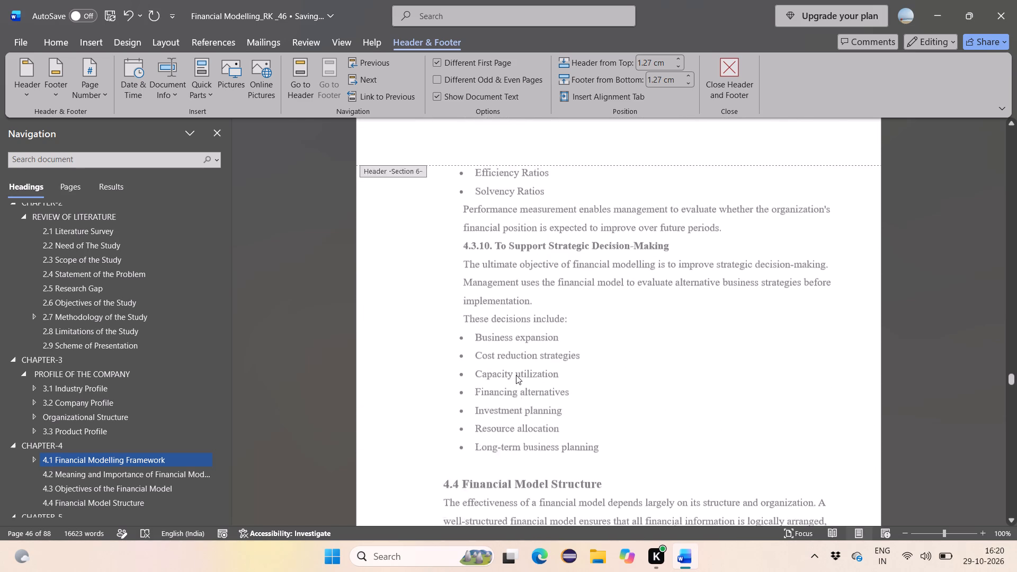
scroll(516, 375, down, 5)
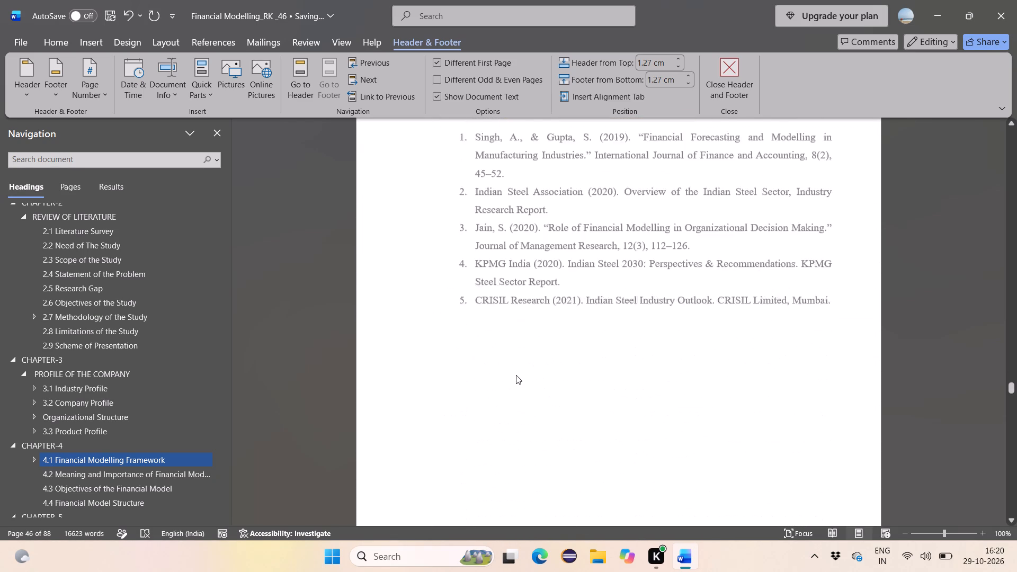
Compare the footer page numbers at the end of Chapter 4 with those on the opening pages of Chapter 5 (Section 7).
scroll(516, 375, down, 4)
scroll(516, 375, up, 2)
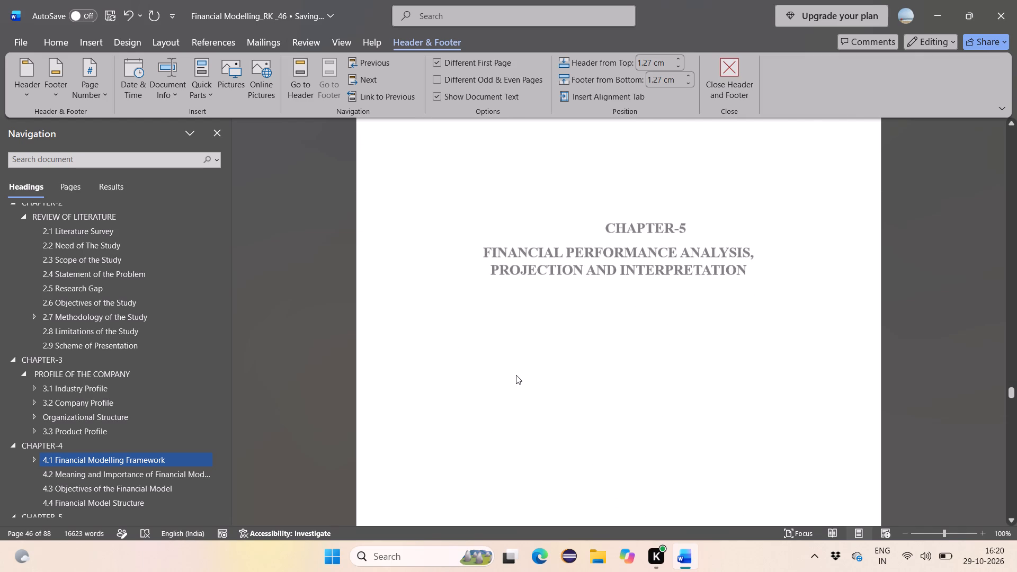
scroll(516, 375, up, 2)
scroll(516, 375, down, 2)
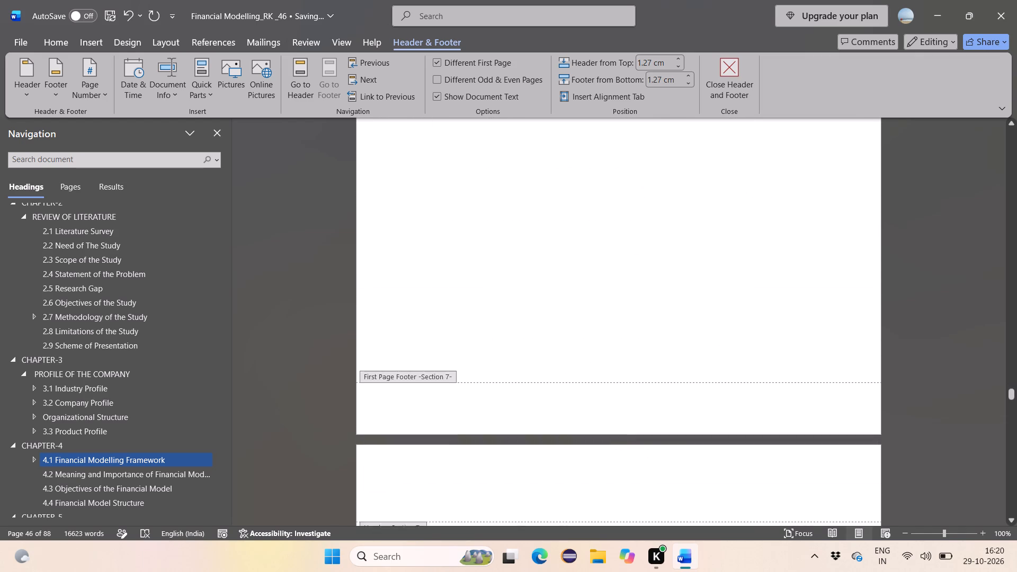
scroll(516, 375, down, 1)
scroll(516, 375, up, 1)
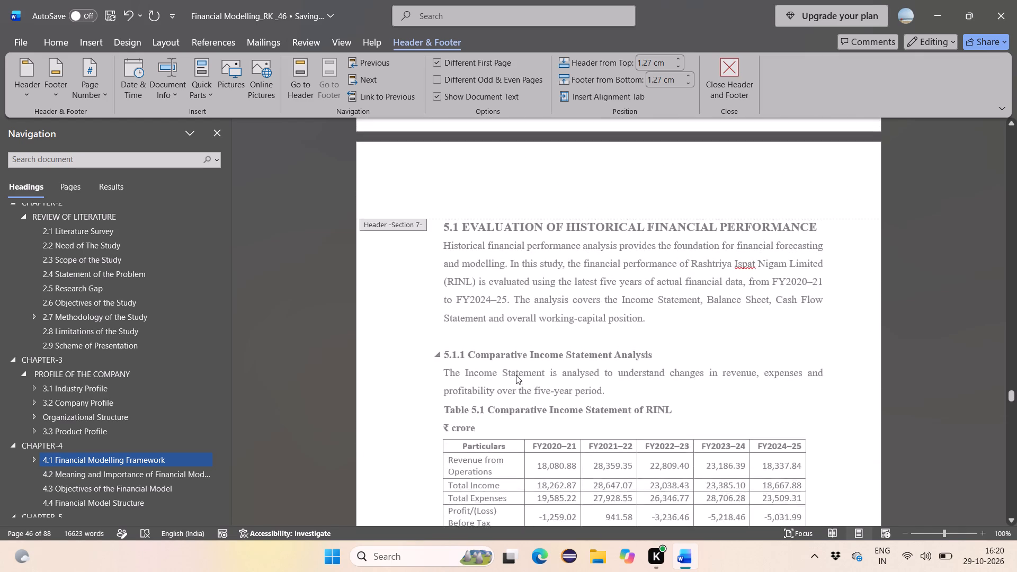
scroll(516, 375, up, 2)
scroll(516, 375, down, 1)
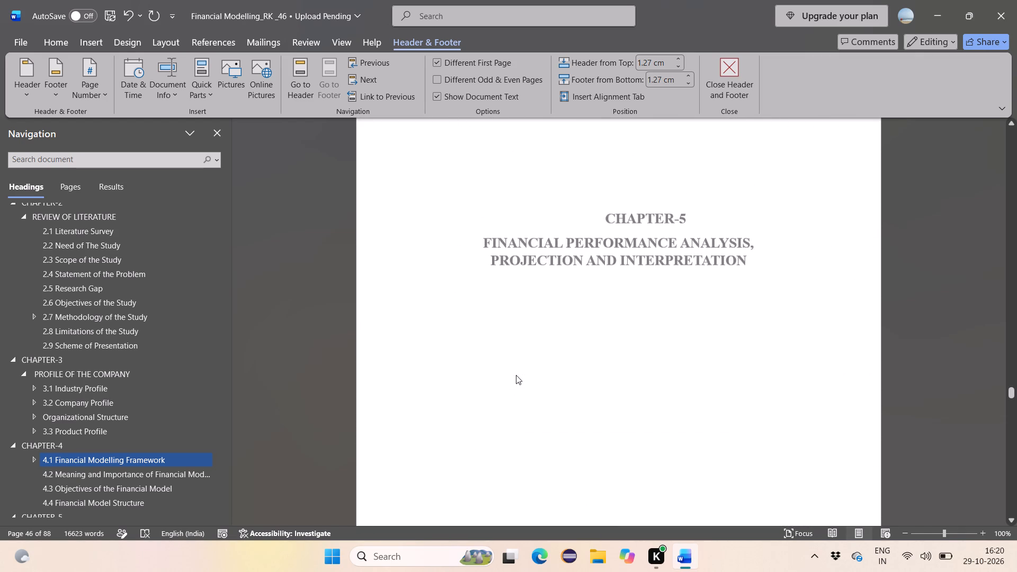
scroll(516, 375, down, 1)
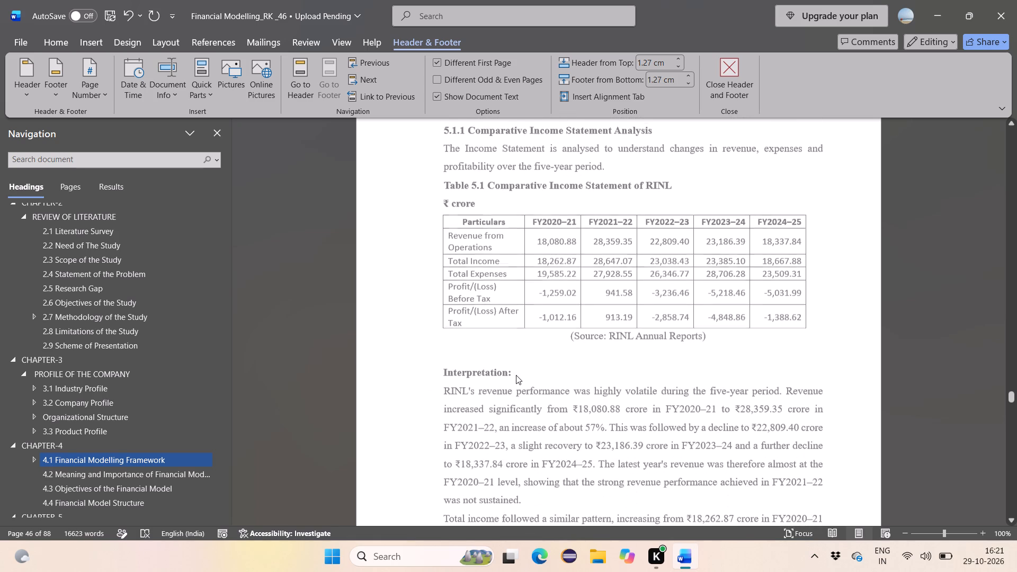
scroll(516, 375, down, 1)
scroll(516, 375, up, 4)
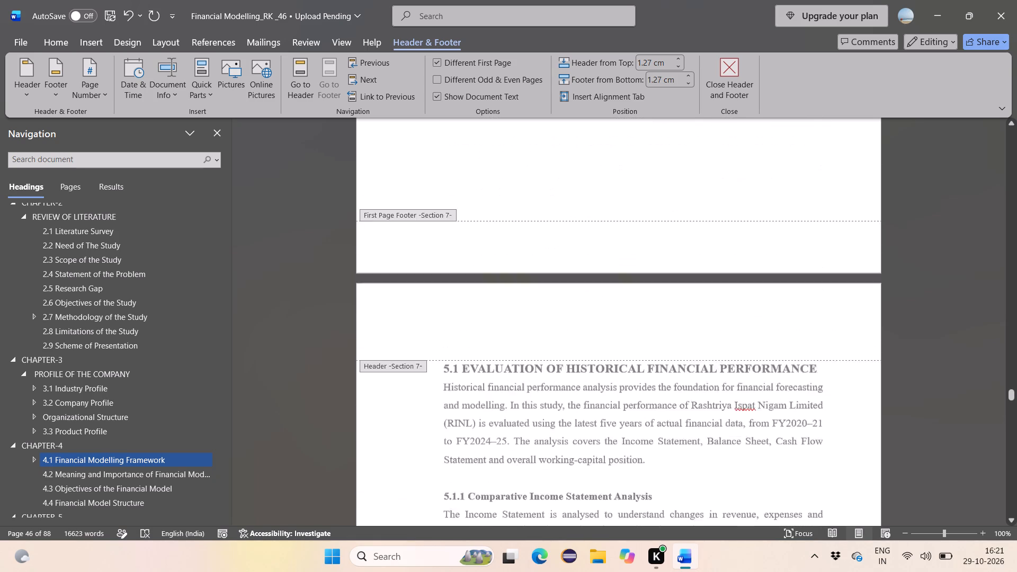
scroll(516, 375, up, 5)
scroll(516, 375, down, 2)
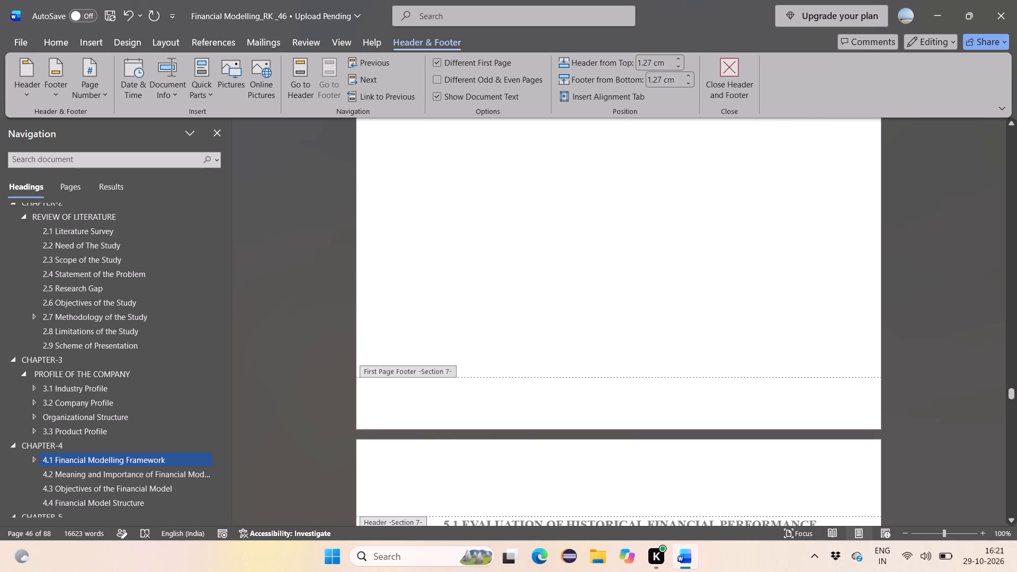
scroll(516, 375, down, 2)
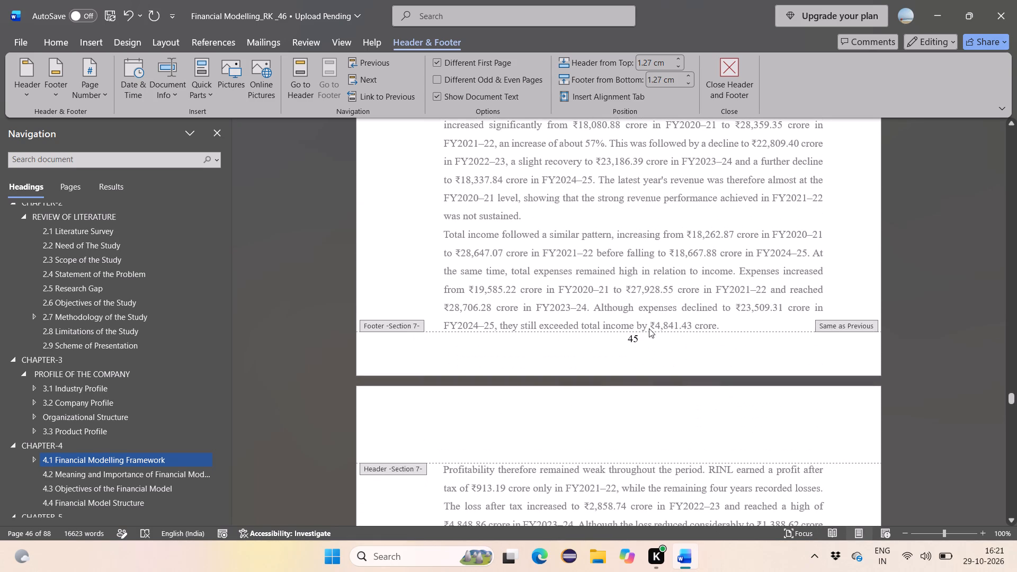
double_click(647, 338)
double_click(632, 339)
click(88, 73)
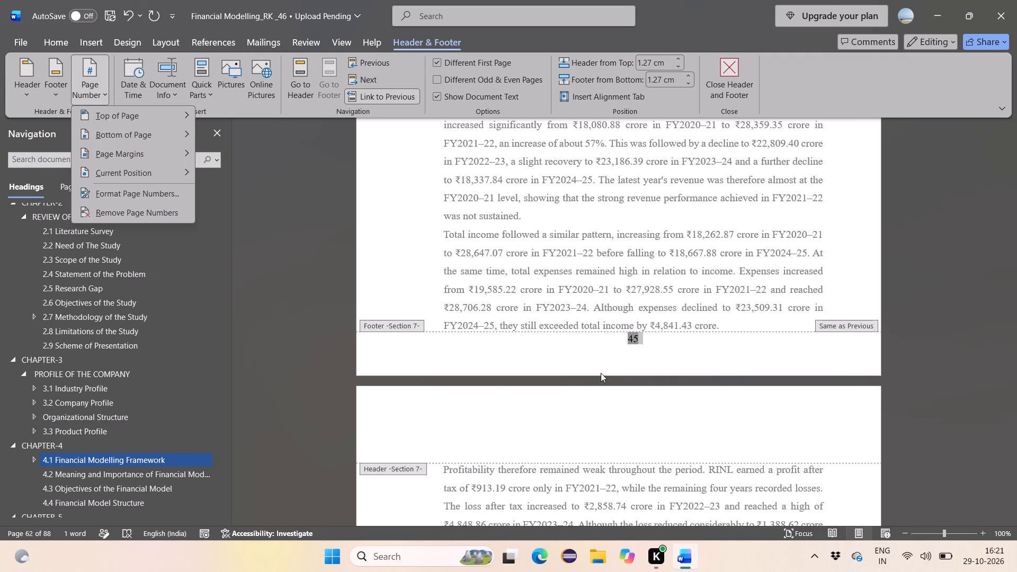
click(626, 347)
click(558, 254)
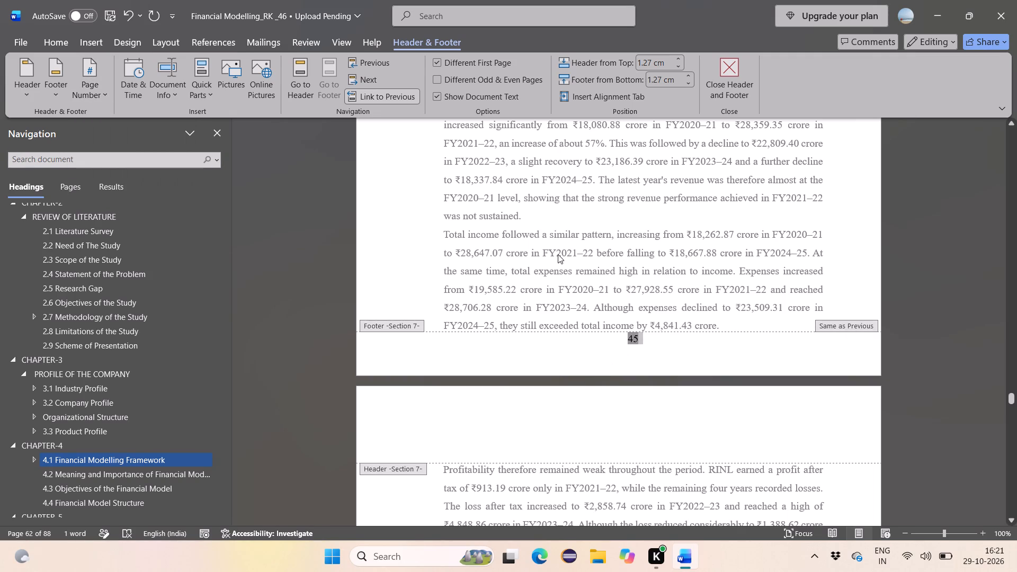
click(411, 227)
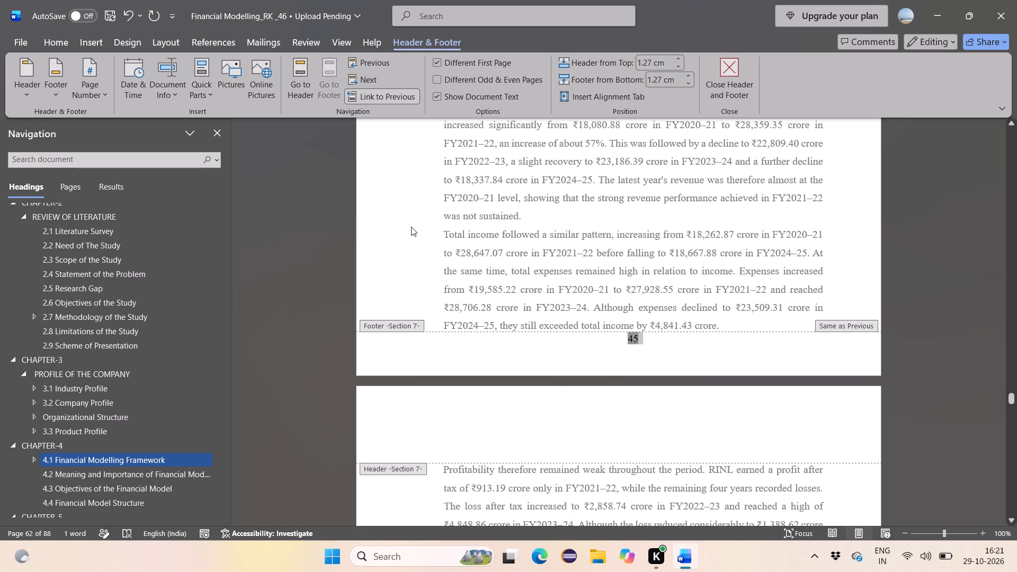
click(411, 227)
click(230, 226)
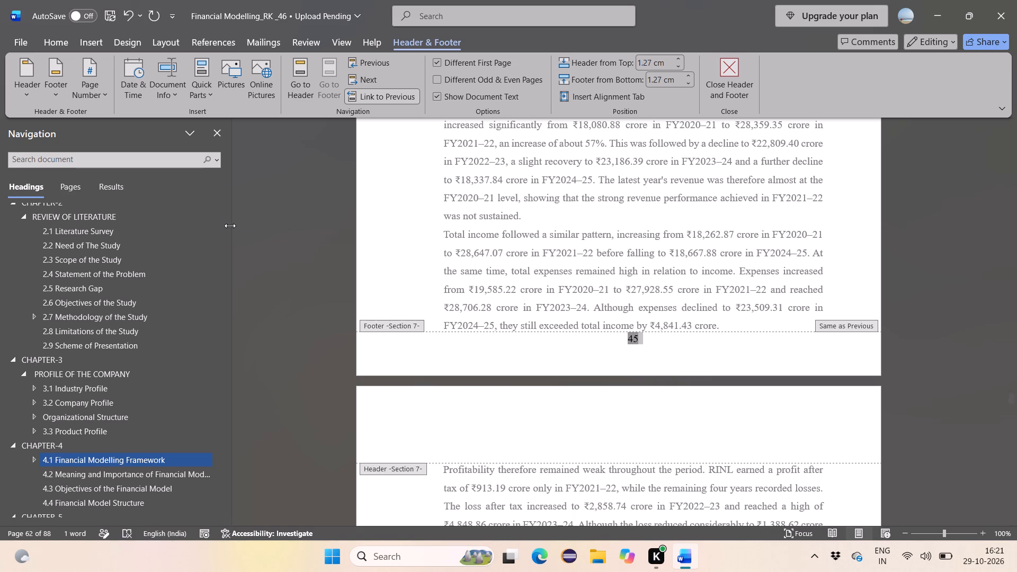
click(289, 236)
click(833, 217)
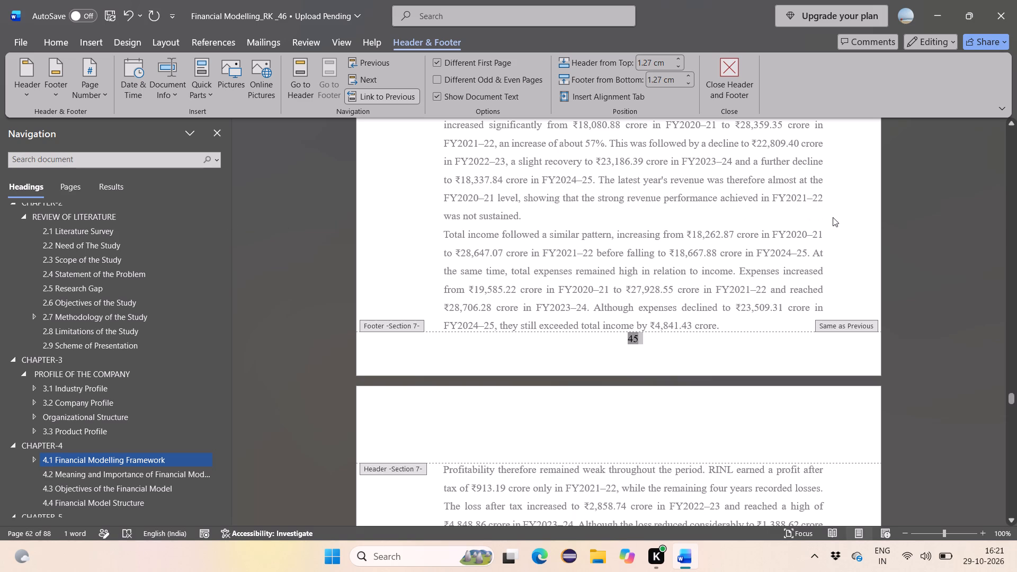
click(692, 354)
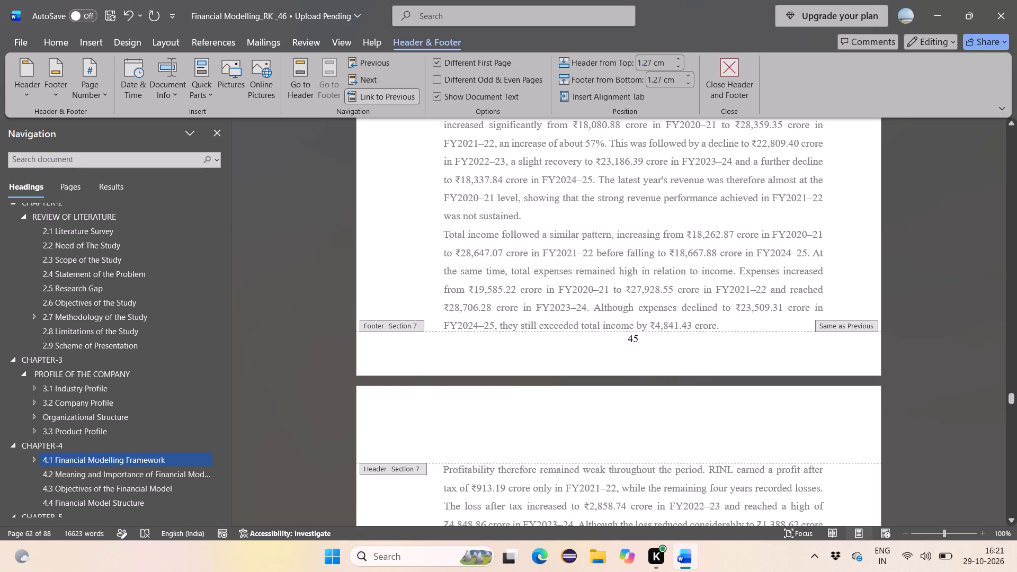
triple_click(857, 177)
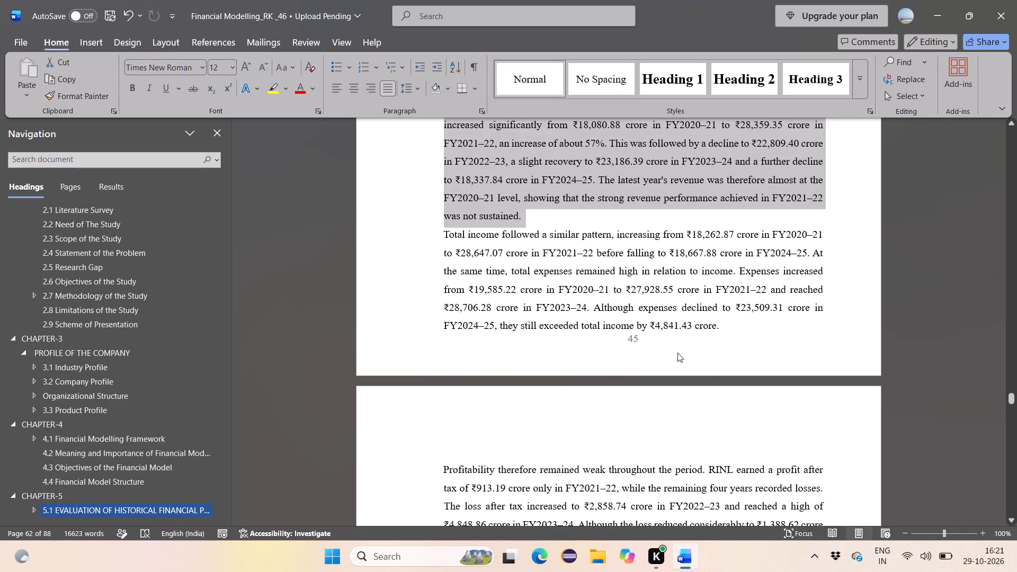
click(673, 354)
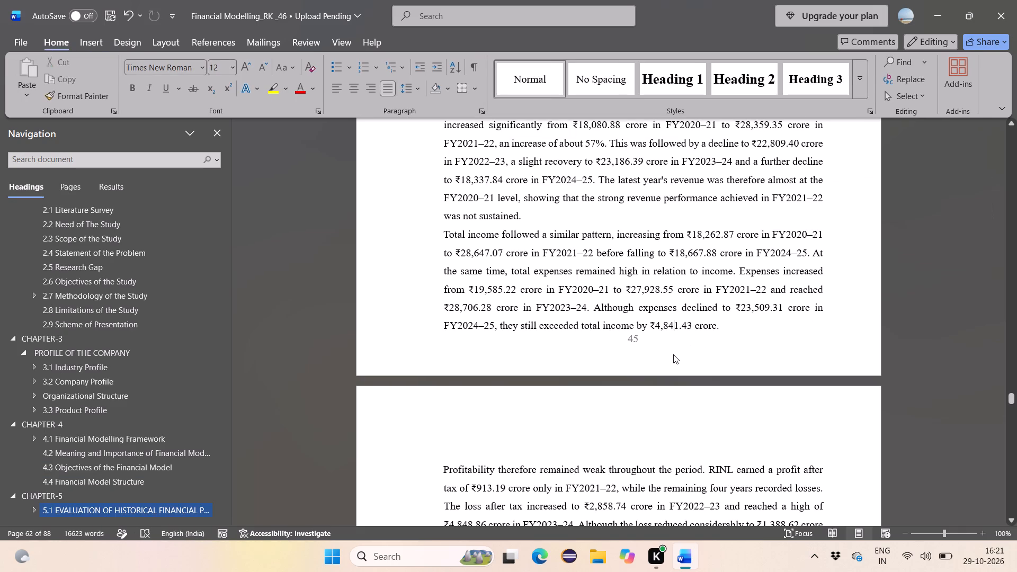
Format the page numbers of Chapter 5's section (Section 7) to start at 46.
double_click(650, 340)
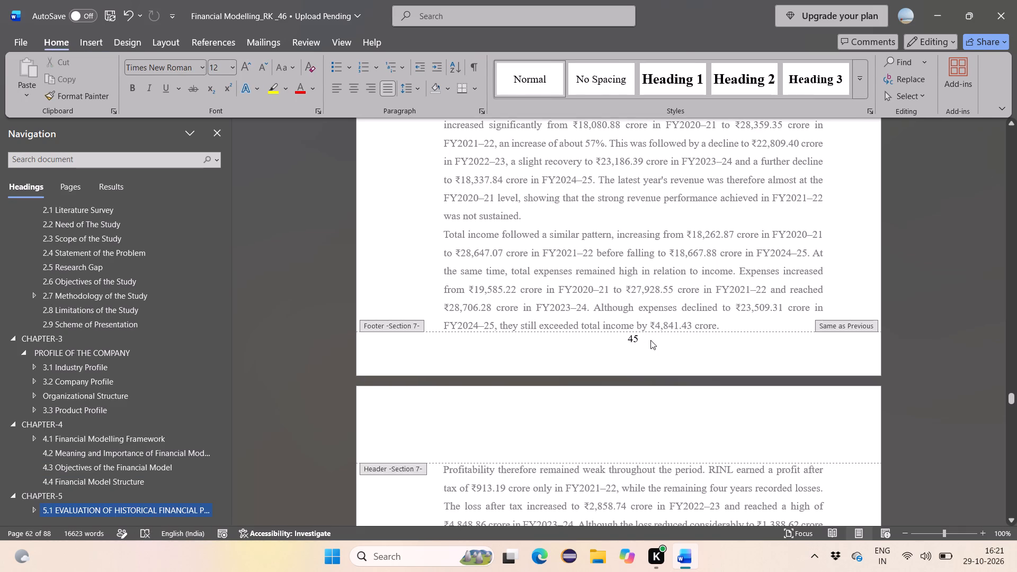
click(85, 71)
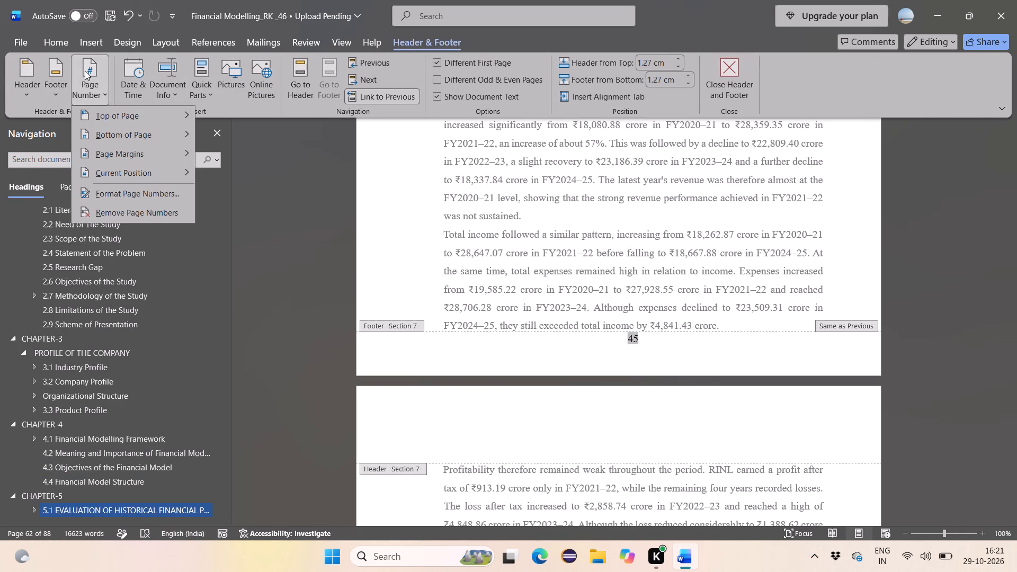
click(98, 193)
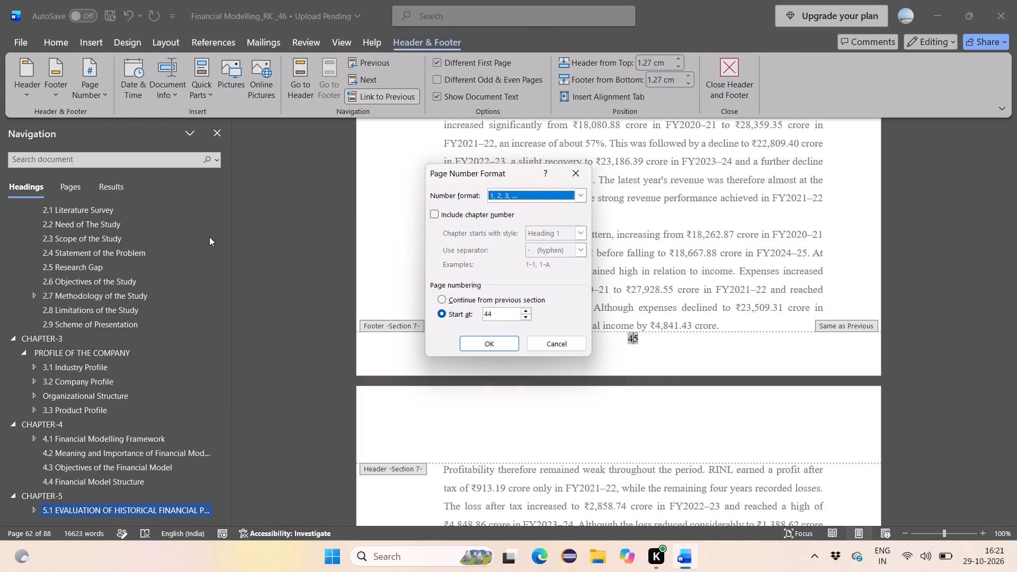
click(500, 312)
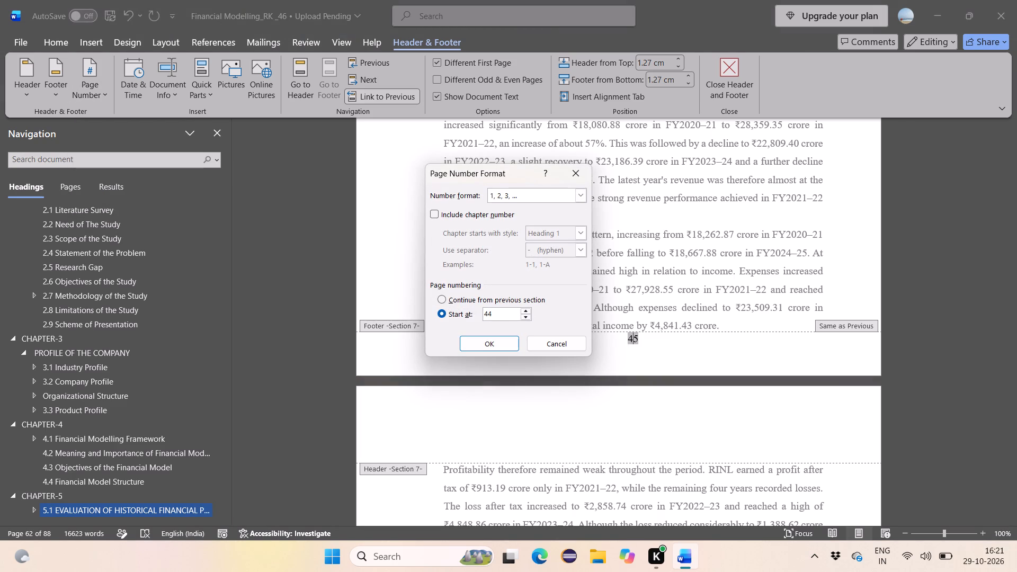
key(BackSpace)
key(6)
click(486, 343)
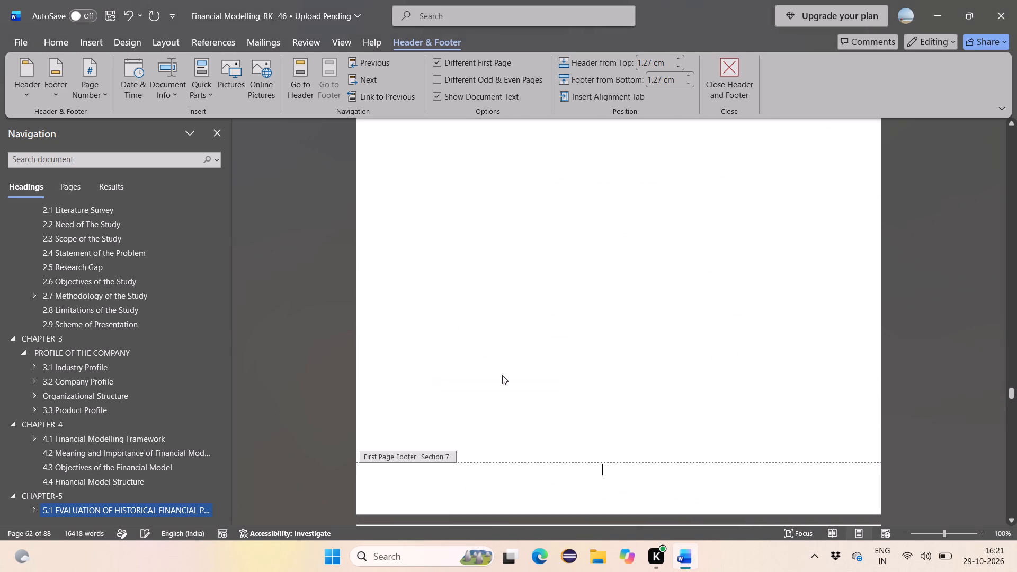
Check the footer page numbers from Chapter 5's title page through the historical performance pages of section 5.1.
scroll(502, 375, down, 5)
scroll(502, 375, up, 1)
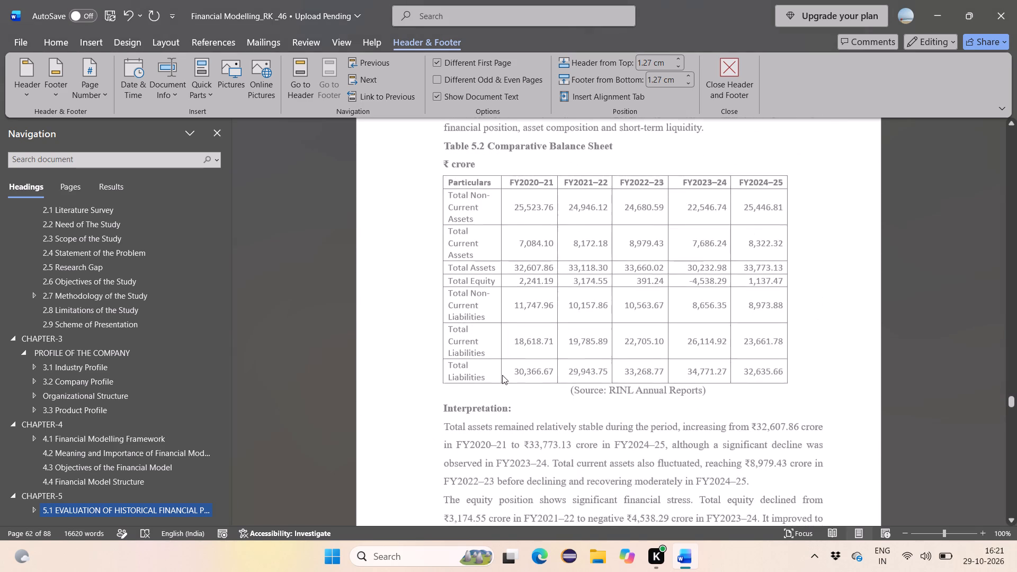
scroll(502, 375, up, 4)
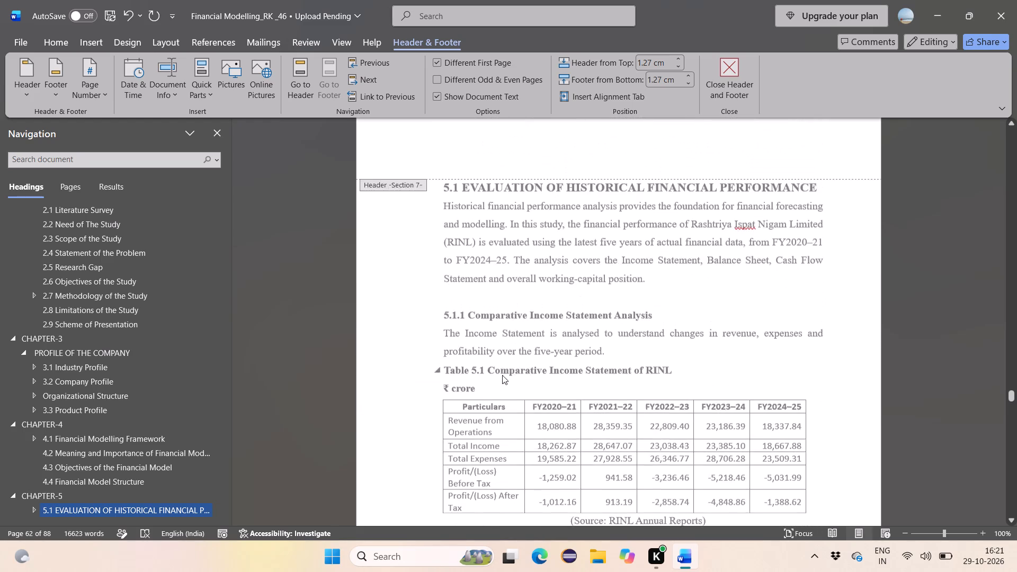
scroll(502, 375, up, 5)
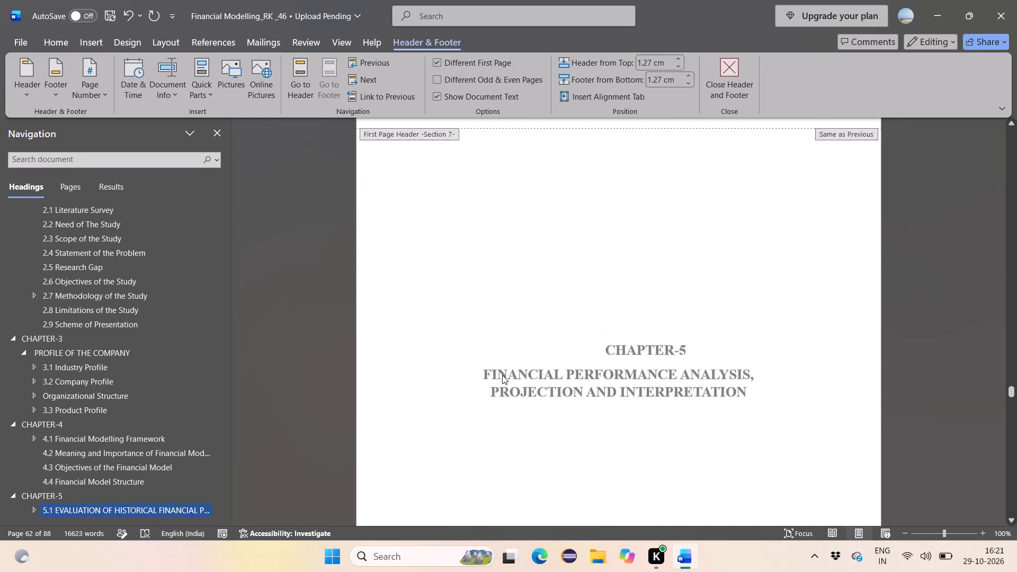
scroll(502, 375, up, 1)
scroll(502, 375, down, 4)
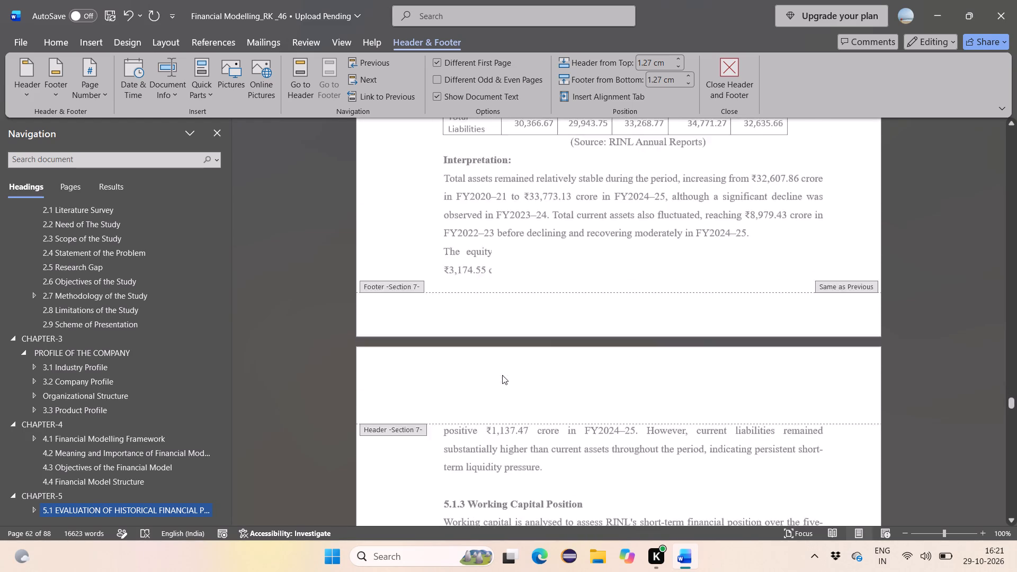
scroll(502, 375, down, 5)
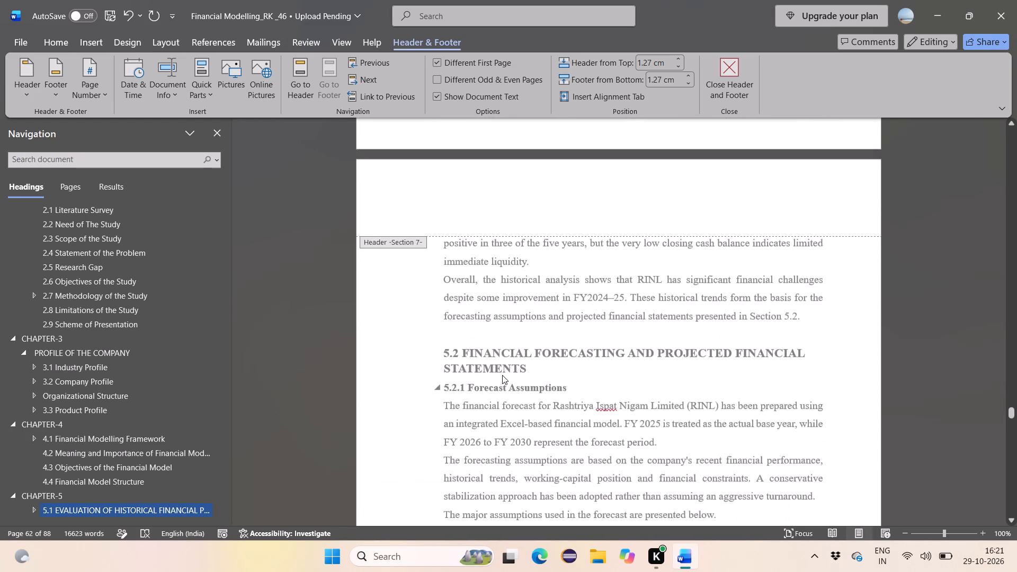
scroll(502, 375, up, 6)
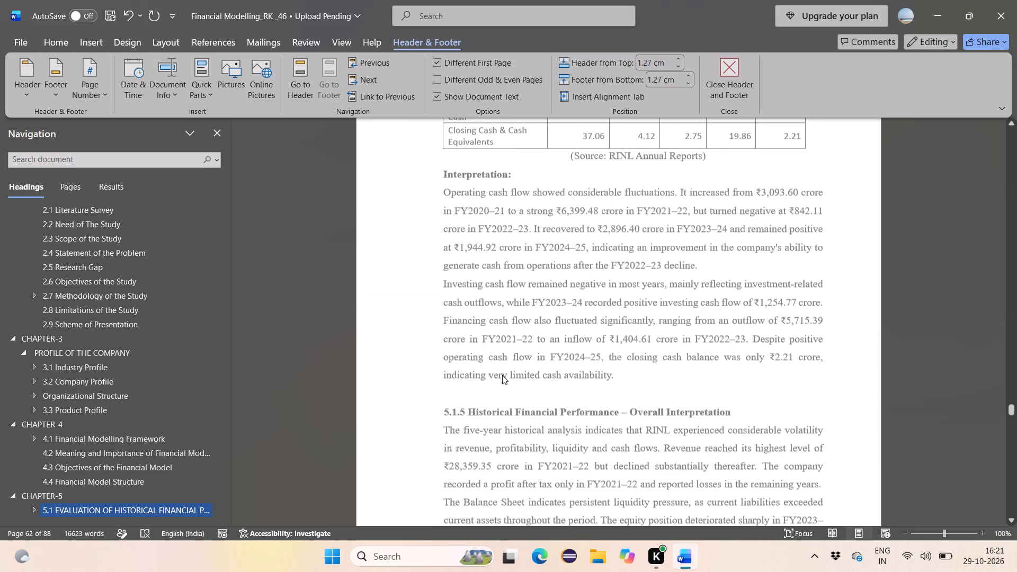
scroll(502, 375, up, 3)
scroll(502, 375, down, 1)
scroll(502, 375, up, 4)
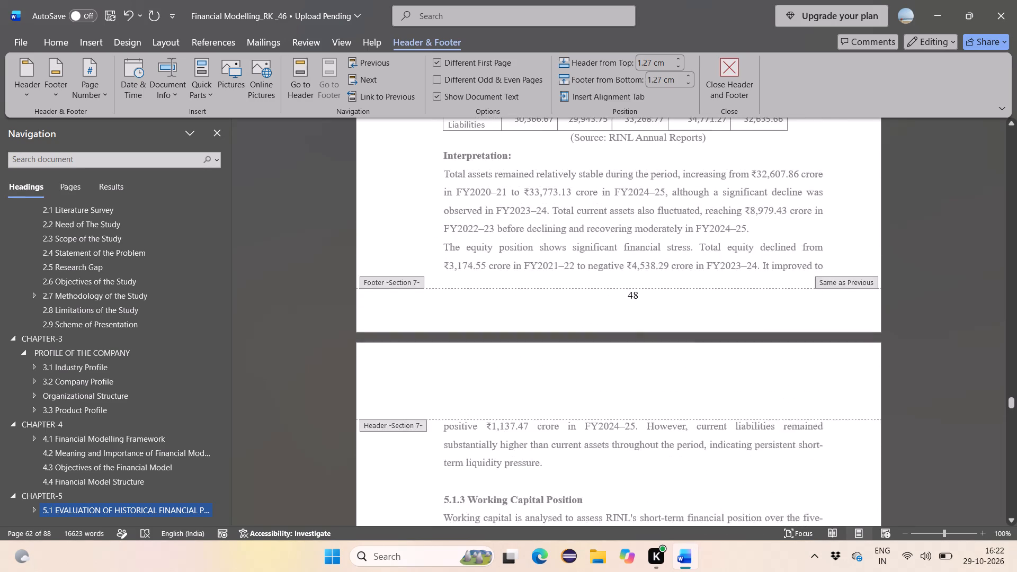
scroll(502, 375, up, 7)
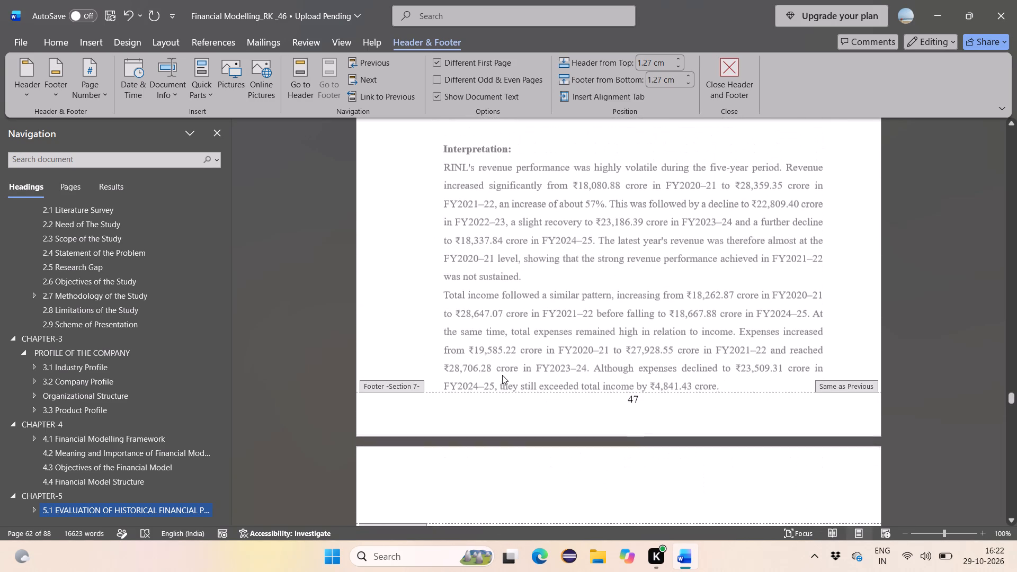
scroll(502, 375, up, 1)
Check the footer page numbers through Chapter 5 from the financial forecasting pages to the fixed assets turnover ratio.
scroll(502, 375, down, 3)
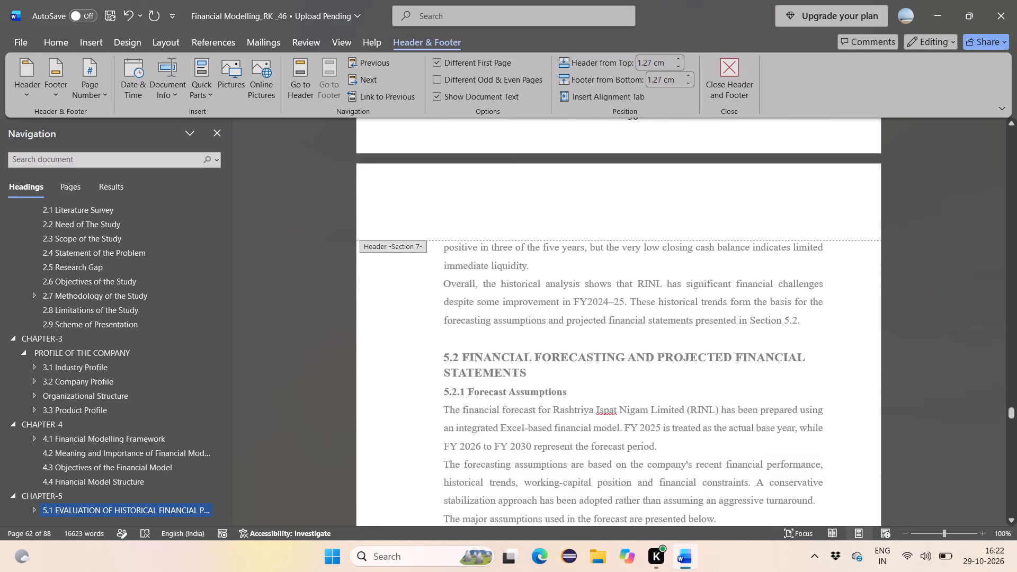
scroll(502, 375, down, 3)
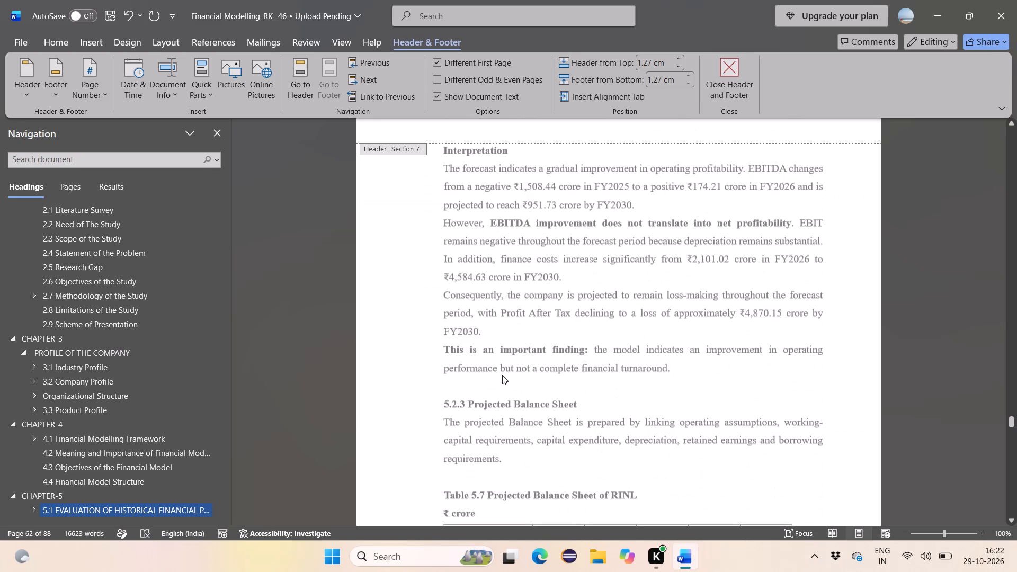
scroll(502, 375, up, 2)
scroll(502, 375, down, 2)
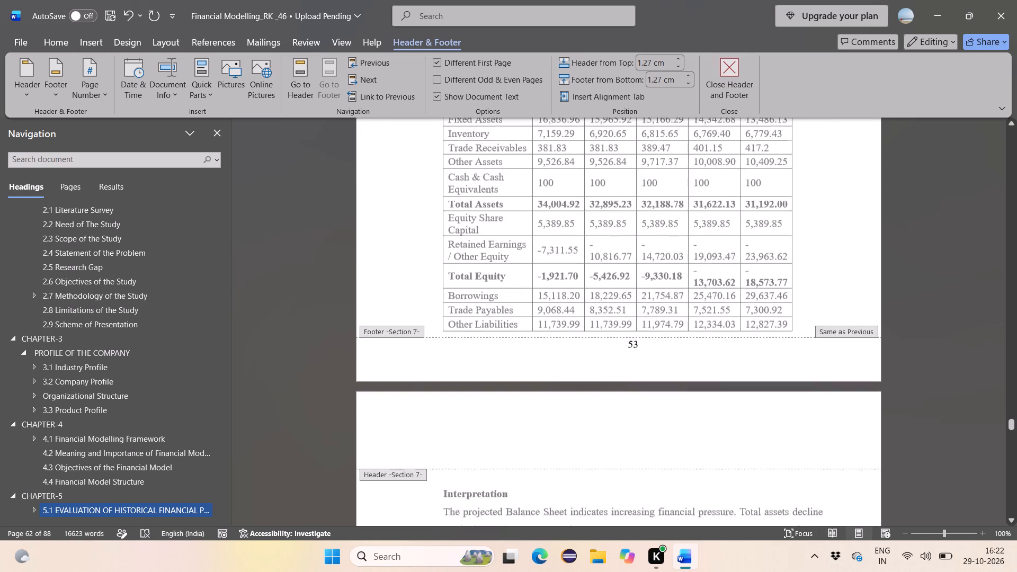
scroll(502, 375, down, 4)
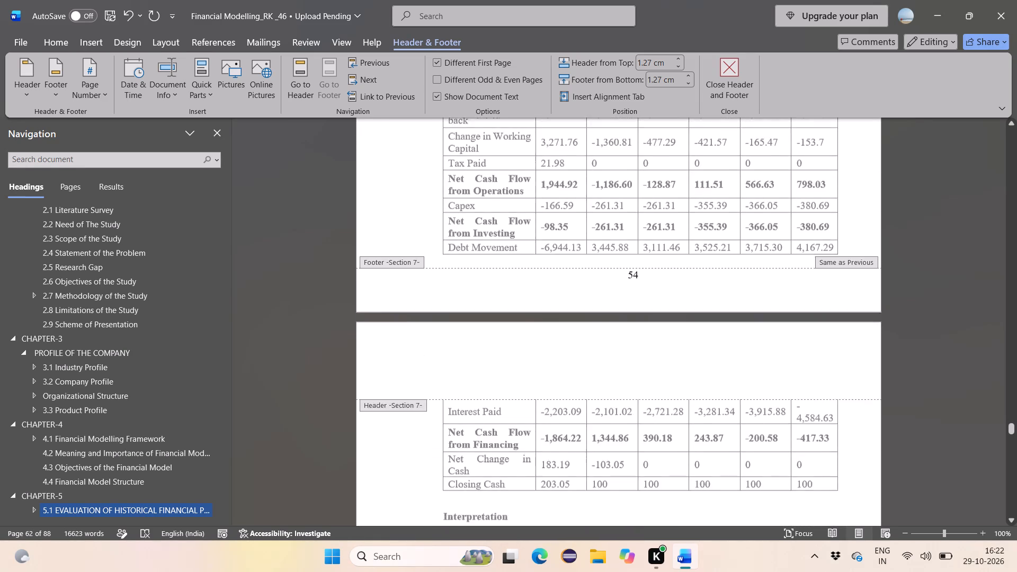
scroll(502, 375, down, 5)
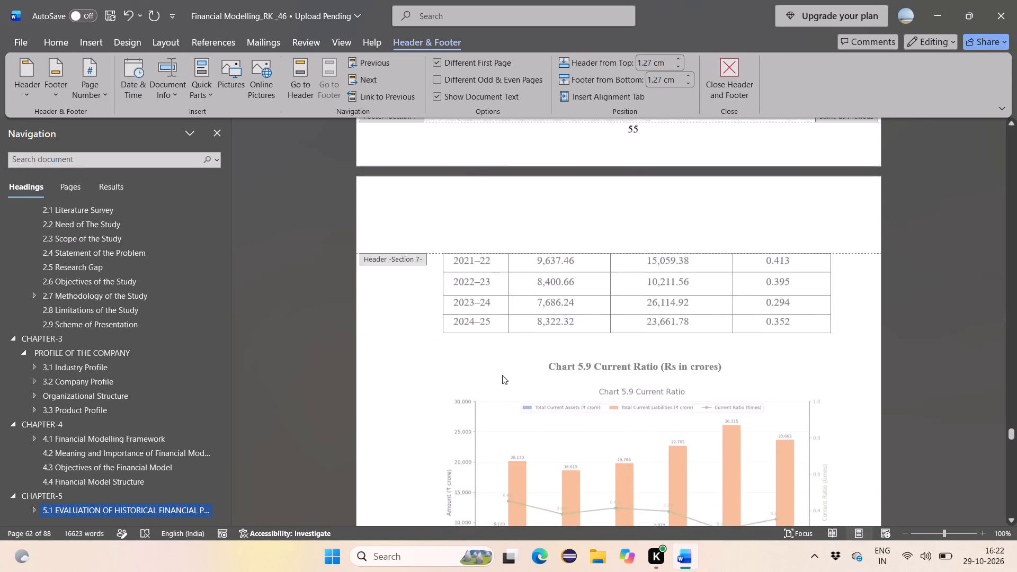
scroll(502, 375, down, 5)
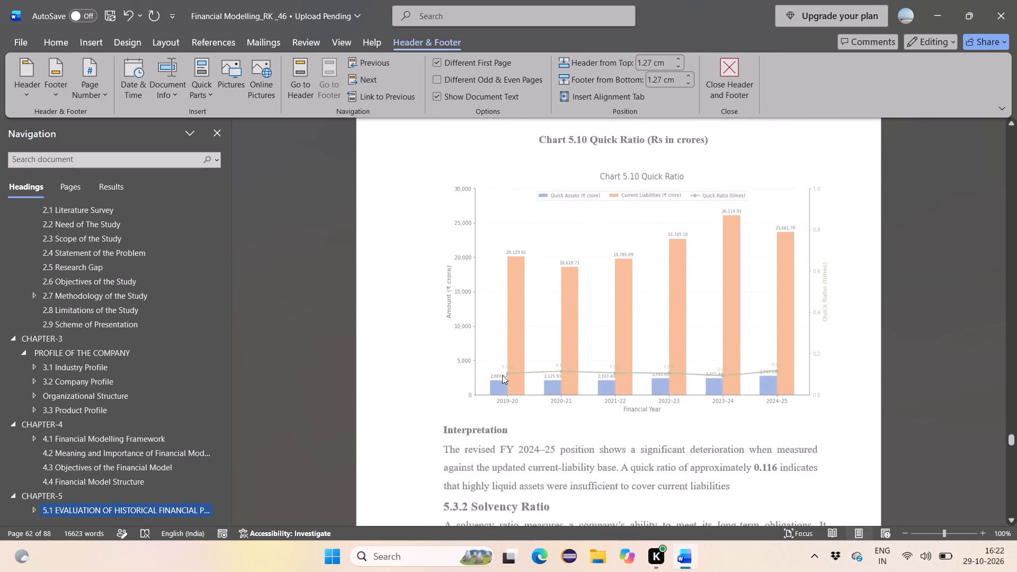
scroll(502, 375, down, 3)
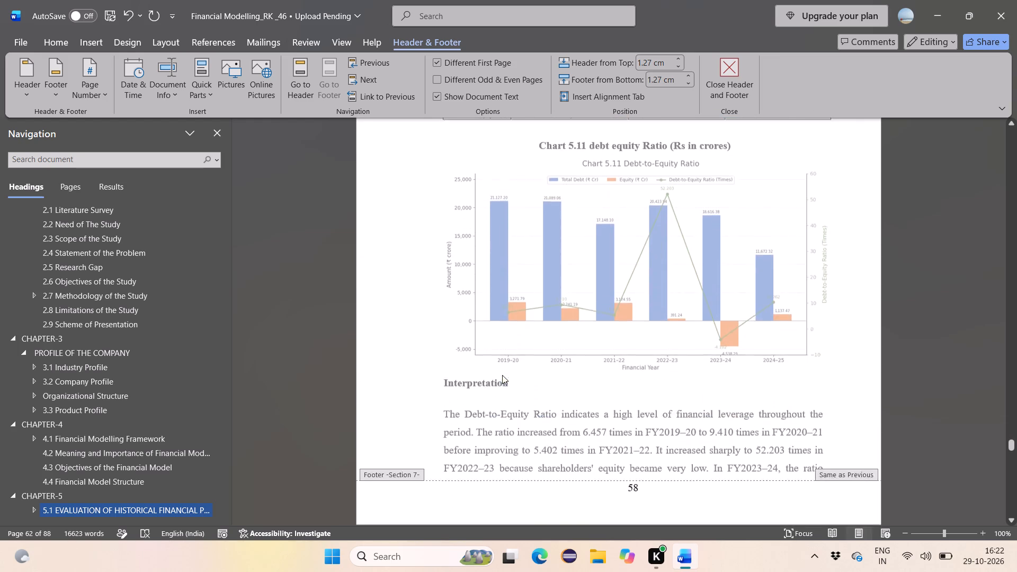
scroll(502, 375, down, 3)
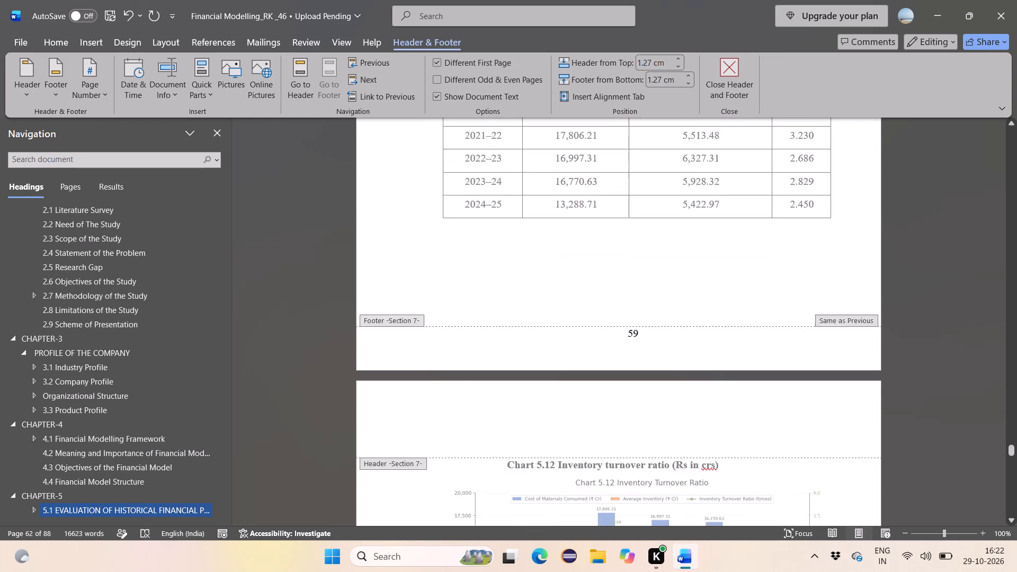
scroll(502, 375, down, 3)
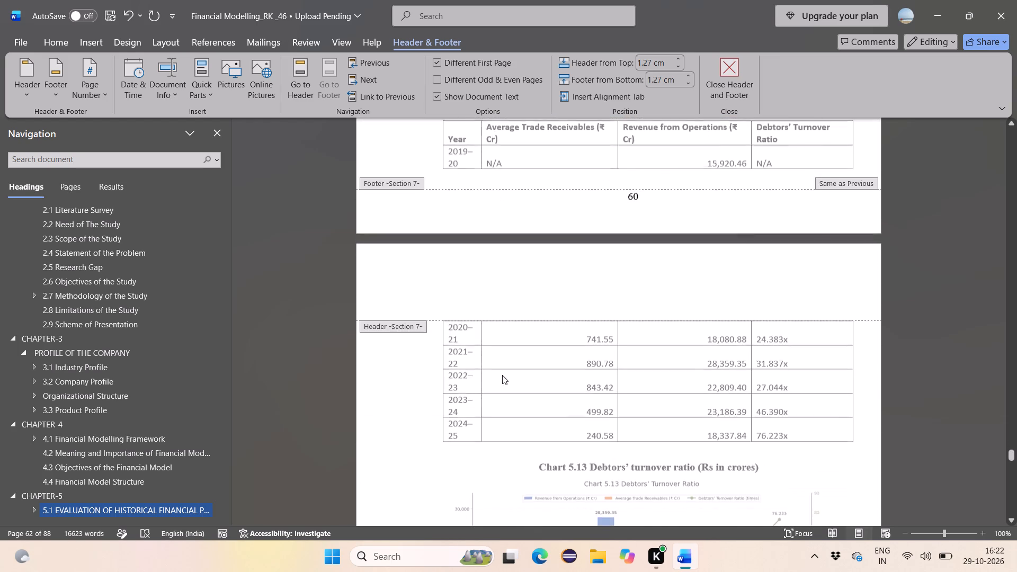
scroll(502, 375, down, 3)
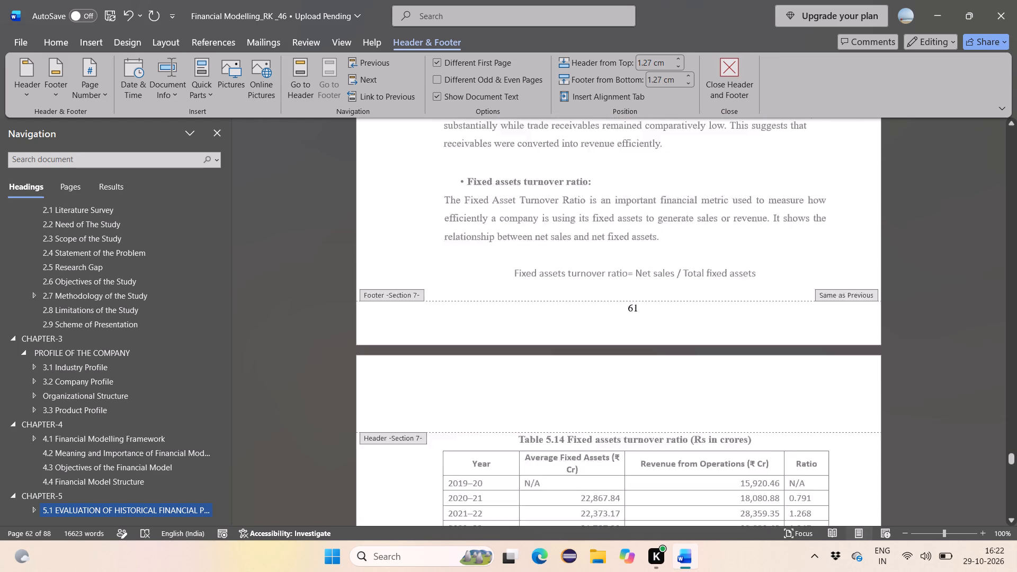
scroll(502, 375, down, 2)
scroll(502, 375, up, 1)
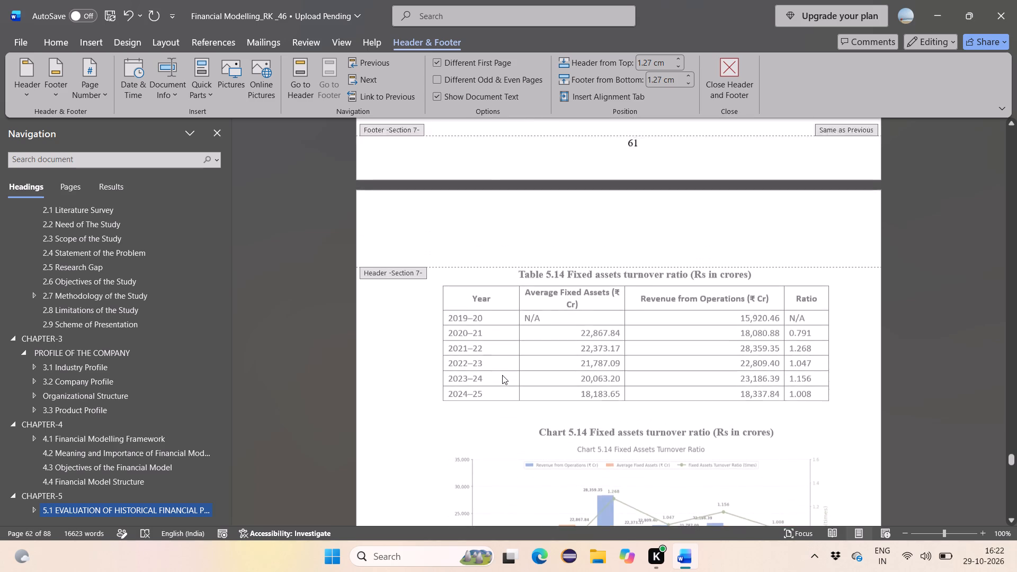
scroll(502, 375, up, 1)
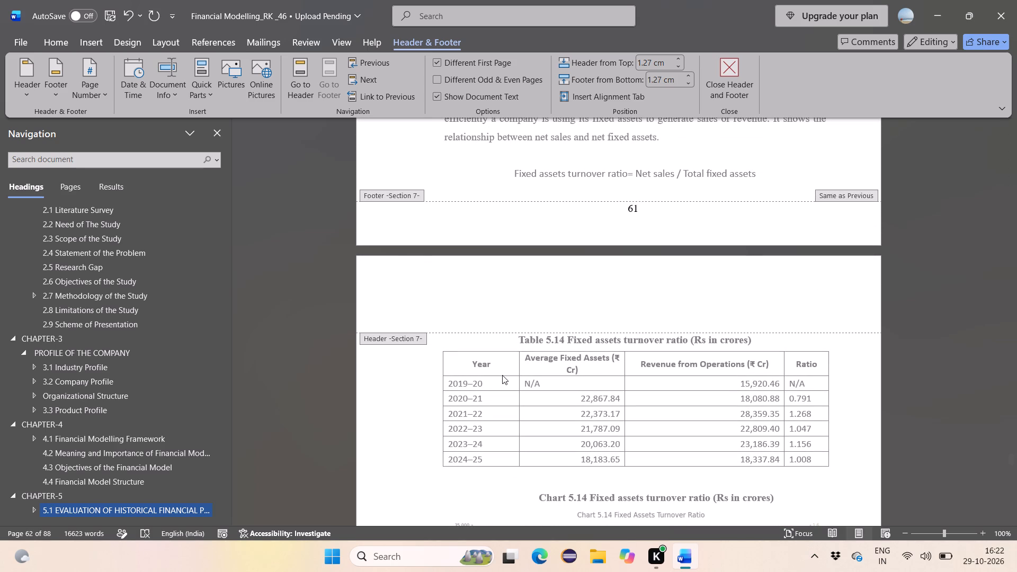
Check the footer page numbers from Table 5.14 through the Chapter 5 references to the opening pages of Chapter 6.
scroll(502, 375, down, 2)
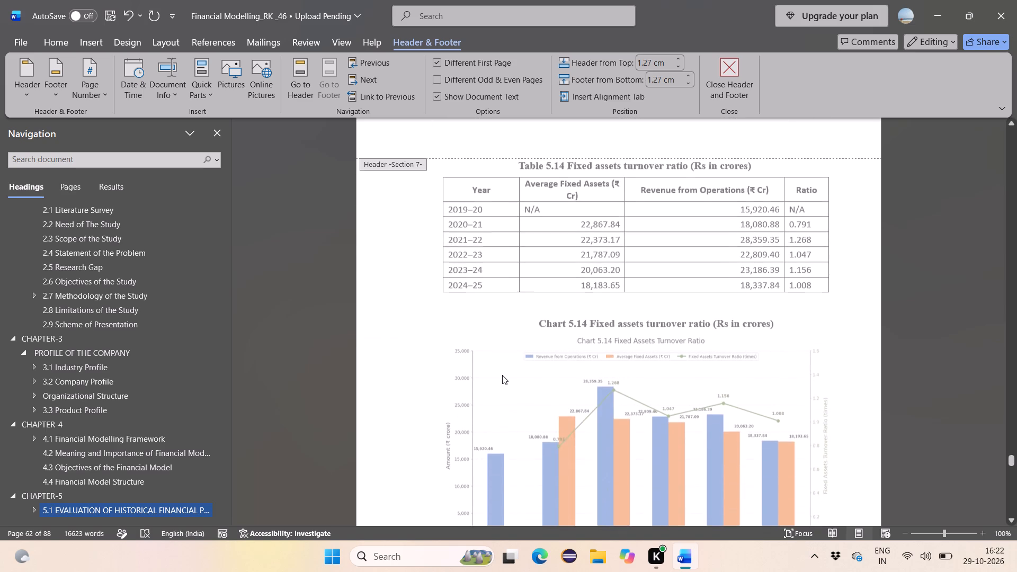
scroll(502, 375, down, 4)
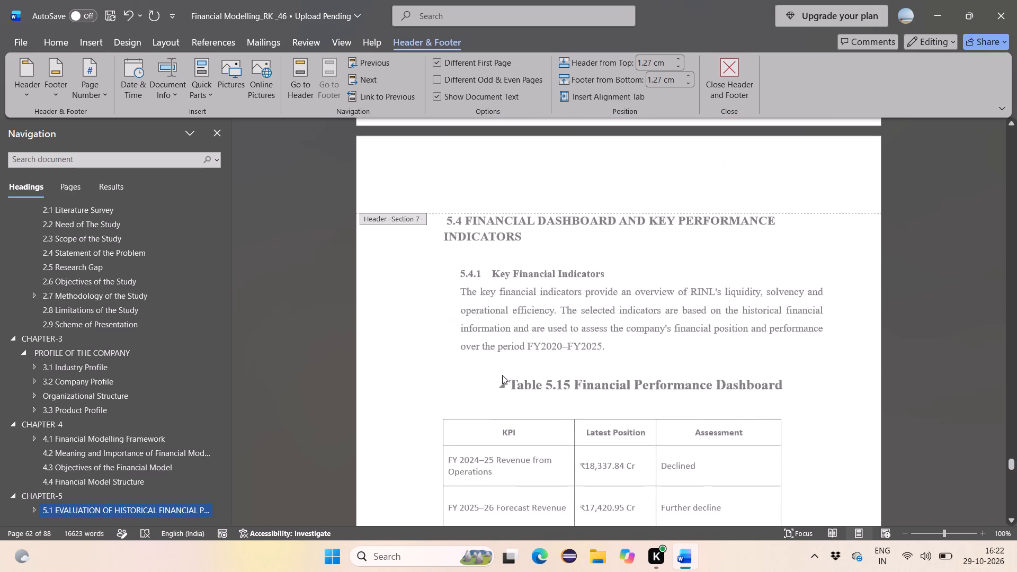
scroll(502, 375, down, 4)
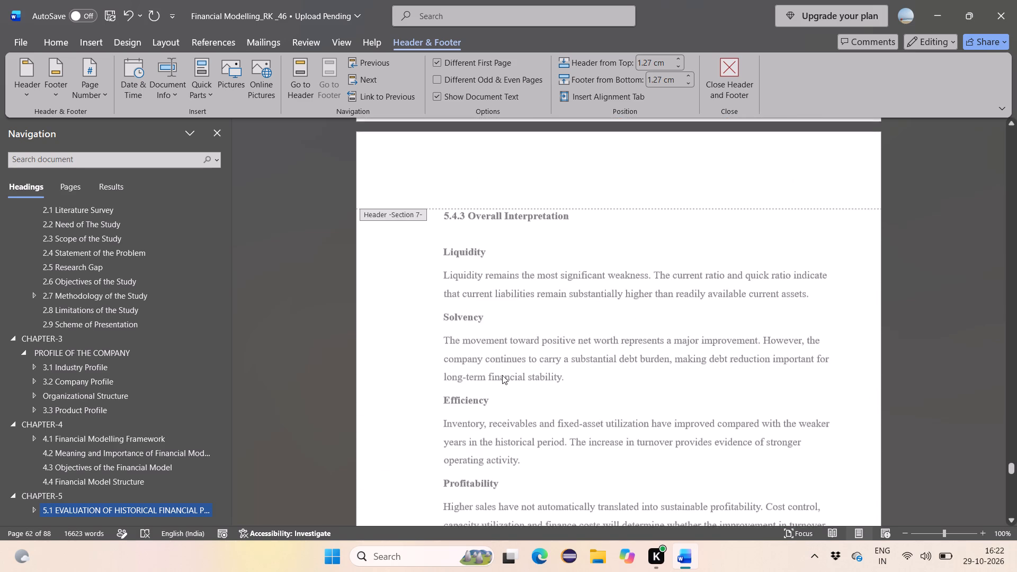
scroll(502, 375, down, 3)
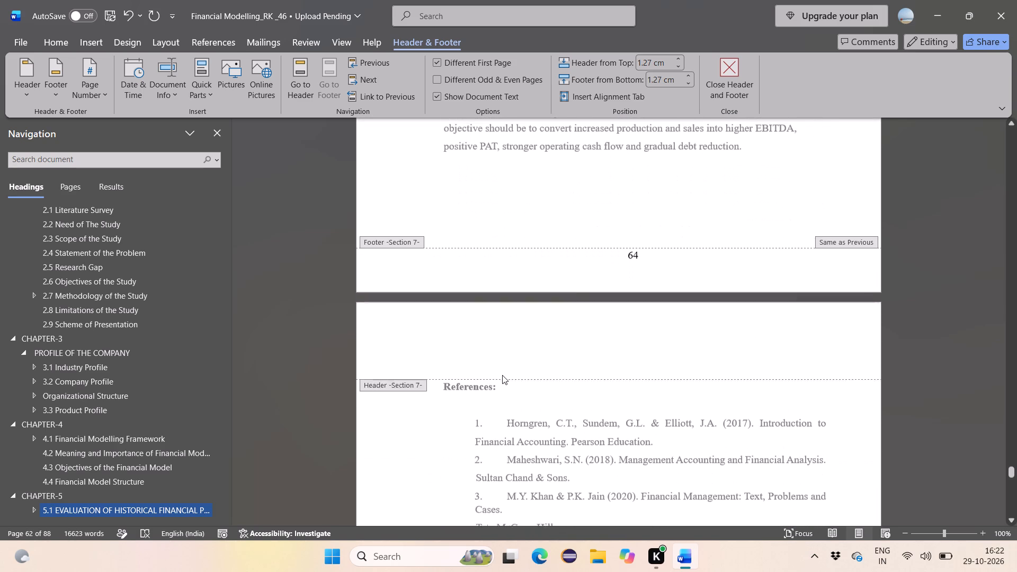
scroll(502, 375, down, 2)
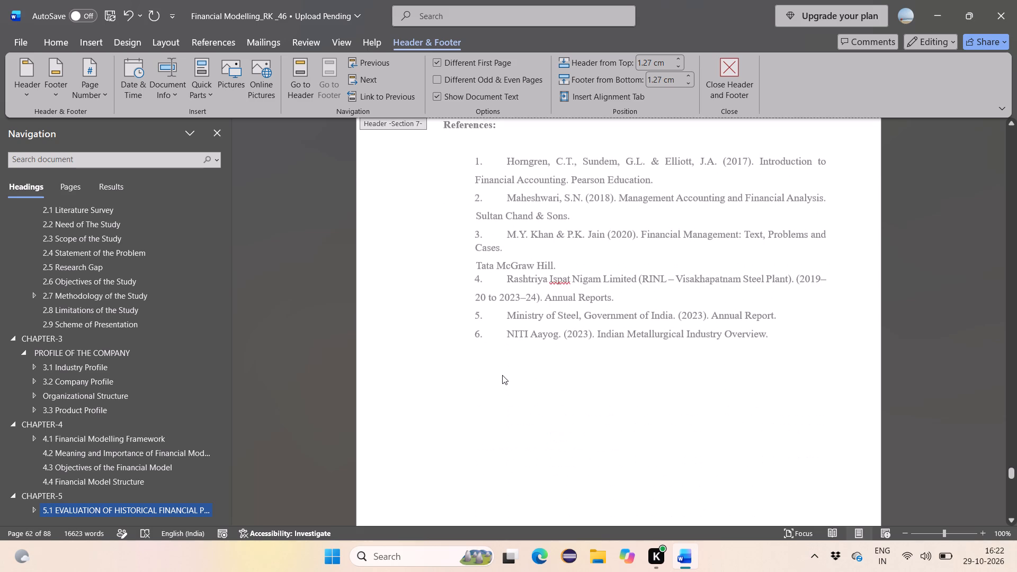
scroll(502, 375, down, 2)
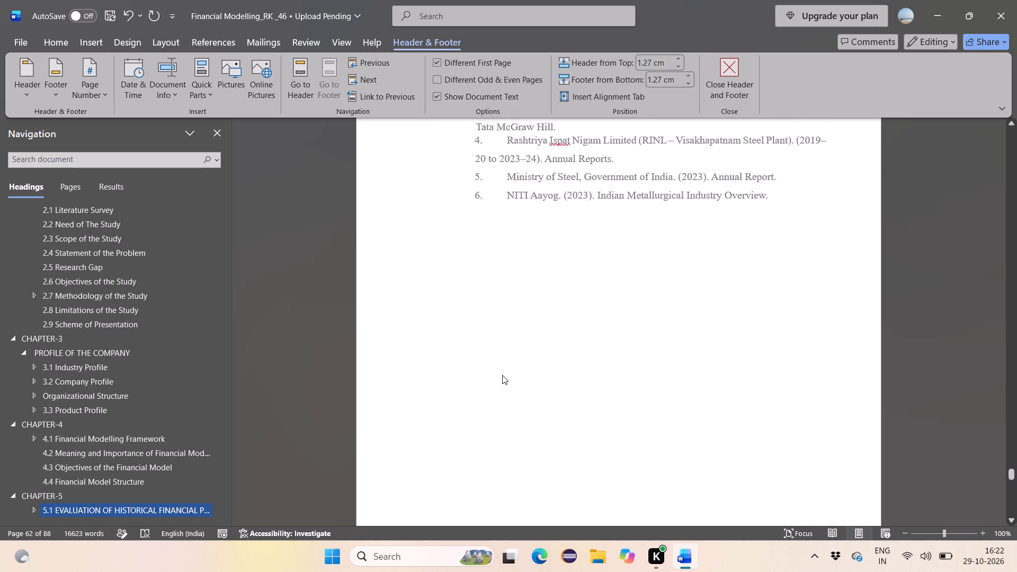
scroll(502, 375, down, 2)
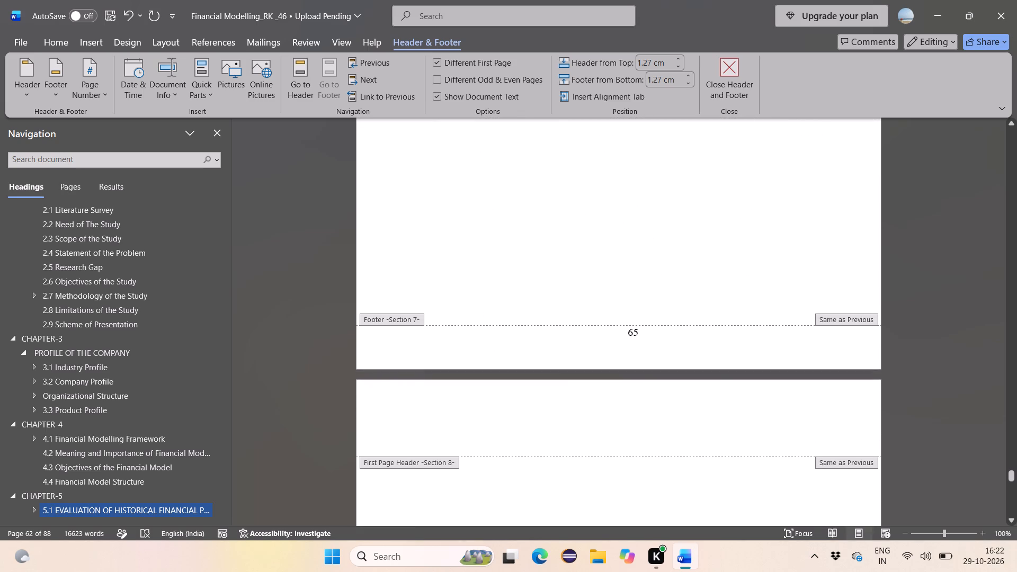
scroll(502, 375, down, 5)
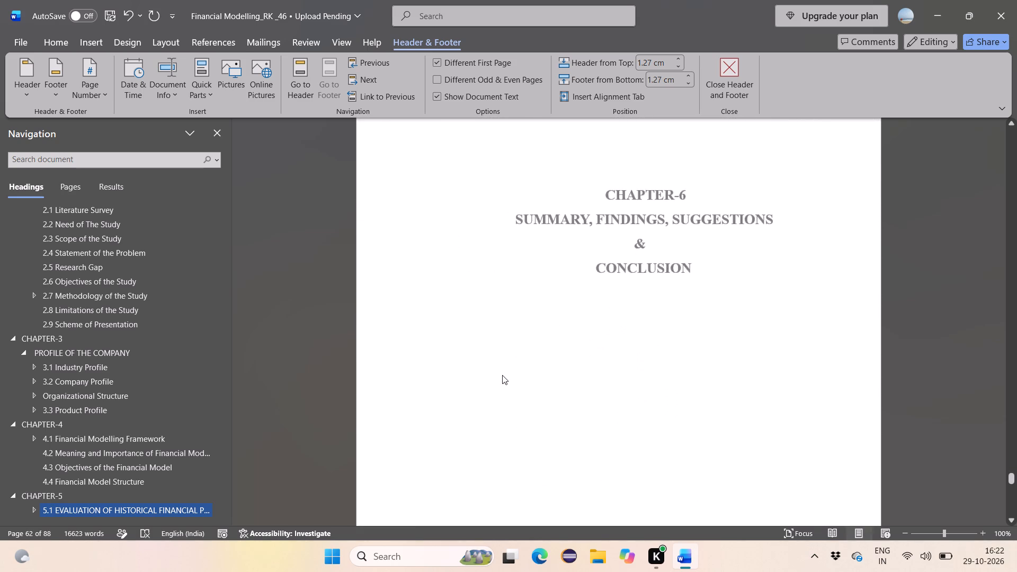
scroll(502, 375, down, 5)
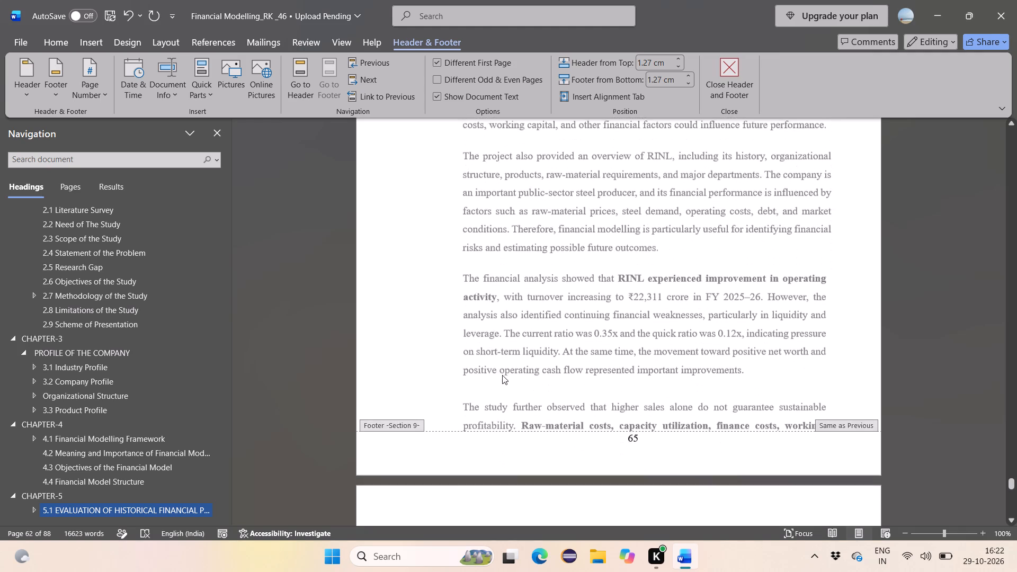
Compare the footer page numbers at the end of Chapter 5 (Section 7) with those on the 6.1 Summary page (Section 9).
scroll(502, 375, up, 5)
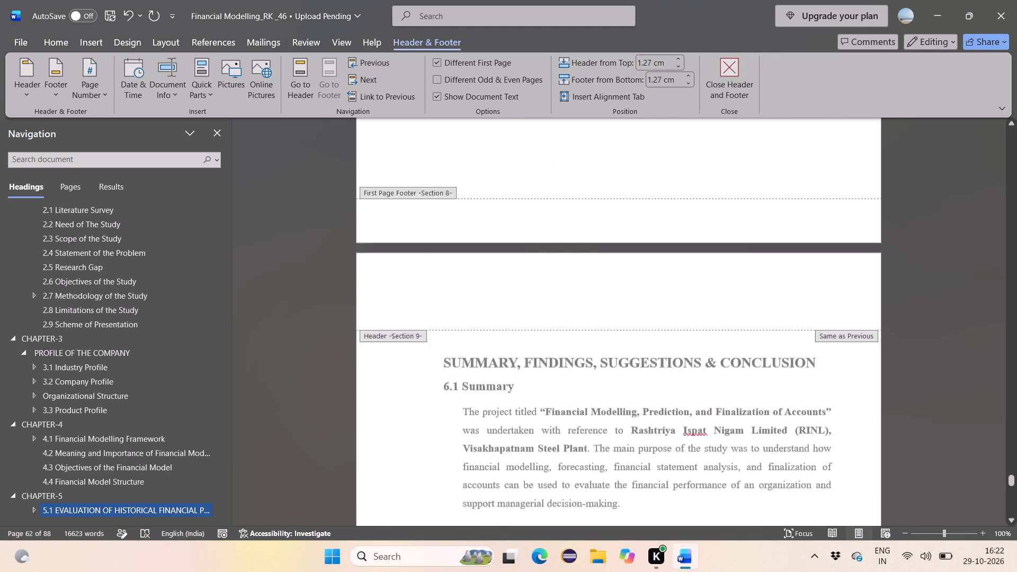
scroll(502, 375, up, 3)
scroll(502, 375, down, 1)
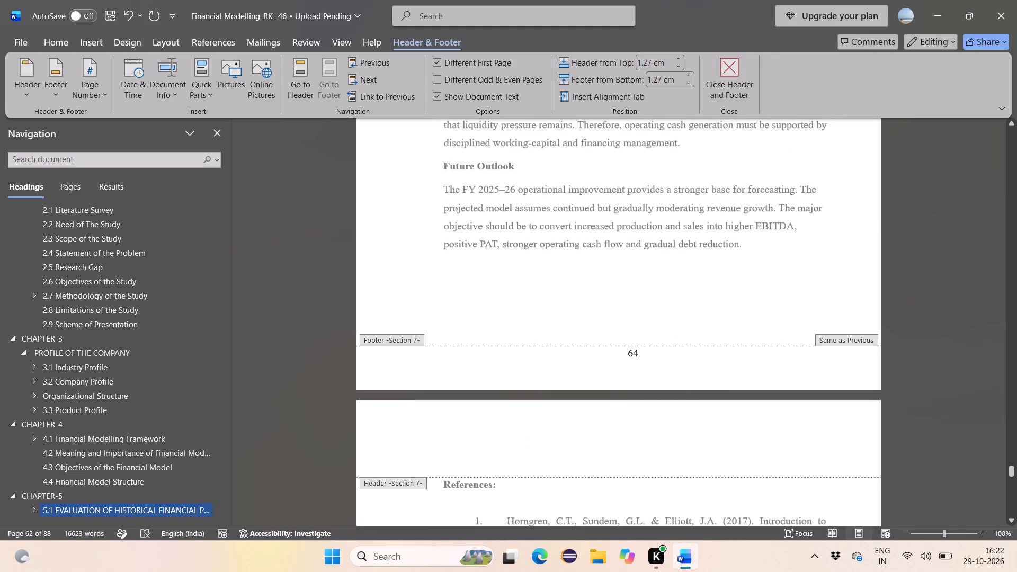
scroll(502, 375, down, 1)
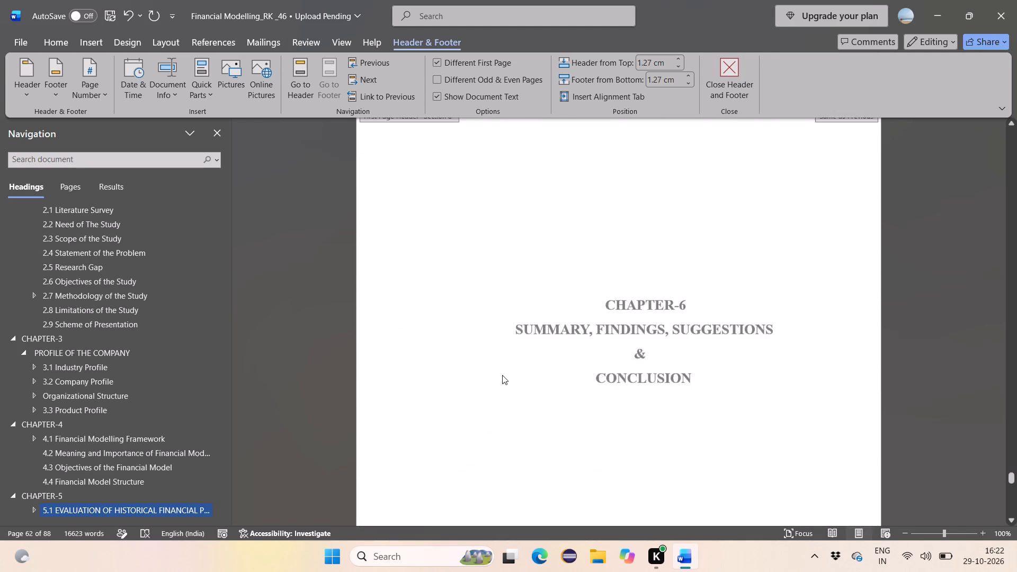
scroll(502, 375, down, 2)
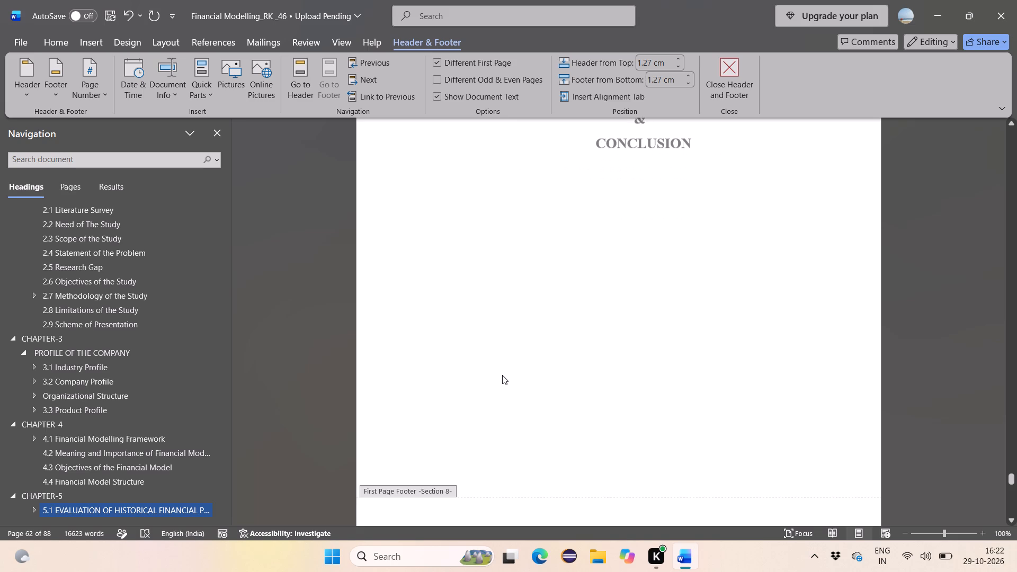
scroll(502, 375, down, 4)
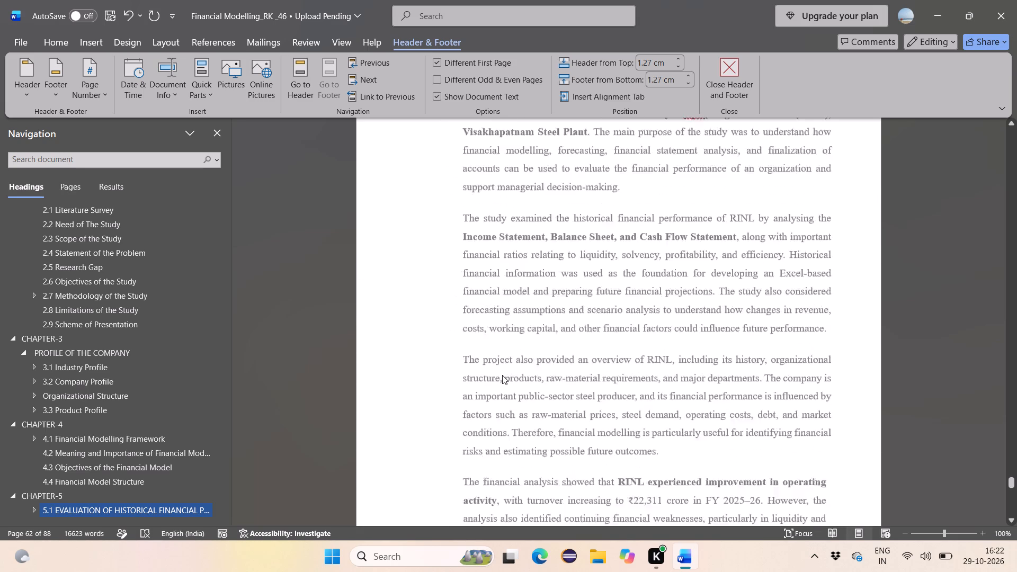
scroll(502, 375, down, 2)
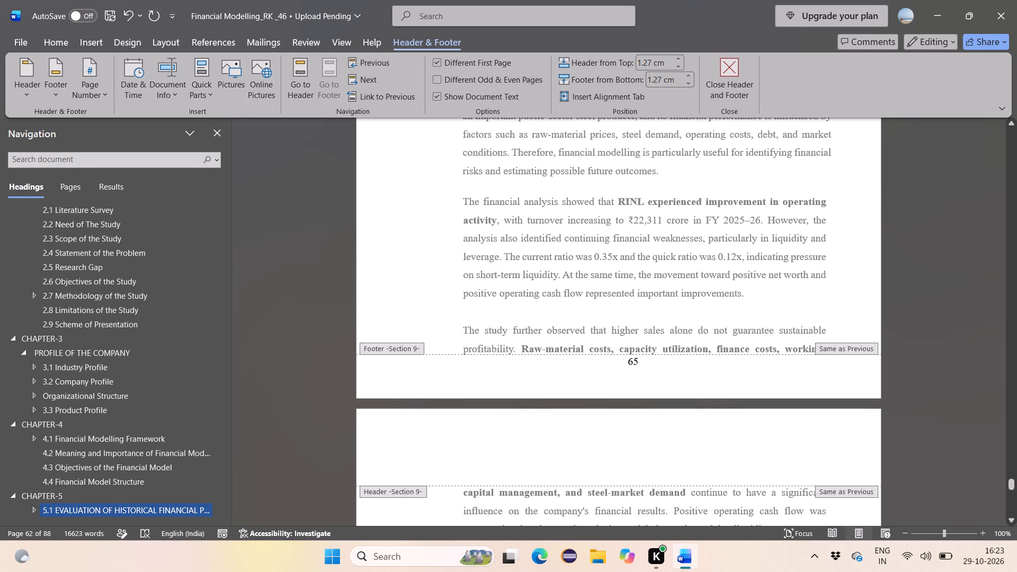
Delete the page number from the Section 9 footer on the 6.1 Summary page.
double_click(640, 371)
double_click(639, 370)
key(BackSpace)
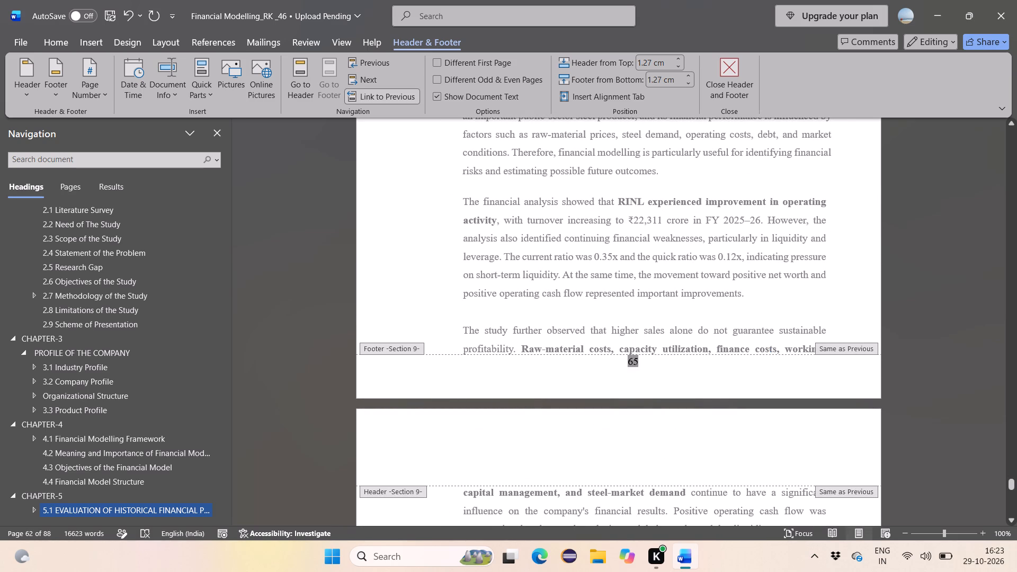
key(BackSpace)
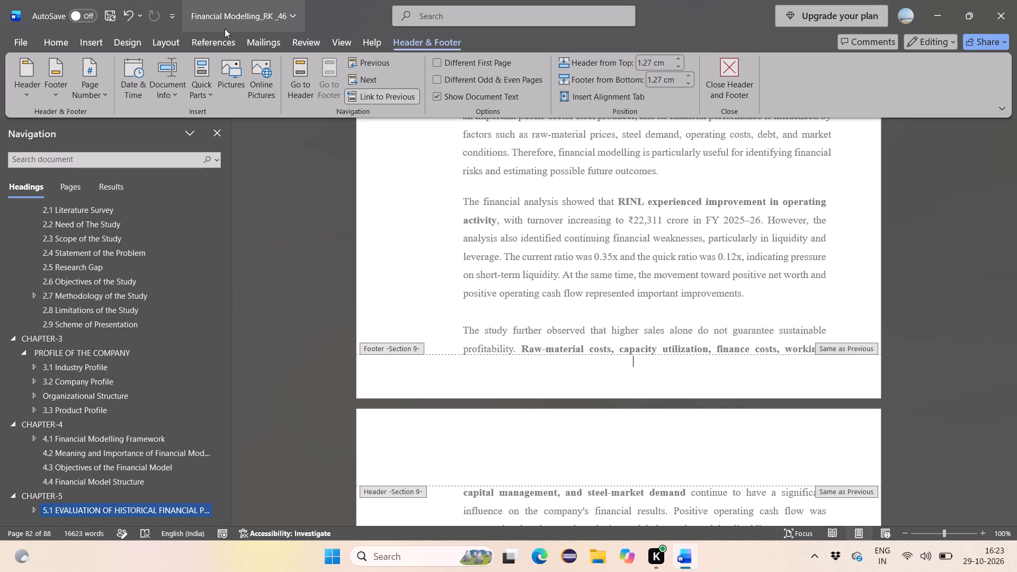
Open the page number options for the Section 9 footer.
click(96, 63)
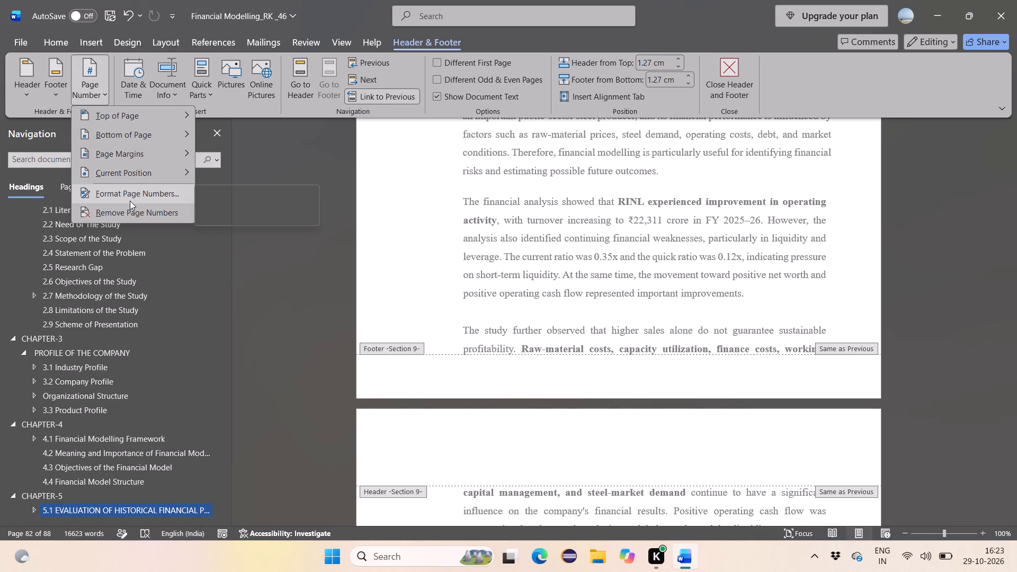
Apply page numbering that starts at 65 to the Chapter 6 pages in Section 9.
click(130, 201)
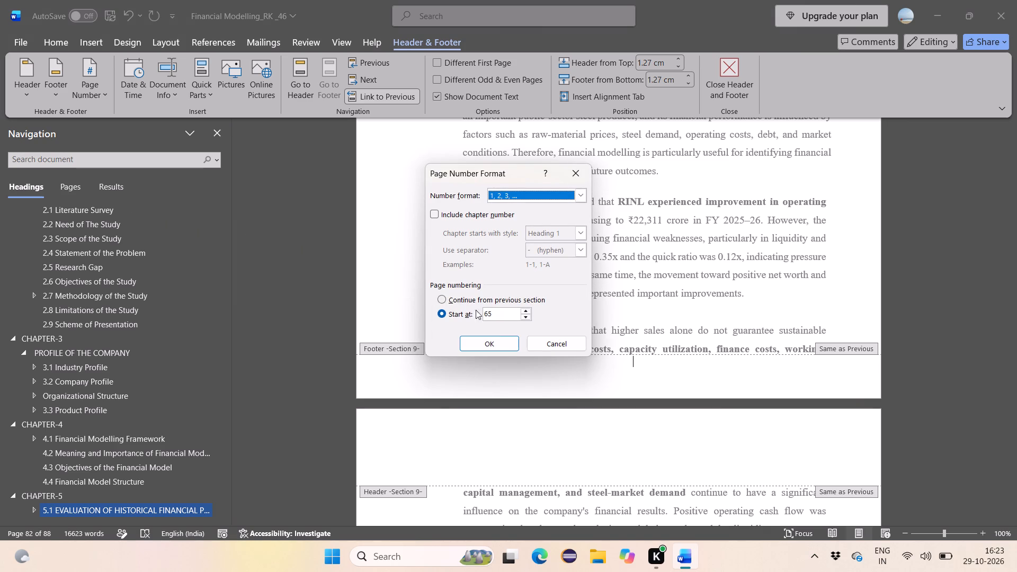
click(499, 318)
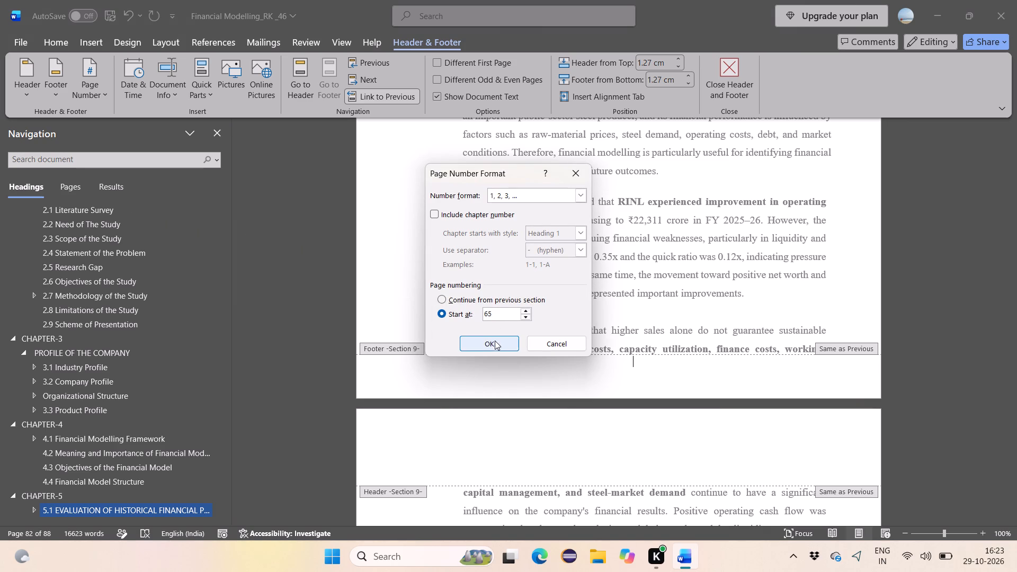
click(495, 341)
Enter 65 as text in the empty Section 9 footer and check the footers of the neighbouring Chapter 6 pages.
scroll(584, 409, down, 1)
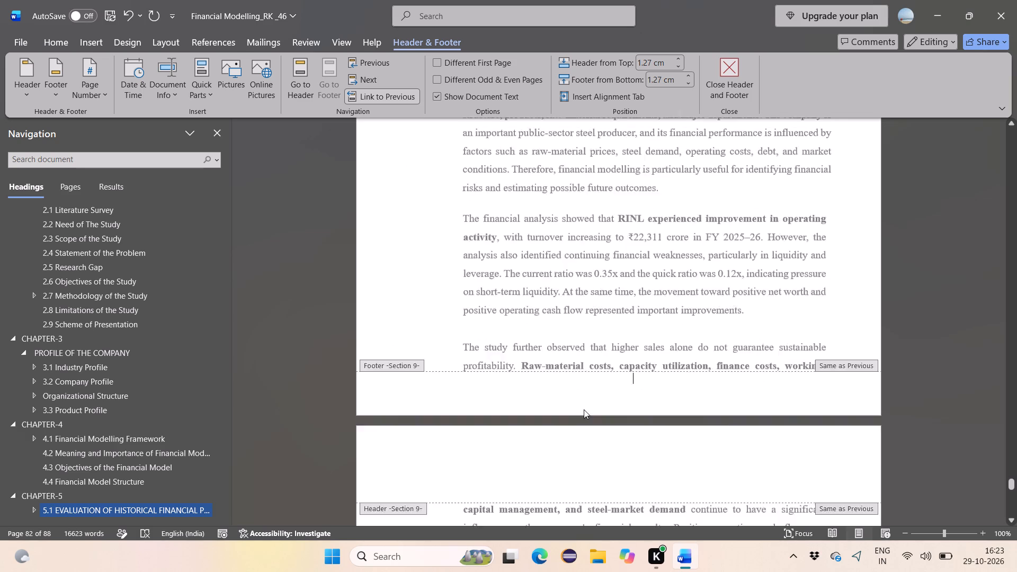
scroll(584, 409, down, 4)
scroll(564, 343, up, 1)
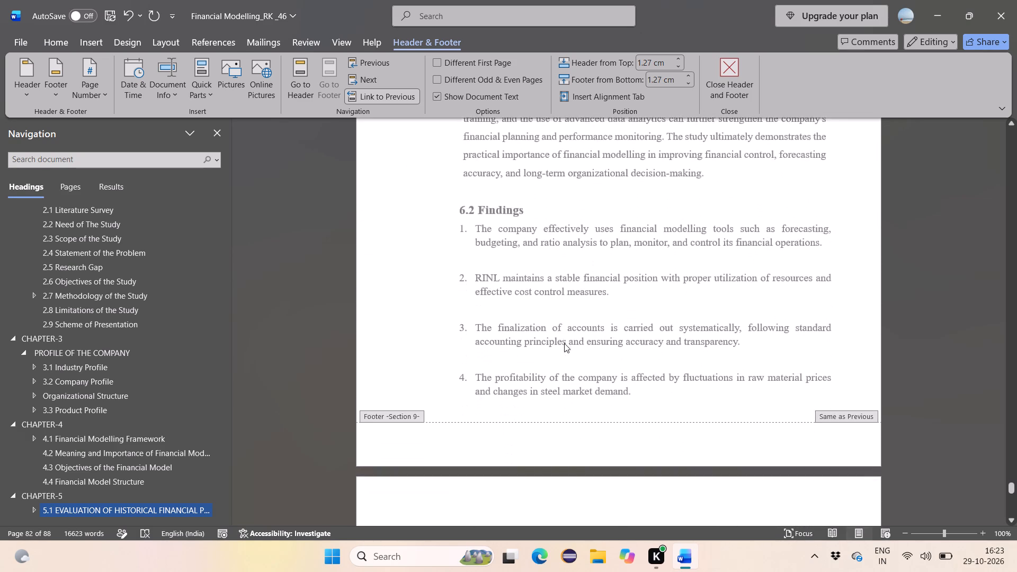
scroll(564, 343, up, 2)
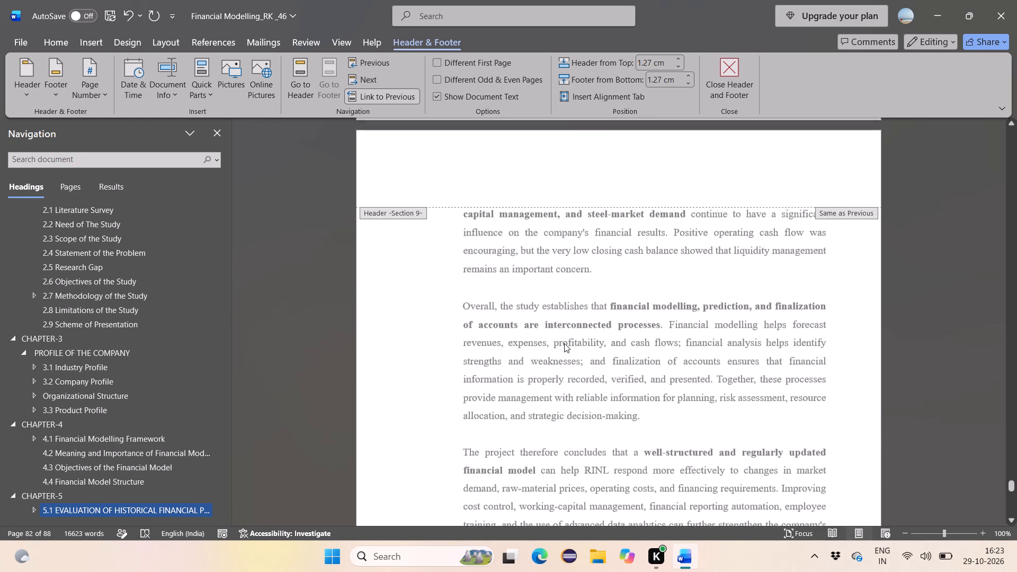
scroll(564, 343, up, 2)
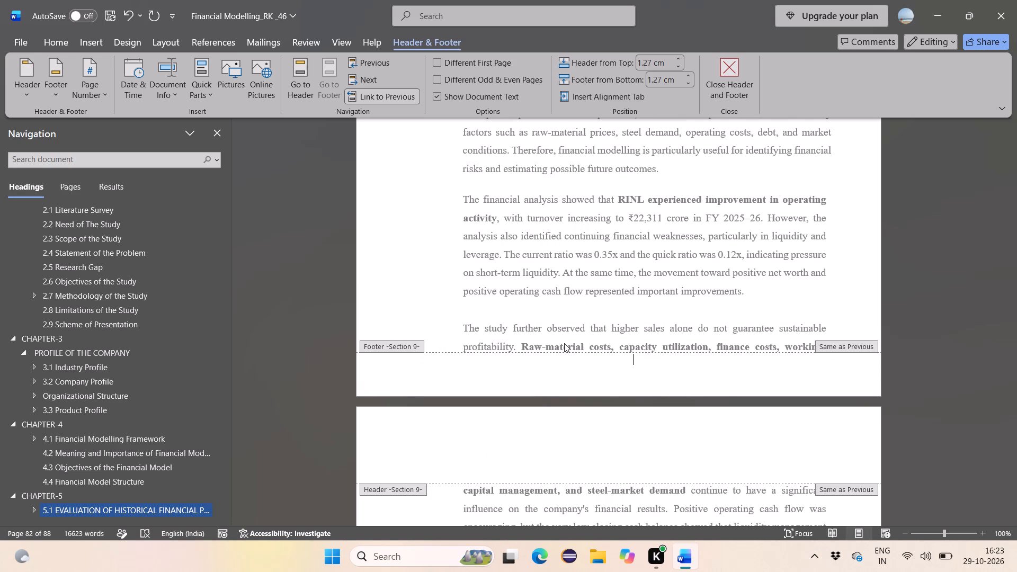
text(65)
scroll(551, 320, down, 2)
scroll(551, 320, up, 1)
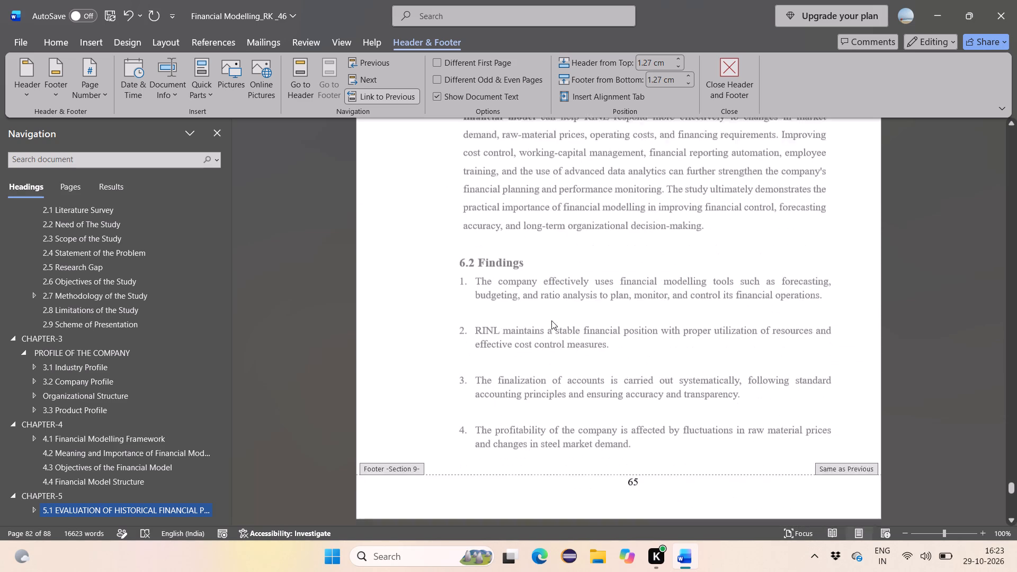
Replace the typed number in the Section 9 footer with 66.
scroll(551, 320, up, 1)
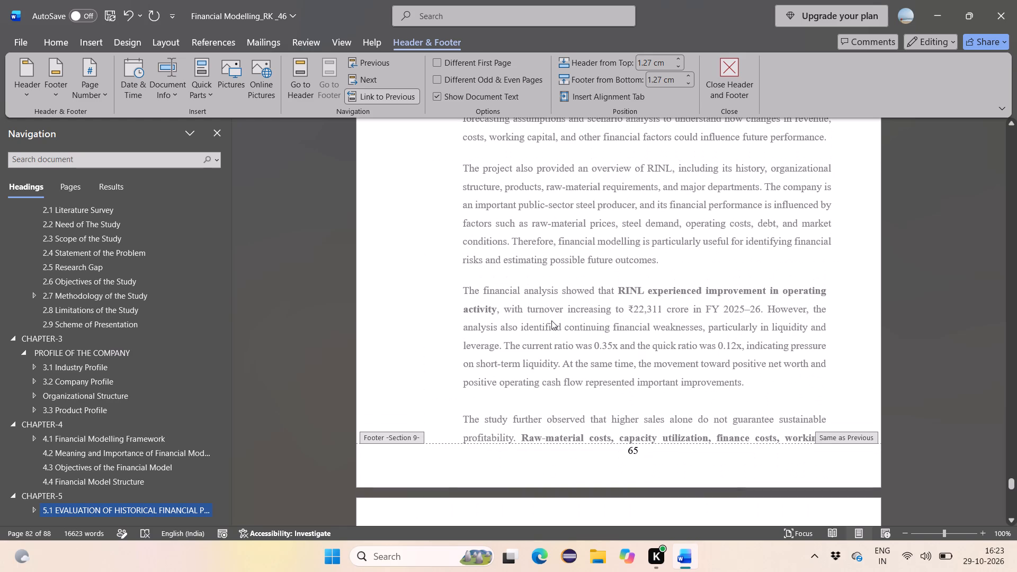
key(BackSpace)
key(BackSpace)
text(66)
Check the footers from the end of Chapter 5 through the Chapter 6 title page to section 6.2 Findings.
scroll(517, 363, down, 1)
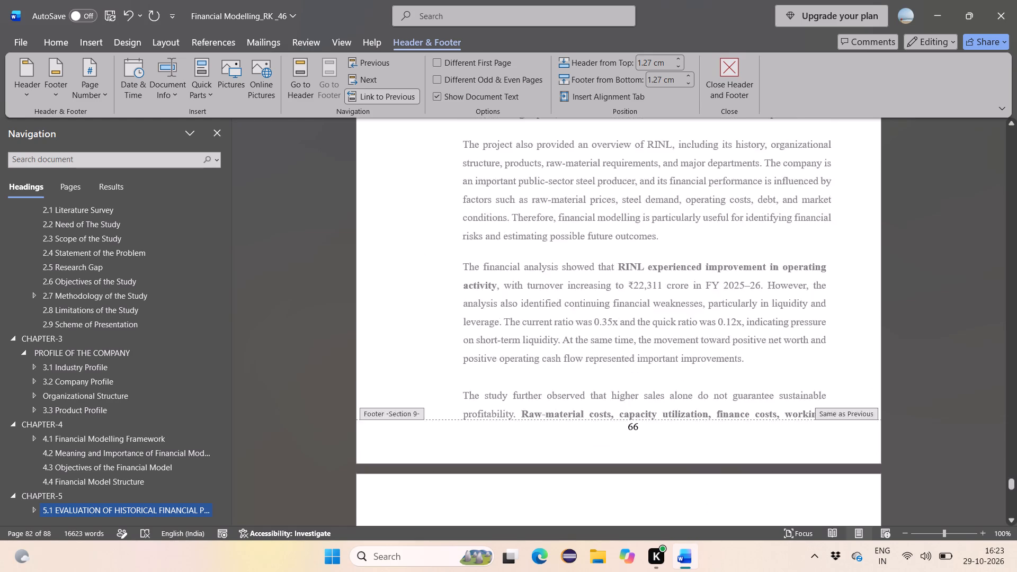
scroll(517, 363, down, 5)
scroll(517, 363, up, 1)
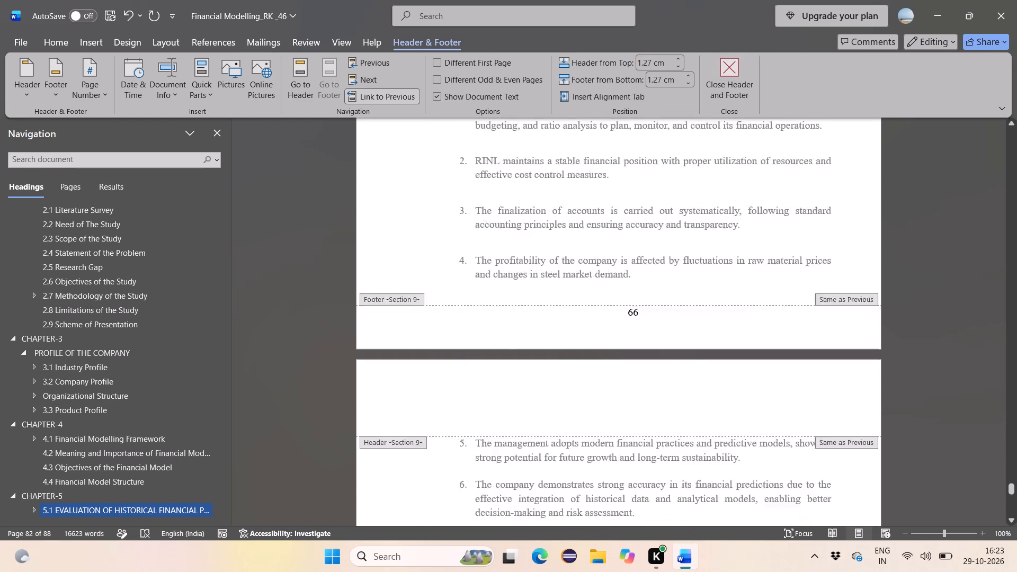
scroll(517, 363, up, 3)
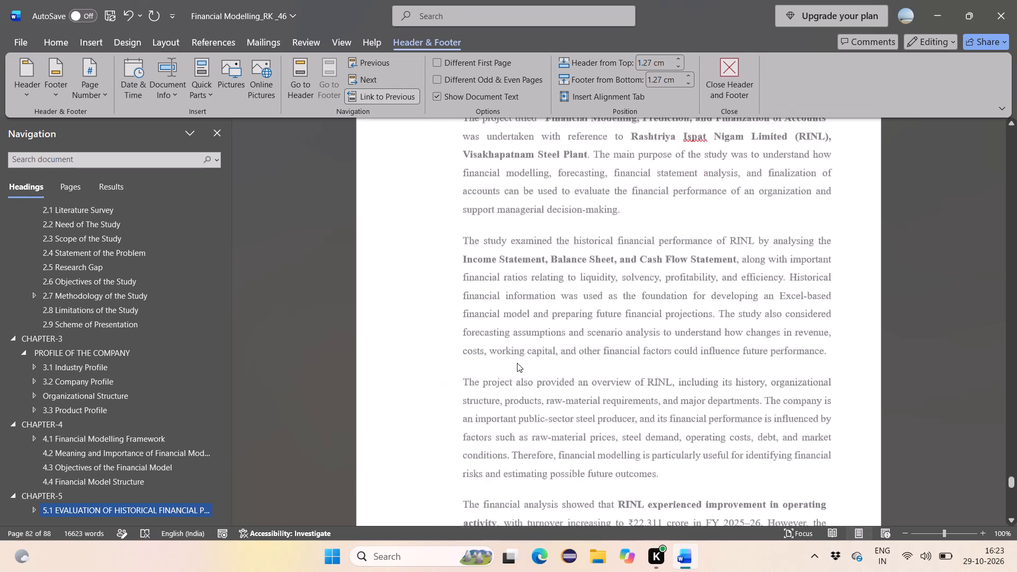
scroll(517, 363, up, 4)
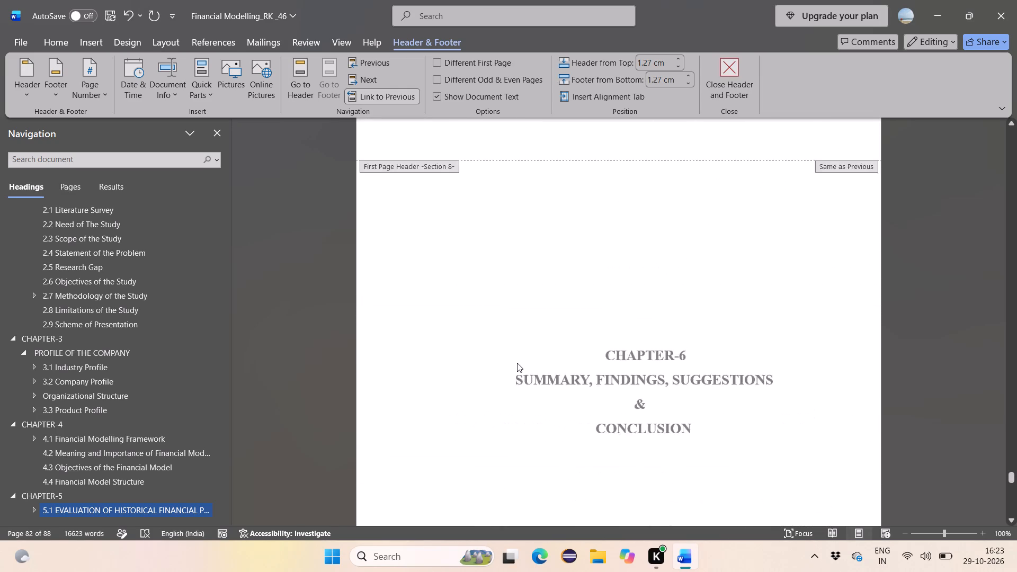
scroll(517, 363, up, 1)
scroll(517, 363, down, 1)
scroll(517, 363, up, 5)
scroll(517, 363, down, 1)
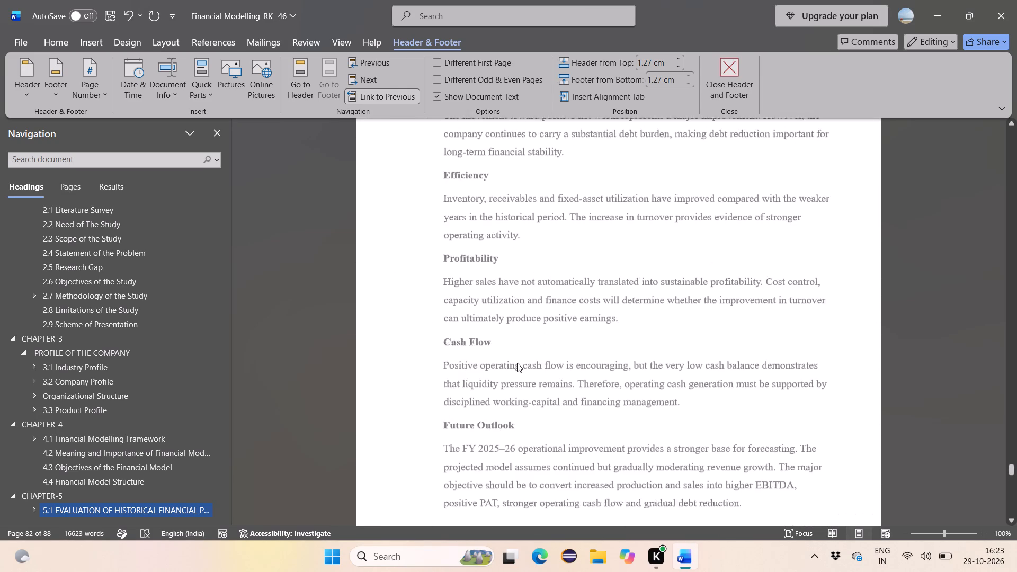
scroll(517, 363, down, 2)
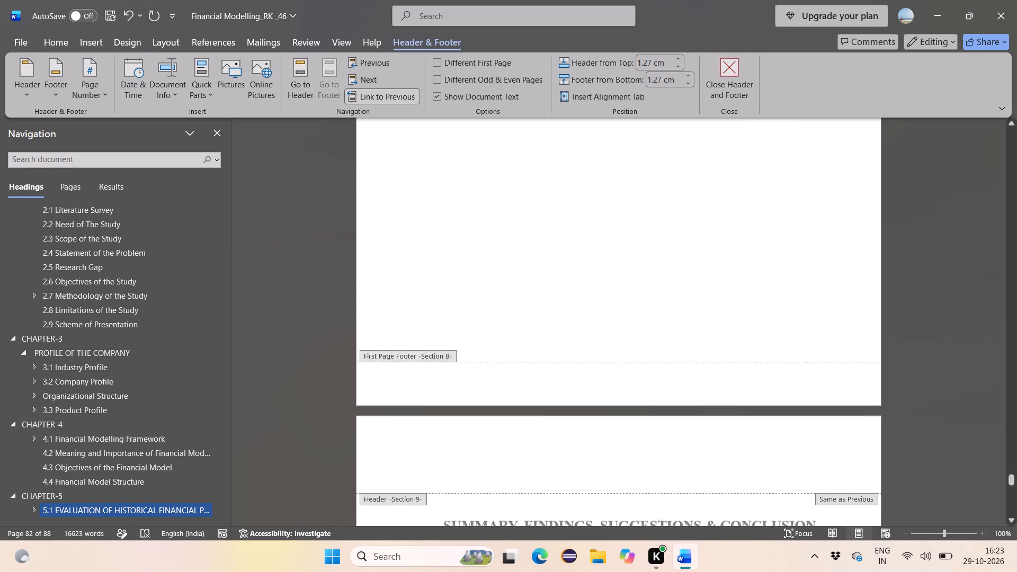
scroll(517, 363, down, 2)
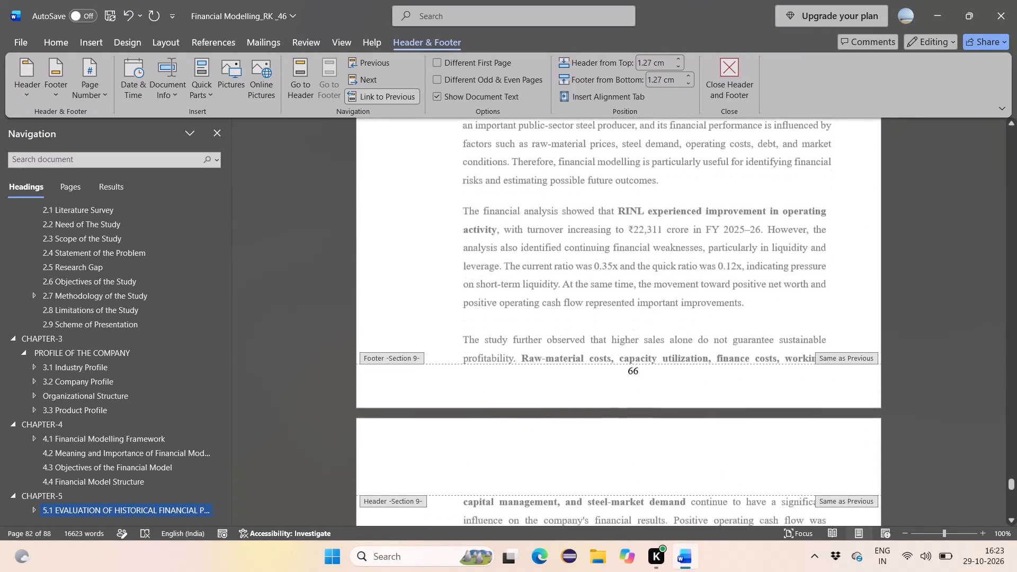
scroll(517, 363, down, 1)
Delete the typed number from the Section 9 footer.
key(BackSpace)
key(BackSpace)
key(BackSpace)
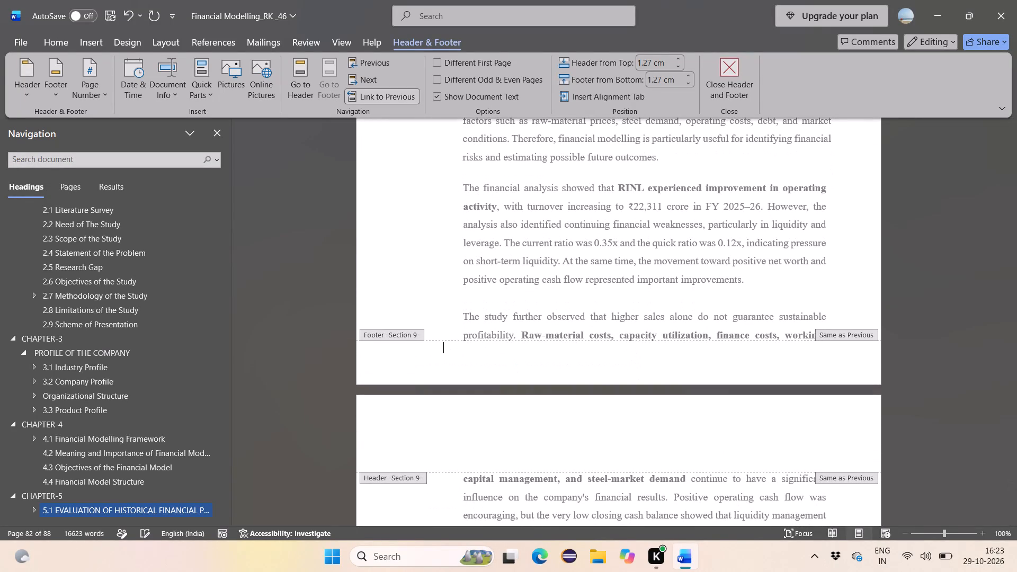
Undo the typed footer edits in Section 9 back to the inserted page number, and return to the document body.
key(ctrl+z)
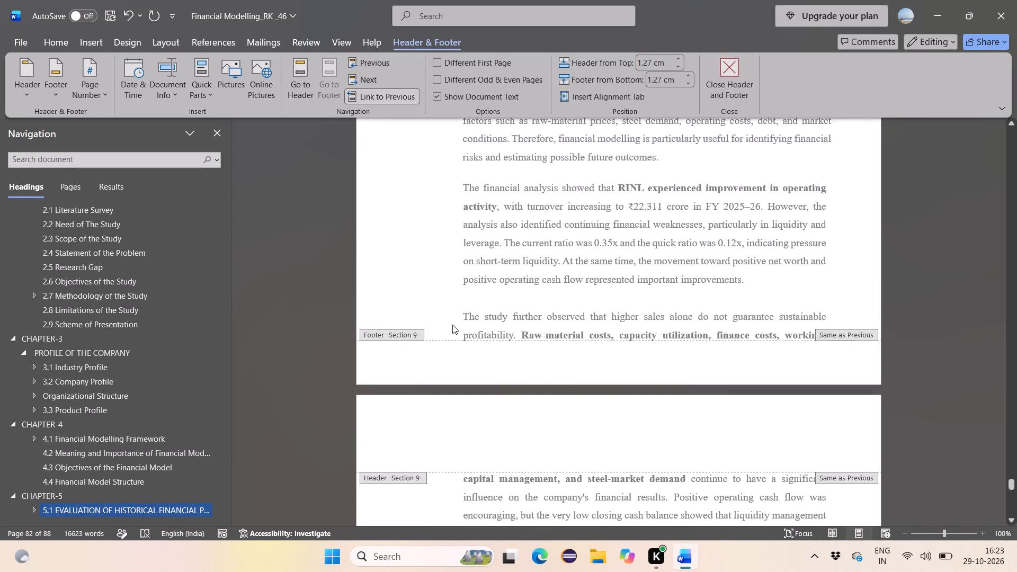
key(ctrl+z)
key(ctrl+z)
key(ctrl+z)
key(ctrl+z)
key(ctrl+z)
key(ctrl+z)
key(ctrl+z)
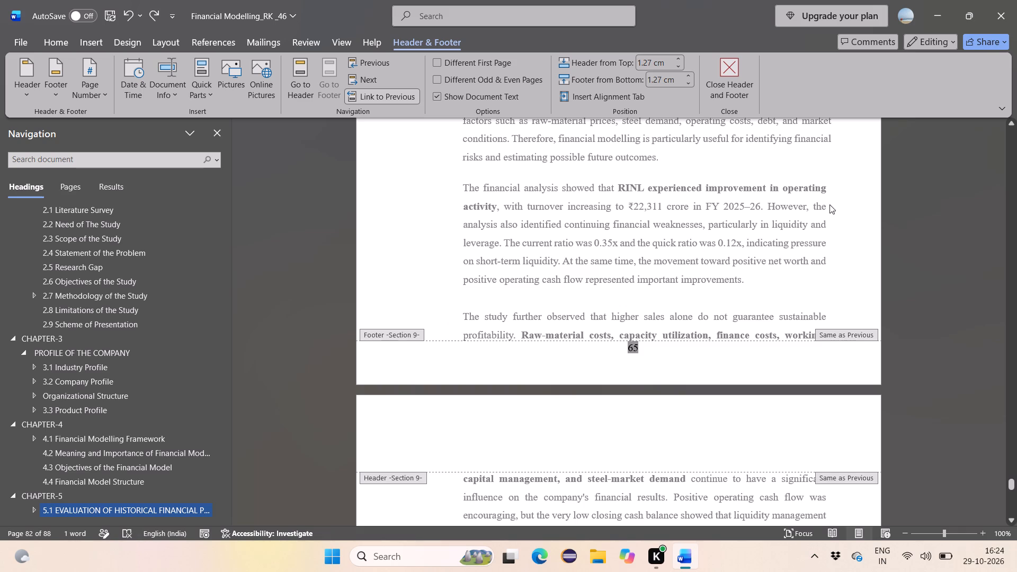
right_click(840, 200)
click(839, 200)
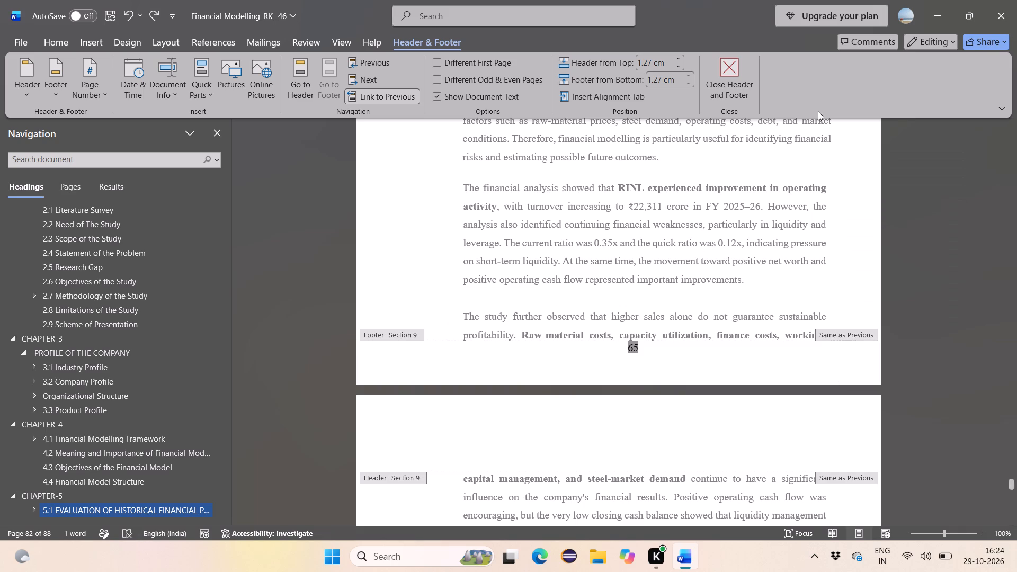
click(821, 165)
triple_click(821, 165)
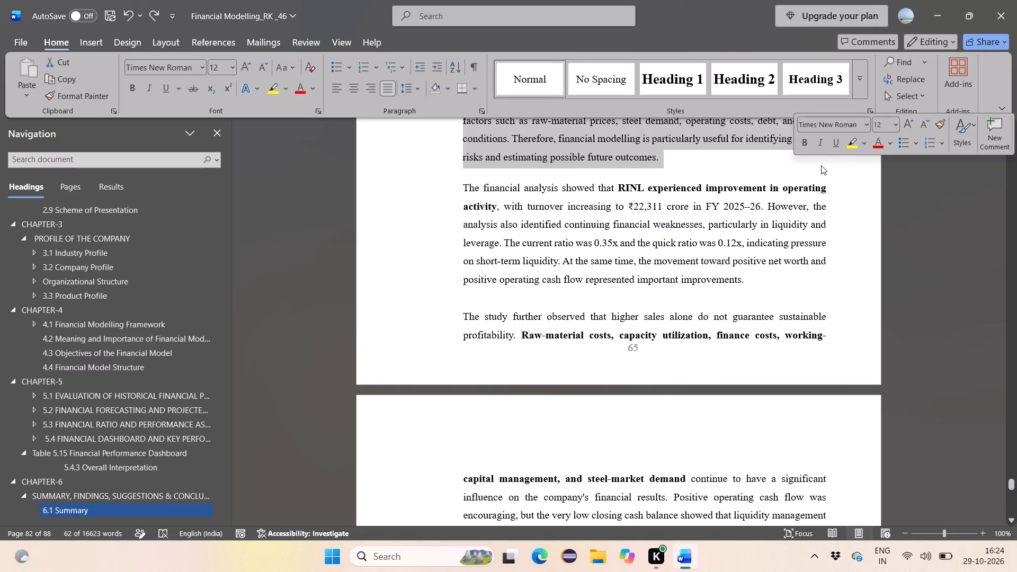
Check the footer page numbers from the Table 5.15 dashboard page through the References and Chapter 6 title page to 6.1 Summary.
scroll(821, 165, up, 4)
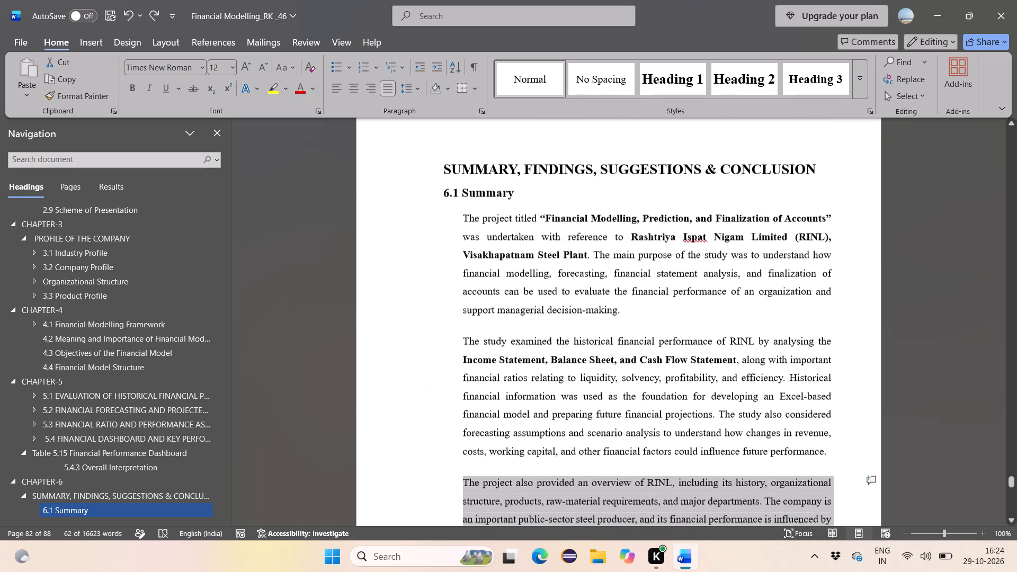
scroll(821, 165, up, 6)
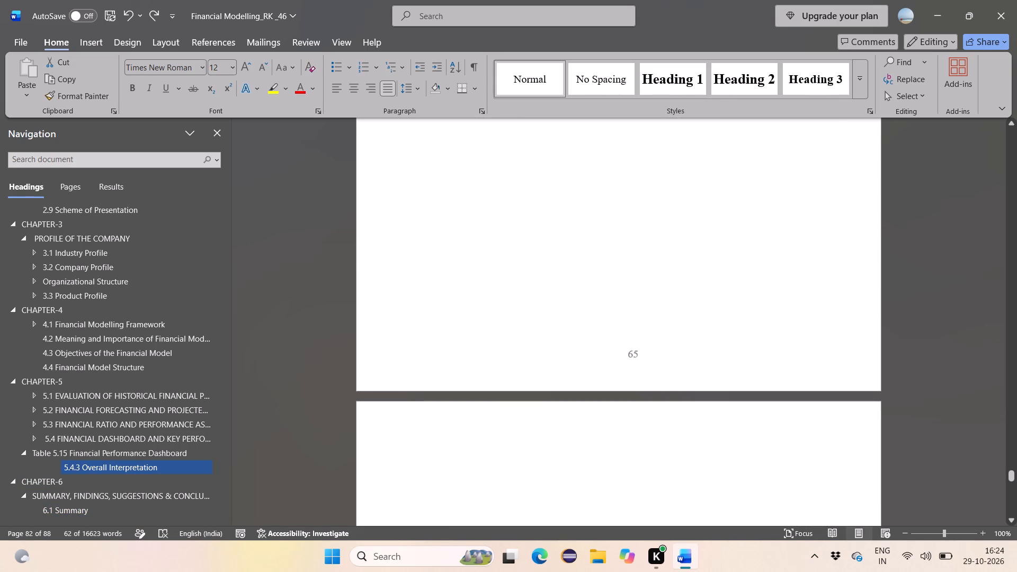
scroll(821, 165, up, 5)
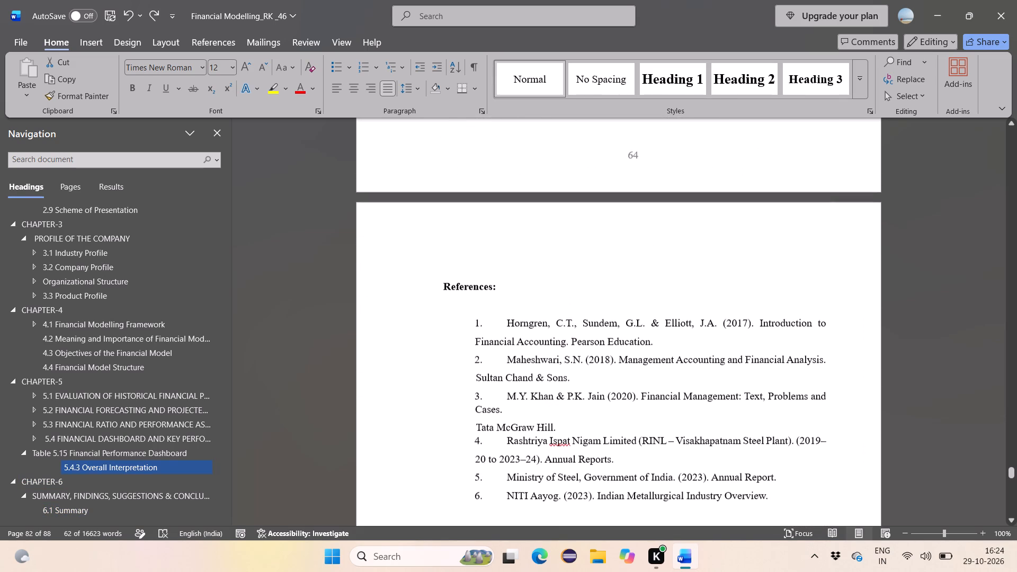
scroll(821, 165, up, 5)
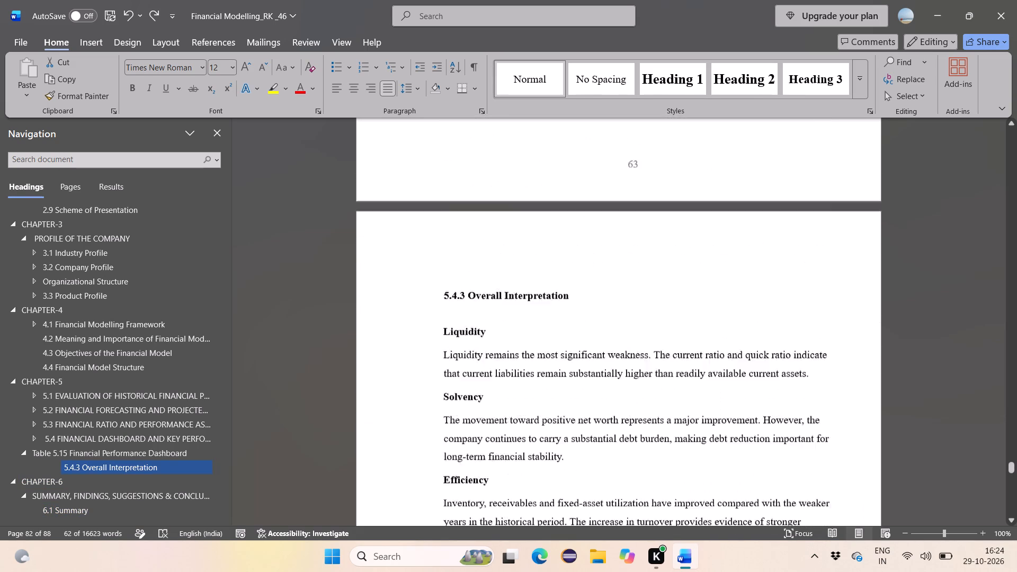
scroll(821, 165, up, 1)
scroll(821, 165, down, 1)
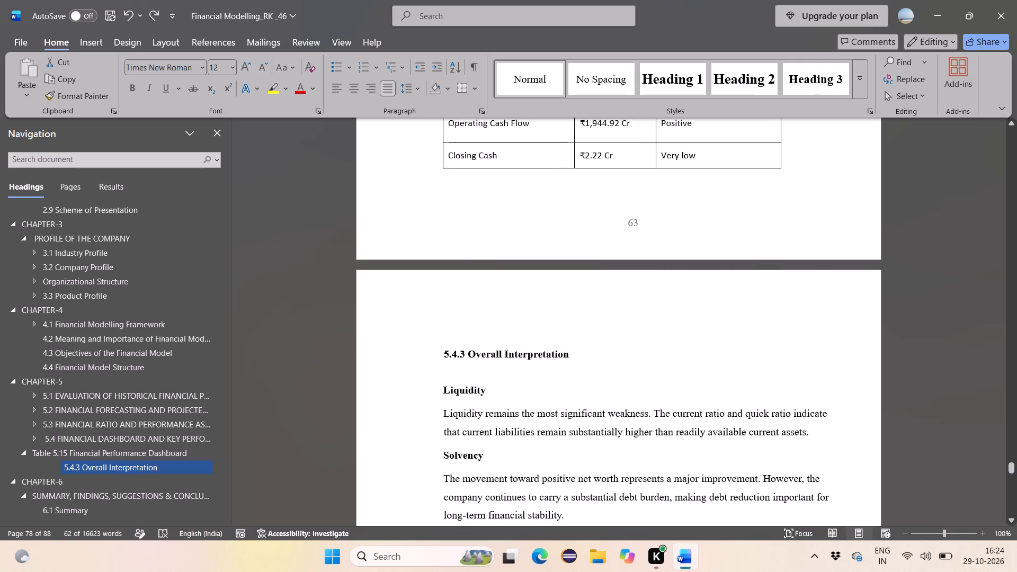
scroll(836, 245, down, 3)
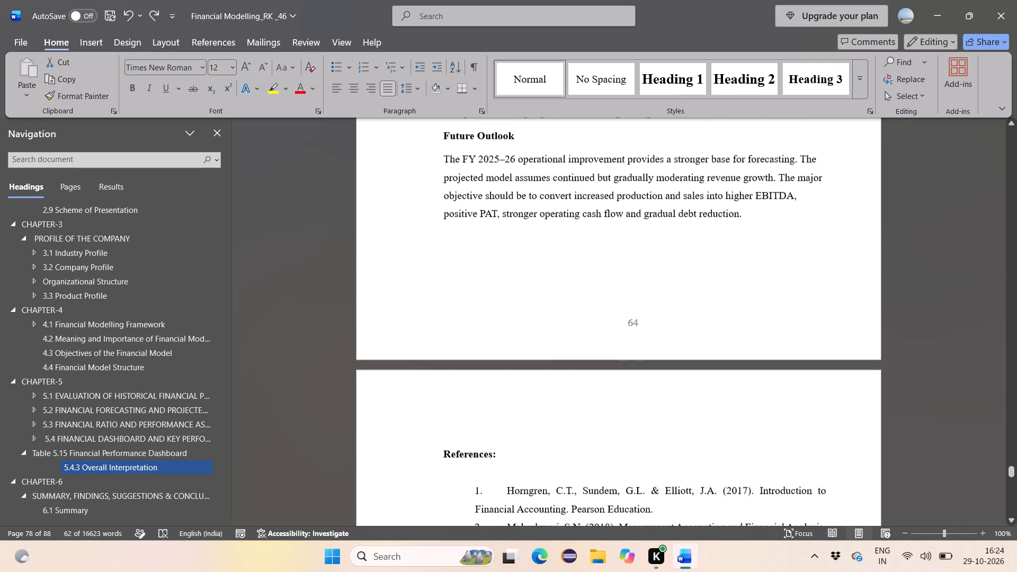
scroll(836, 245, down, 6)
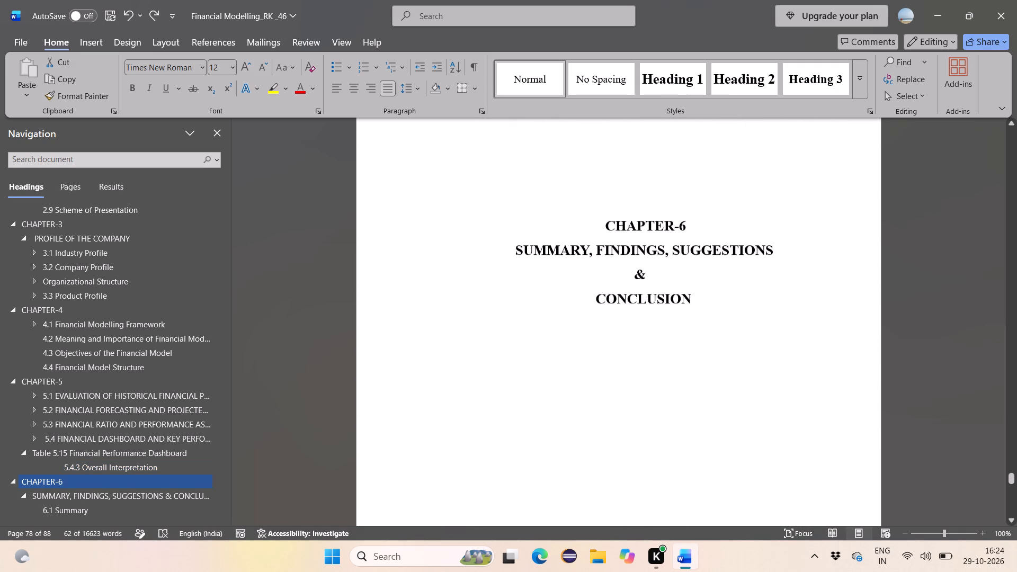
scroll(836, 245, down, 5)
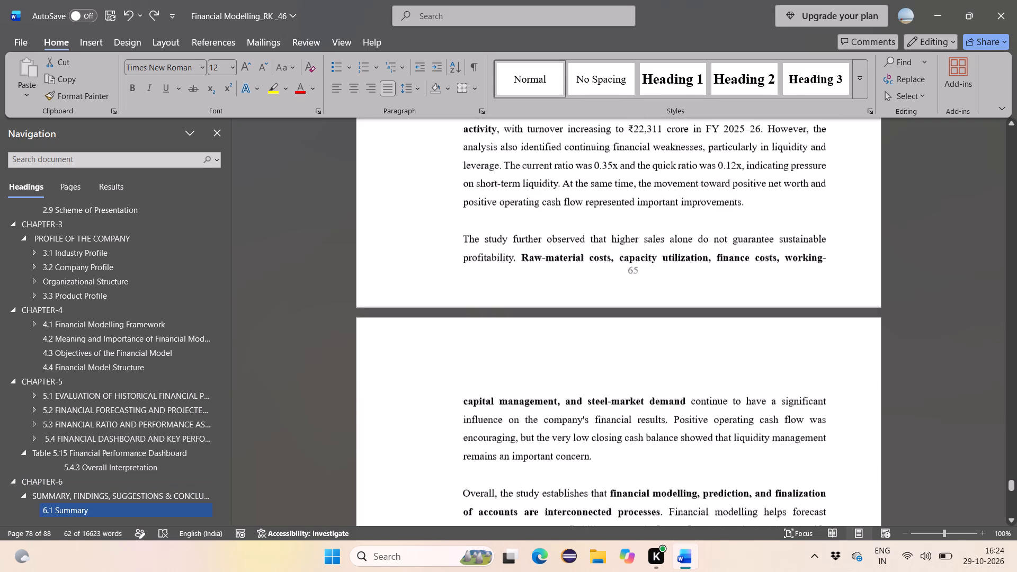
Check the footer page numbers across the Chapter 6 pages from 6.1 Summary to 6.4 Conclusion.
scroll(836, 245, down, 4)
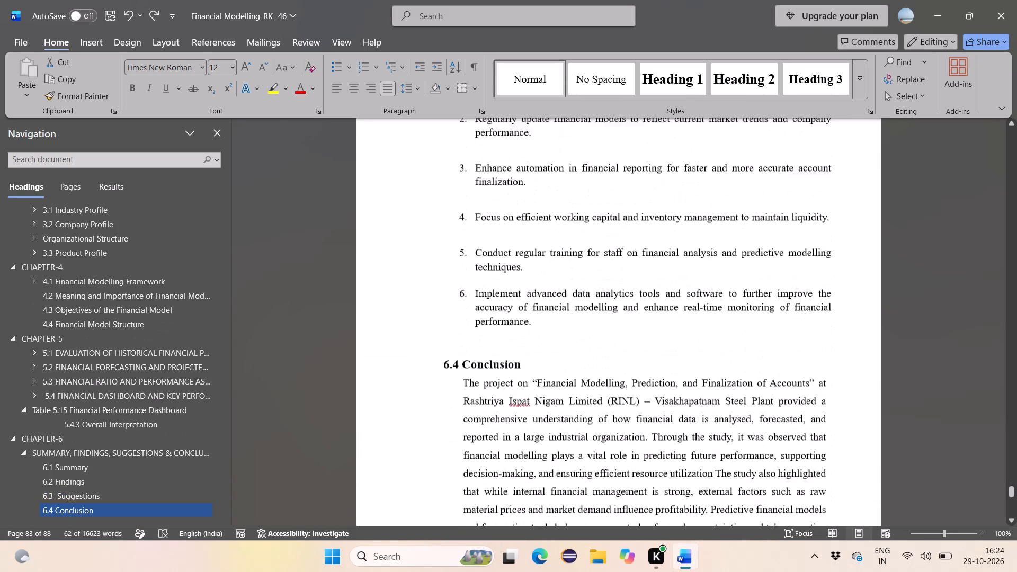
scroll(836, 245, down, 1)
scroll(836, 245, up, 3)
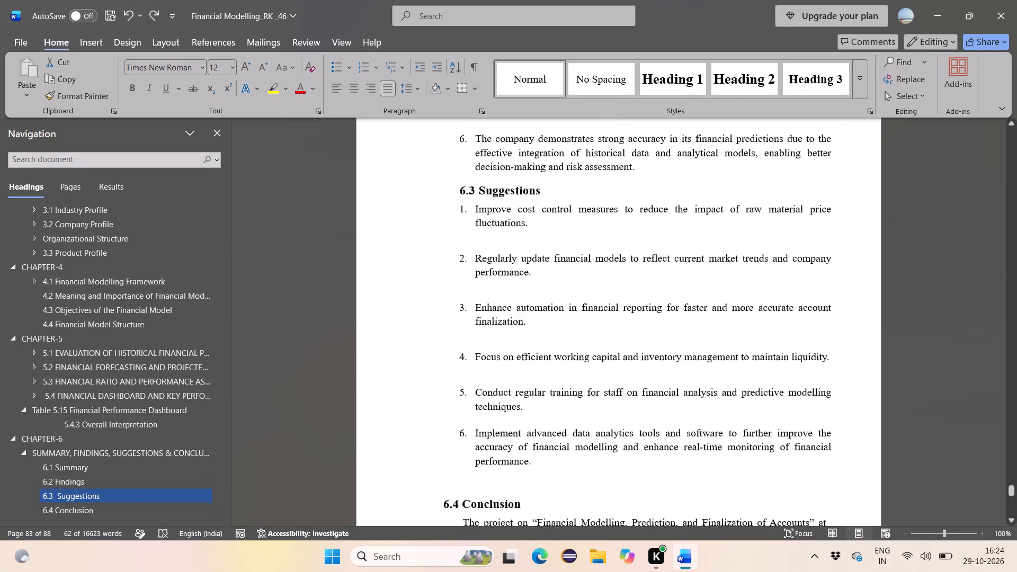
scroll(836, 245, up, 2)
scroll(838, 288, up, 2)
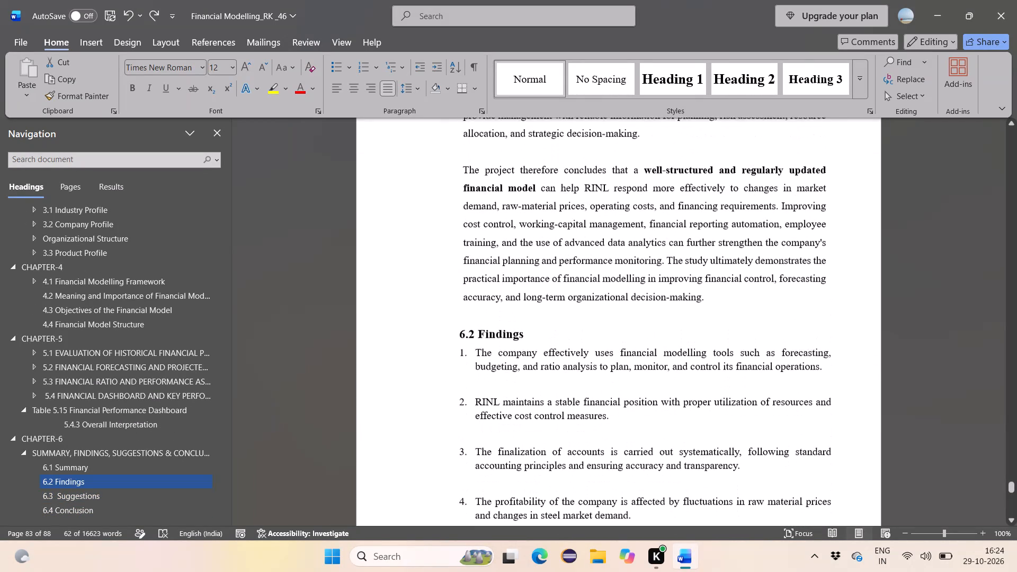
scroll(838, 288, up, 4)
scroll(838, 288, down, 1)
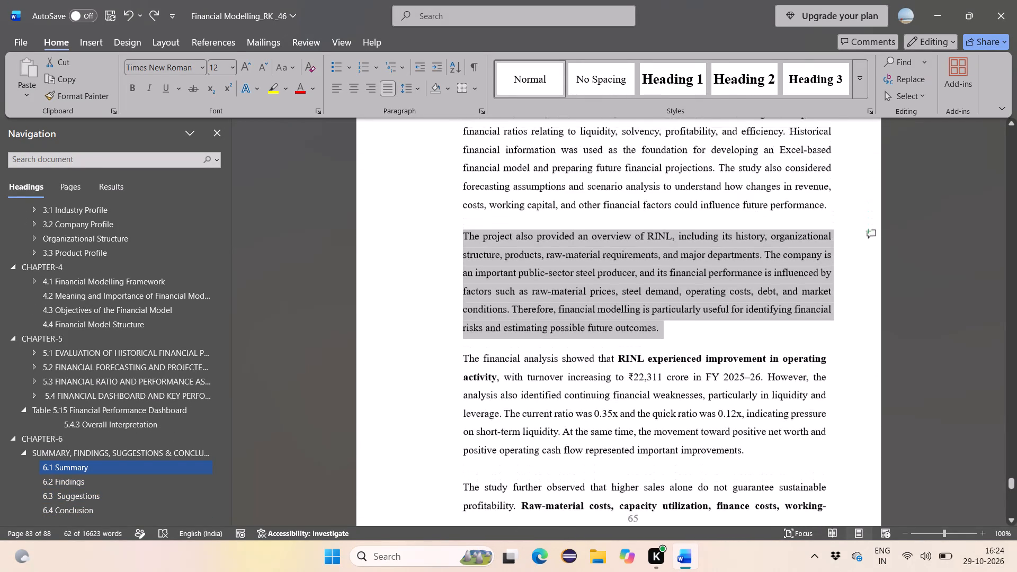
scroll(838, 288, down, 1)
scroll(838, 288, up, 1)
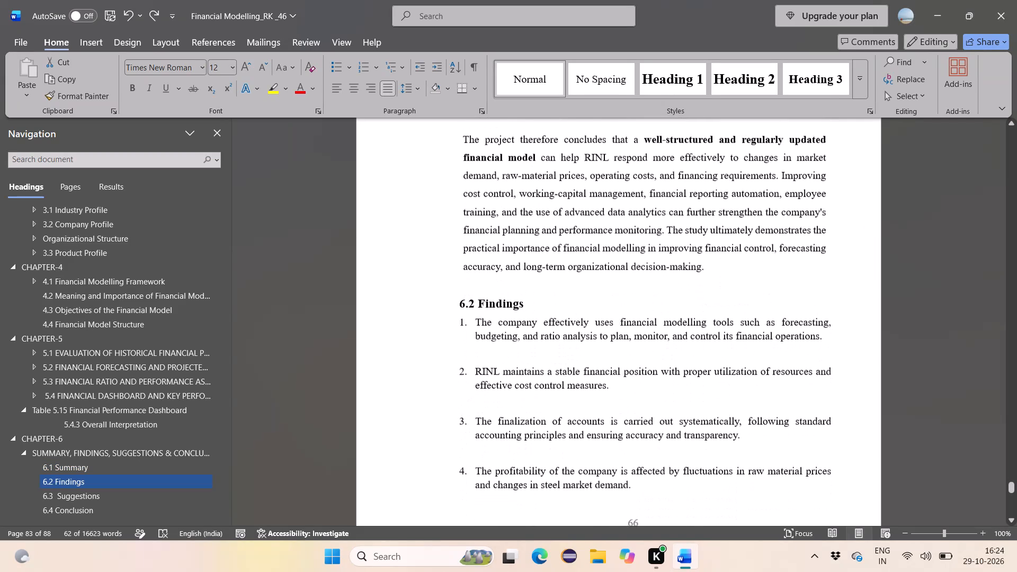
scroll(838, 288, up, 4)
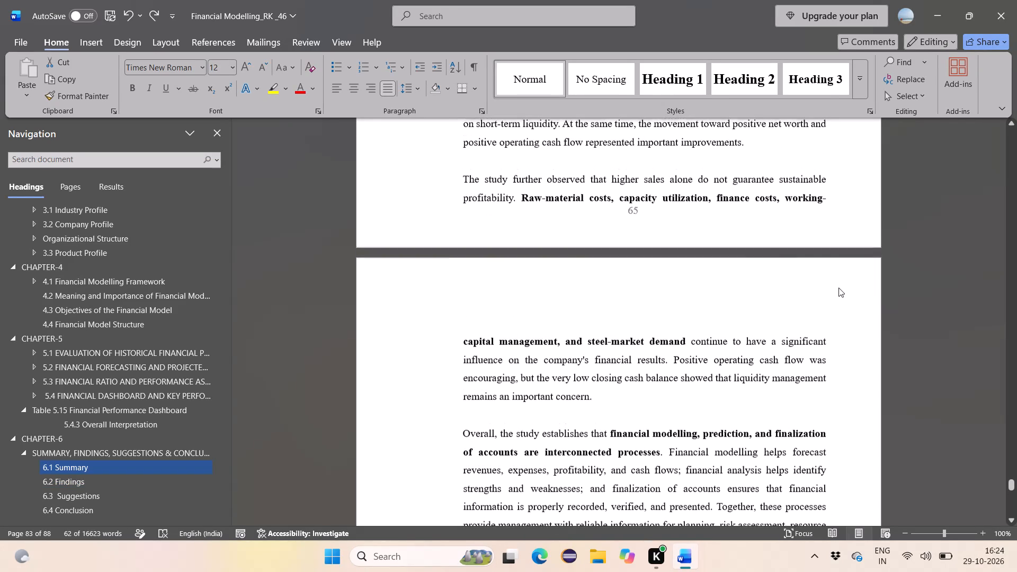
Apply page numbering that starts at 65 to Section 9 again from the 6.1 Summary page's footer.
click(670, 219)
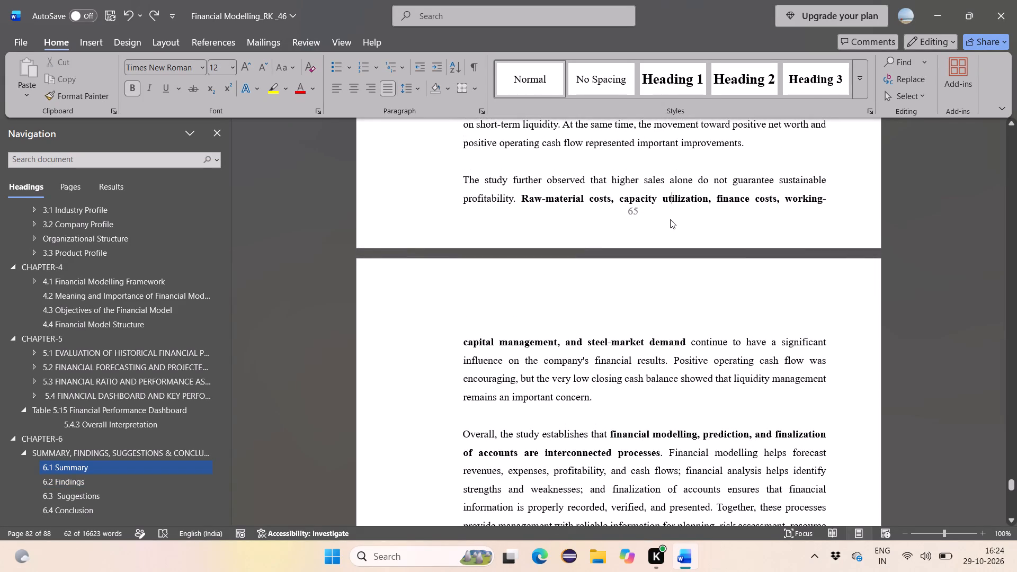
click(643, 207)
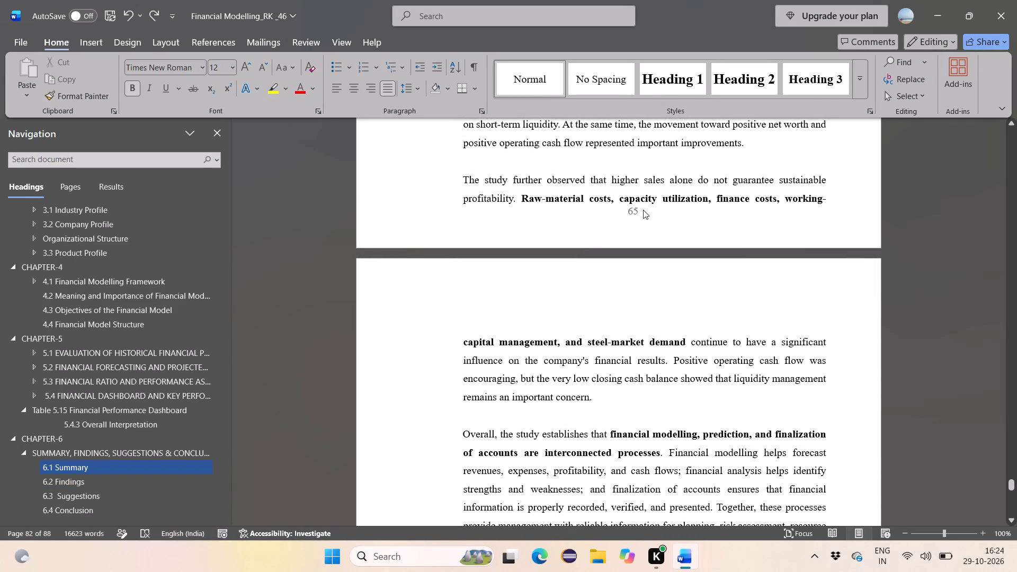
double_click(643, 210)
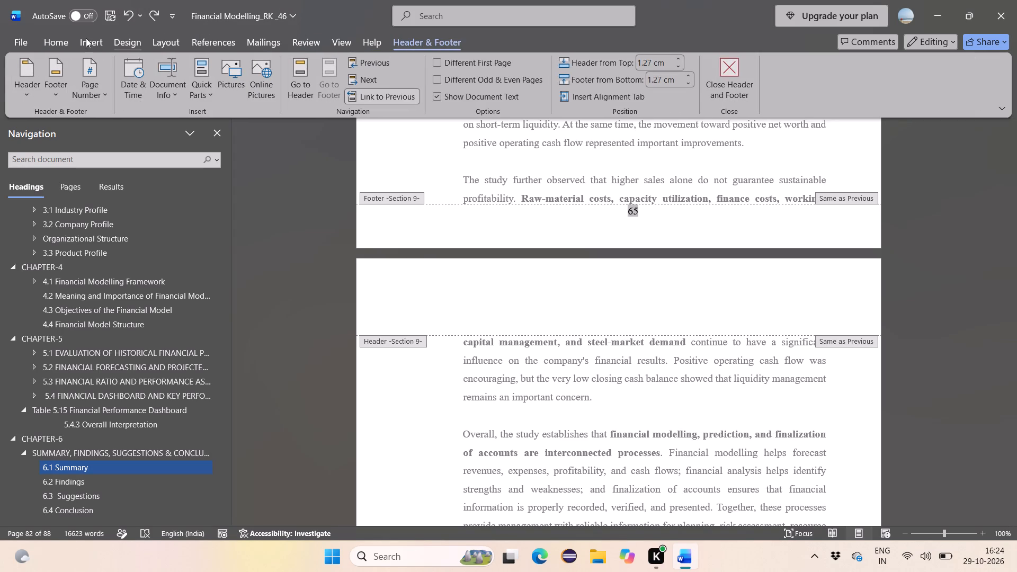
click(81, 86)
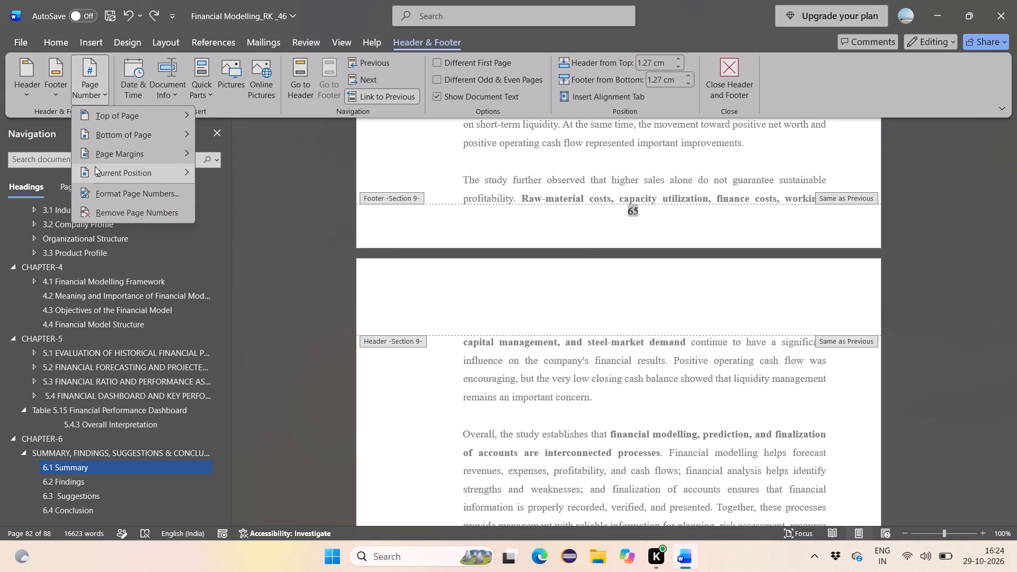
click(96, 190)
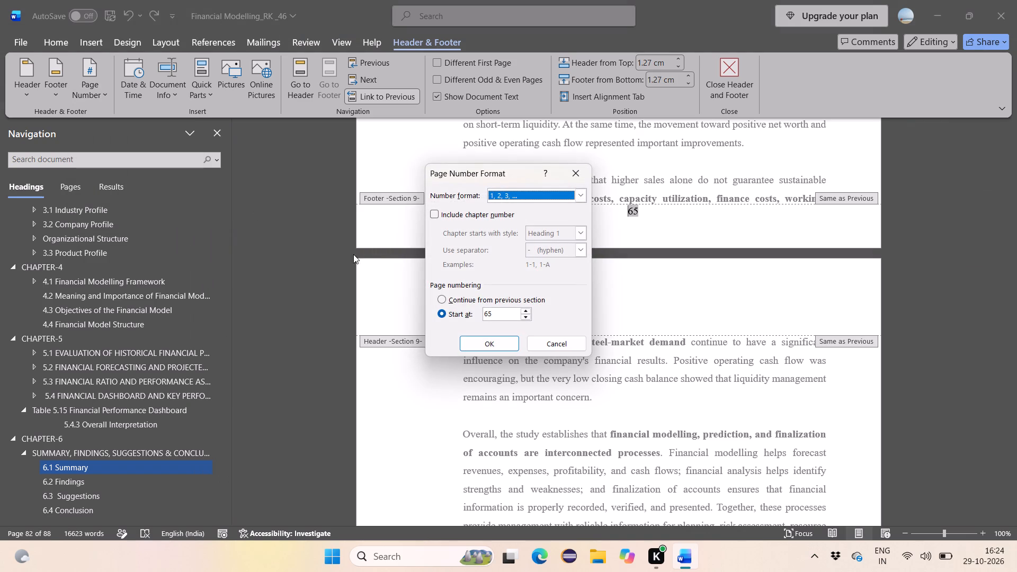
click(499, 316)
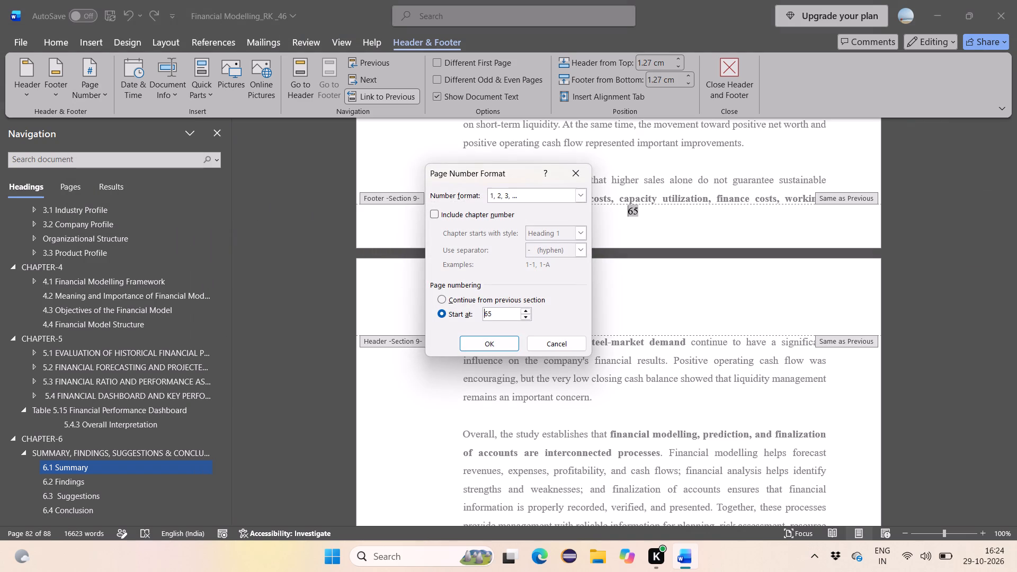
click(499, 348)
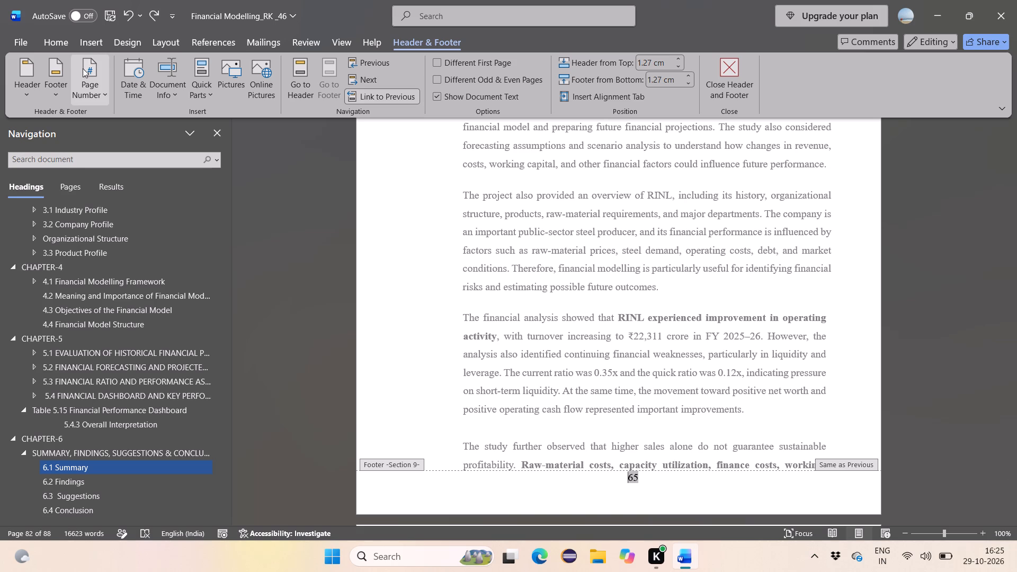
Set the page numbering of Section 9 to start at 66 from the 6.1 Summary page's footer.
click(99, 78)
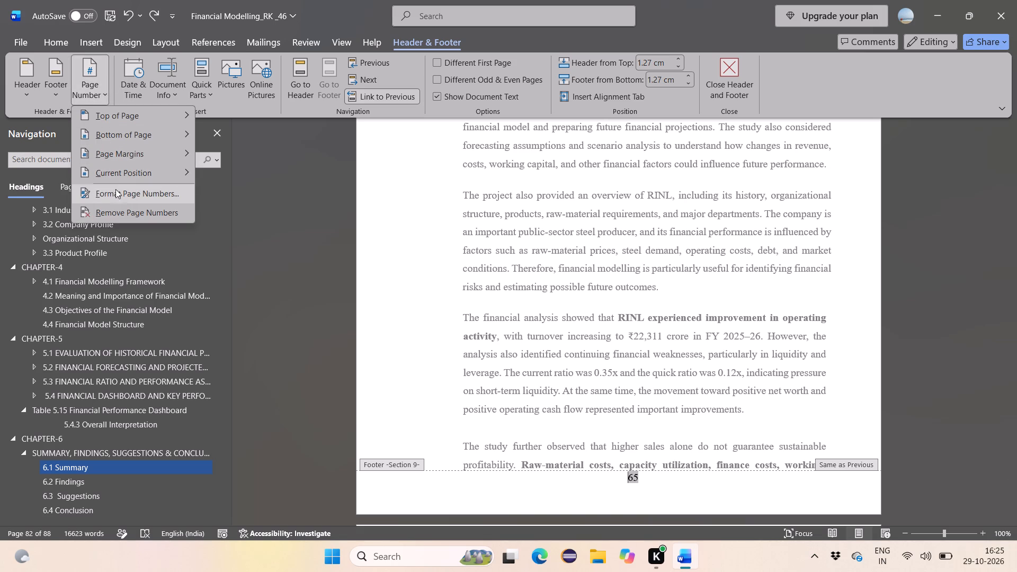
click(115, 192)
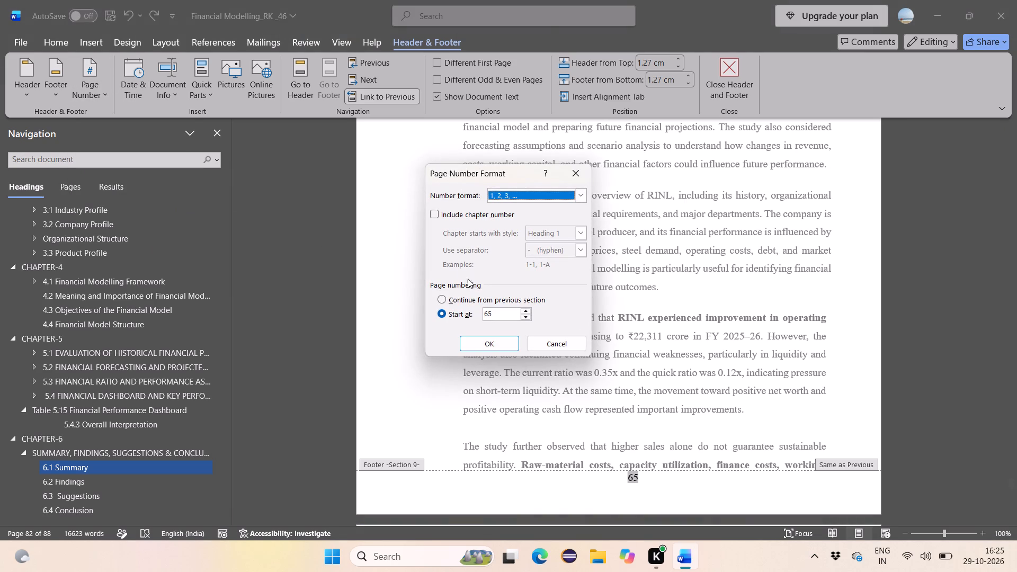
click(494, 312)
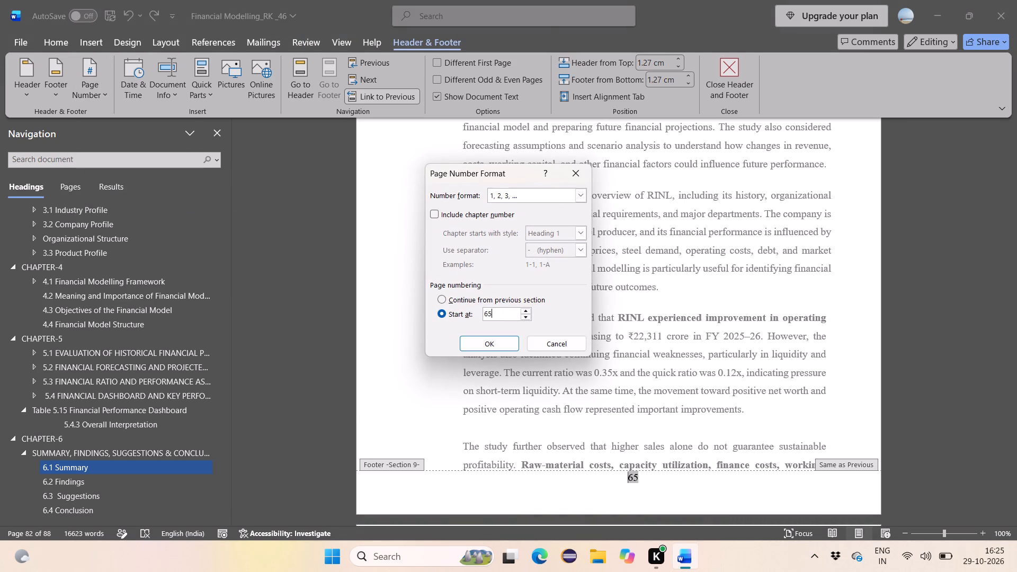
key(BackSpace)
key(6)
click(486, 337)
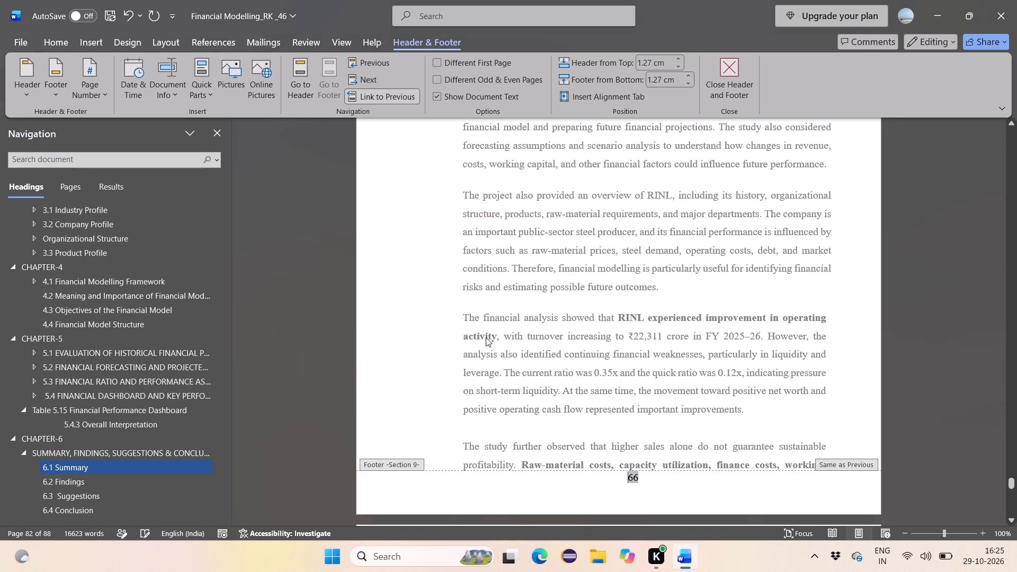
click(409, 386)
Check the footer page numbers from the References page through Chapter 6, Annexure, Bibliography and Websites, and return to the document body.
scroll(409, 386, down, 4)
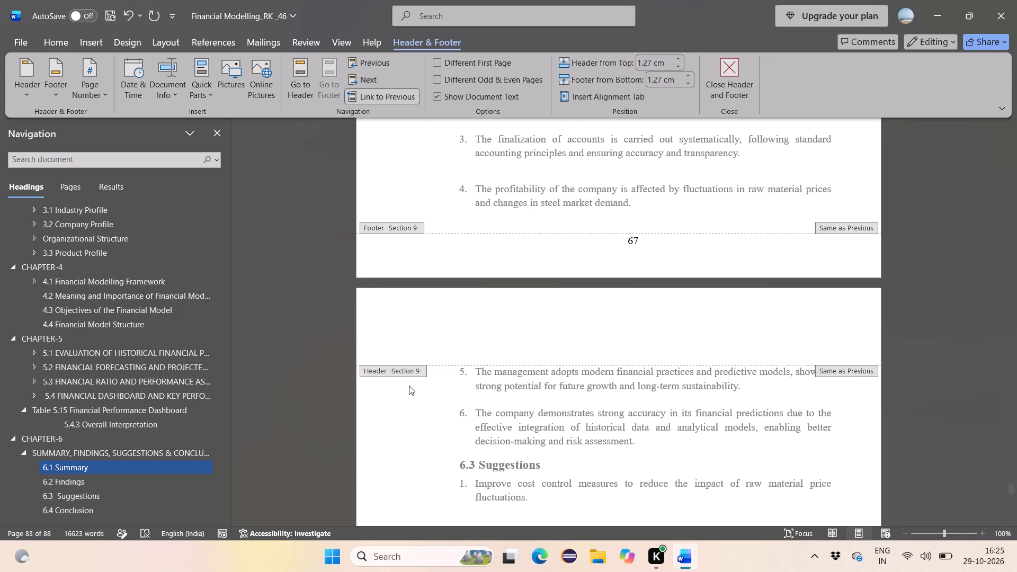
scroll(409, 386, up, 3)
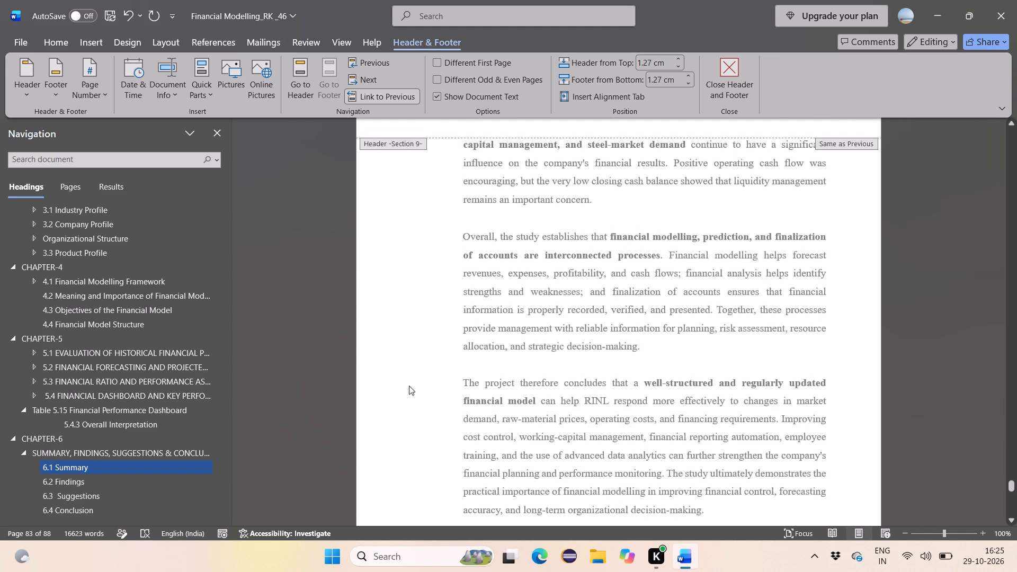
scroll(409, 386, up, 5)
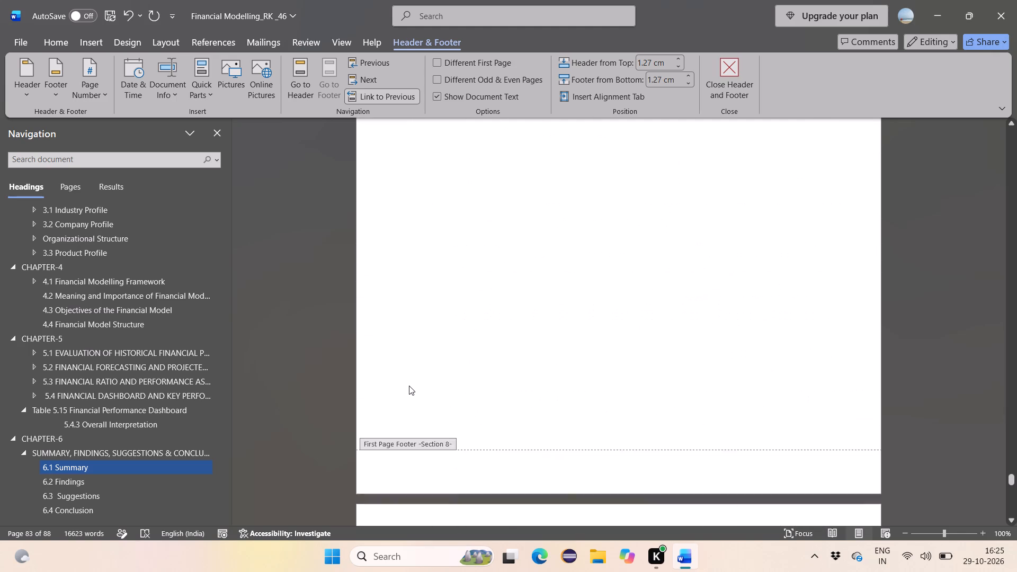
scroll(409, 386, up, 4)
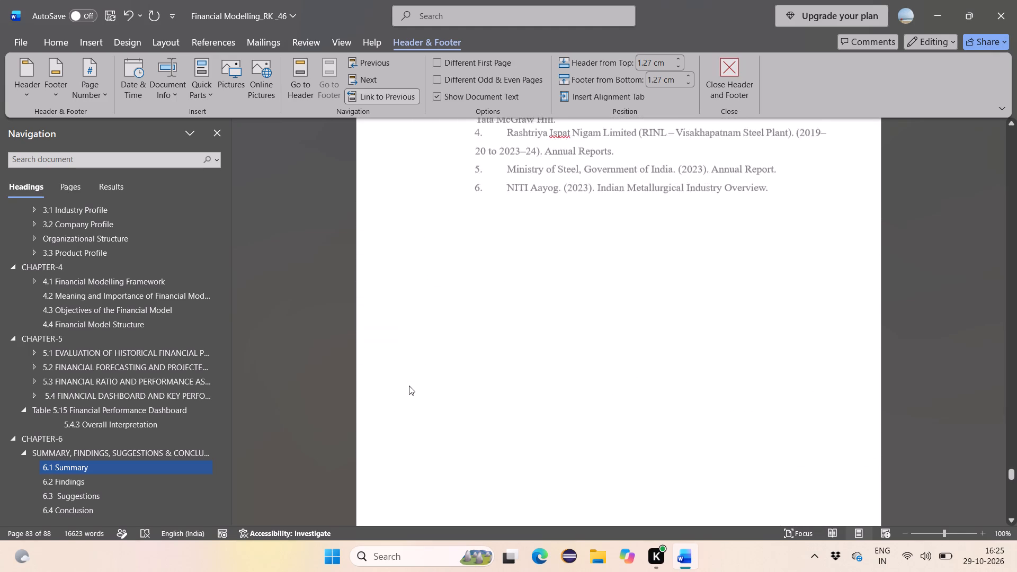
scroll(409, 386, down, 3)
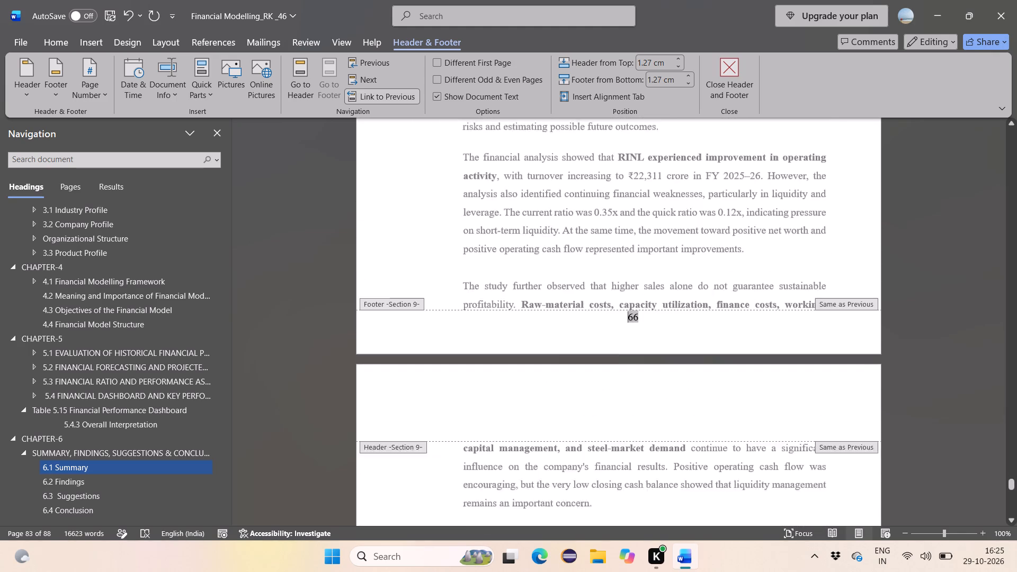
scroll(409, 386, down, 4)
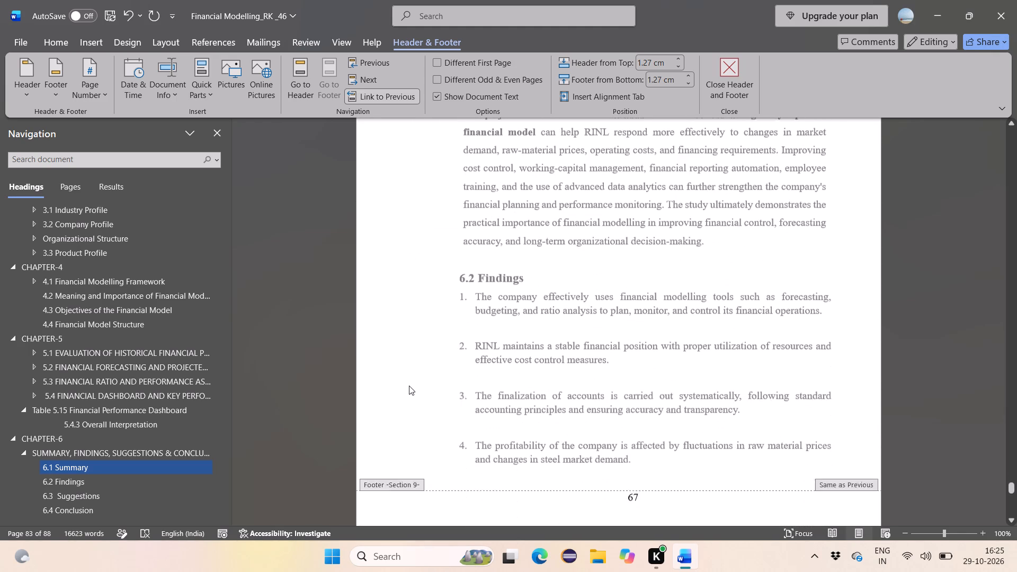
scroll(409, 386, down, 4)
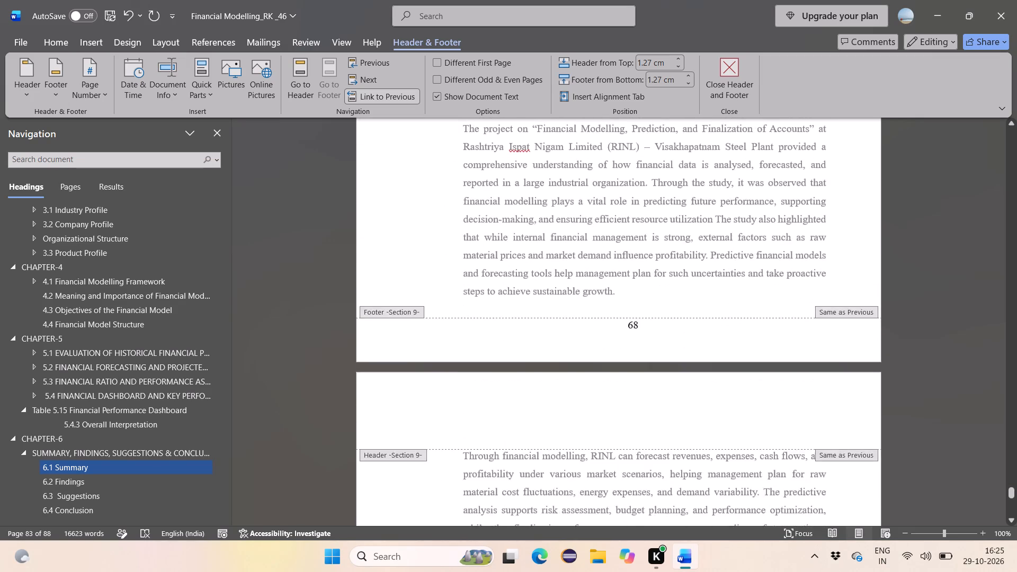
scroll(409, 386, down, 4)
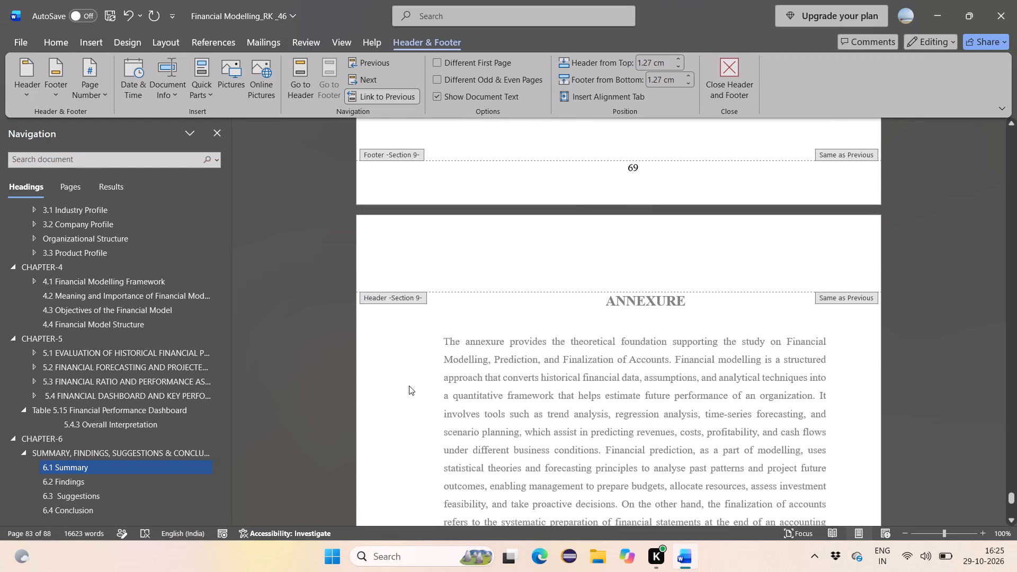
scroll(409, 386, down, 4)
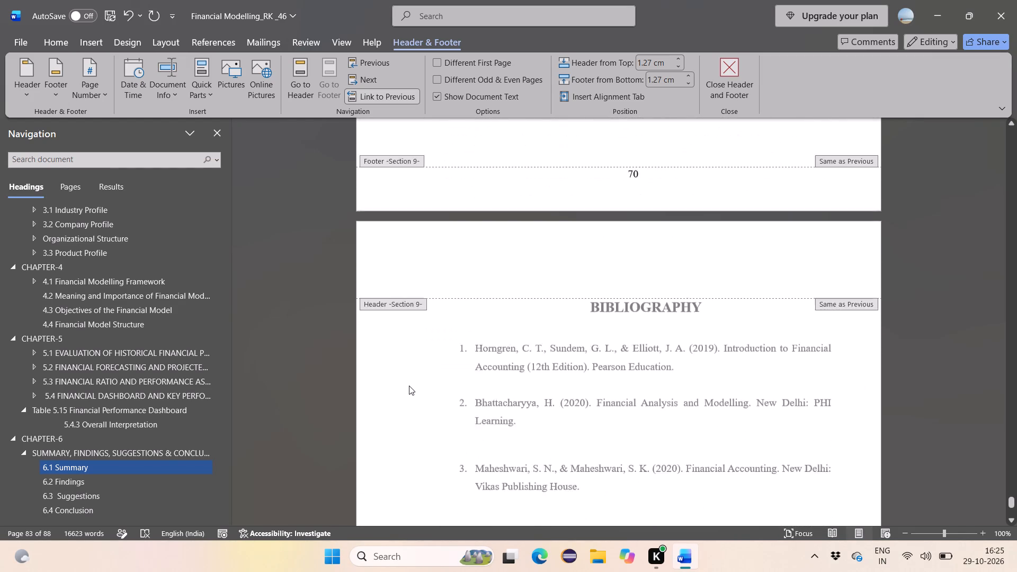
scroll(409, 386, down, 4)
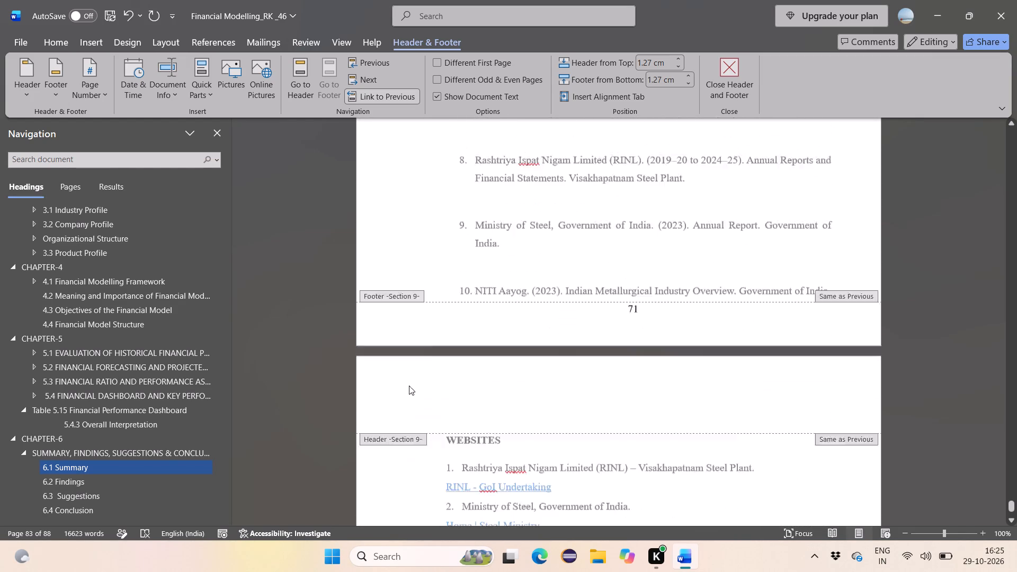
scroll(409, 386, down, 3)
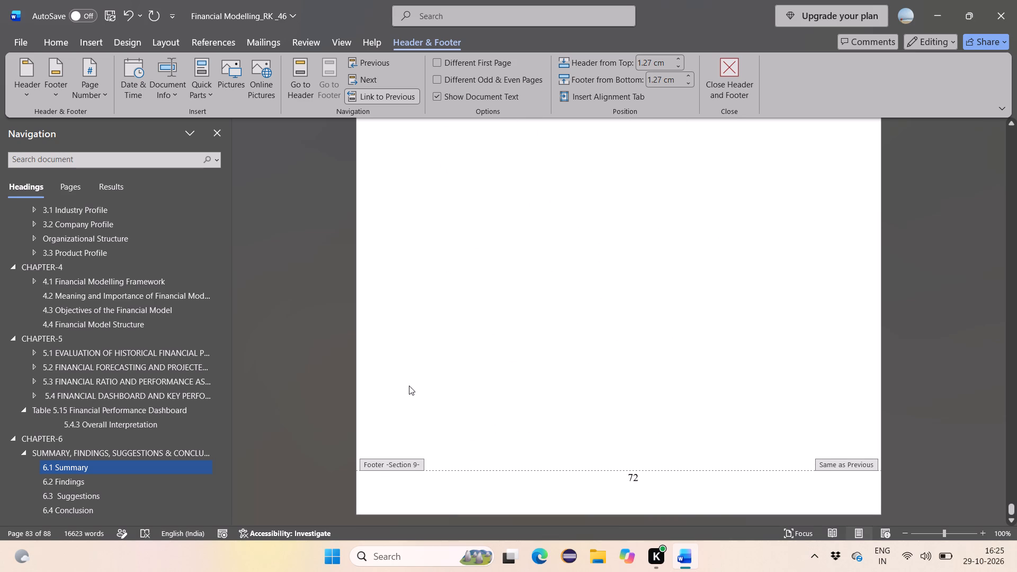
scroll(409, 386, down, 1)
scroll(409, 386, up, 5)
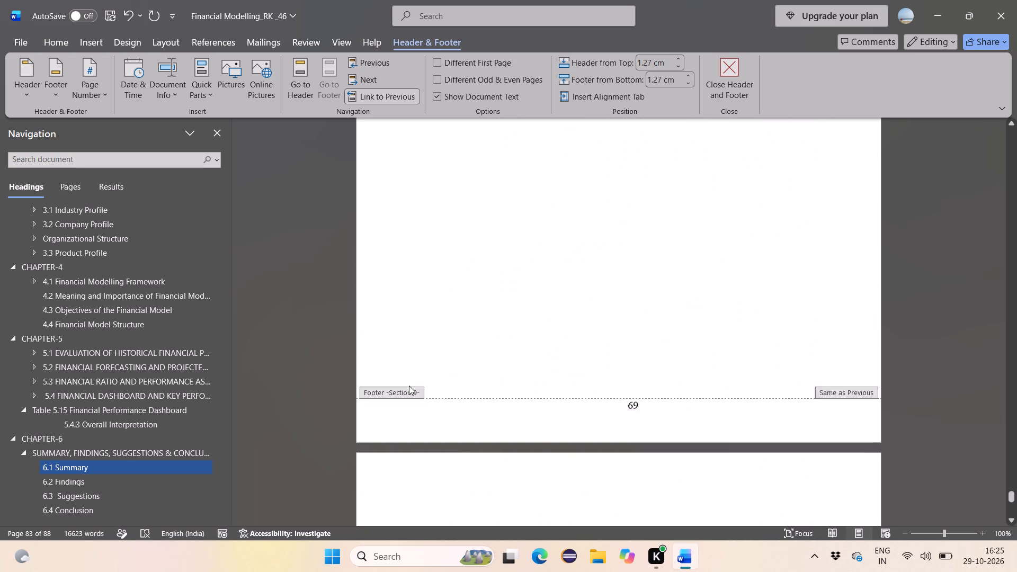
scroll(409, 386, up, 2)
scroll(493, 229, up, 1)
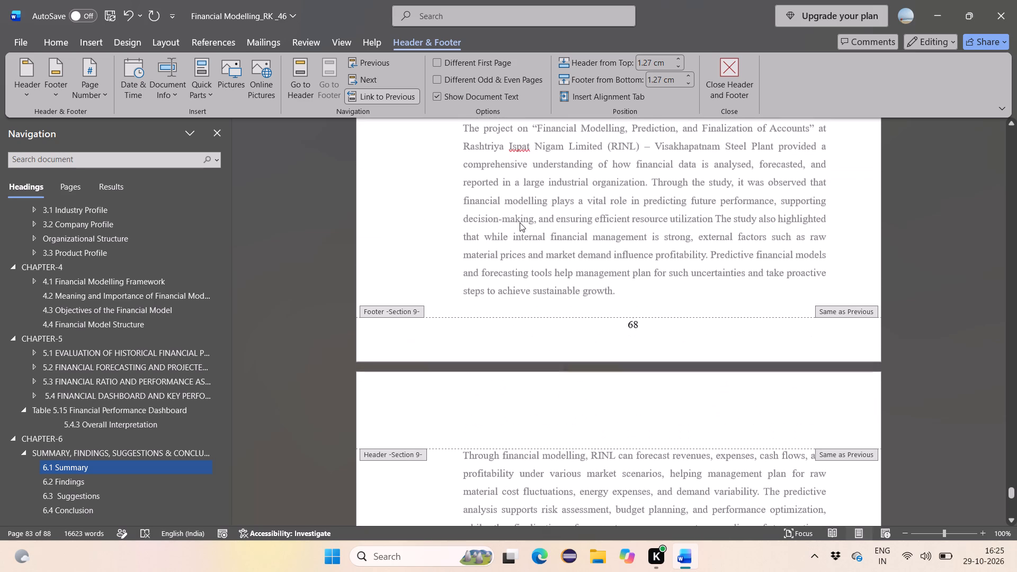
right_click(429, 215)
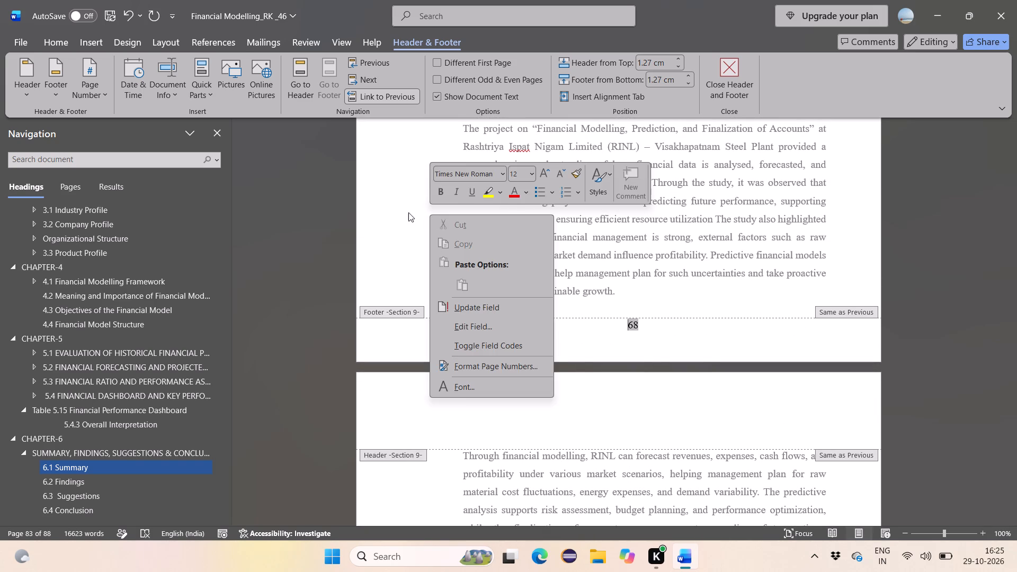
triple_click(408, 212)
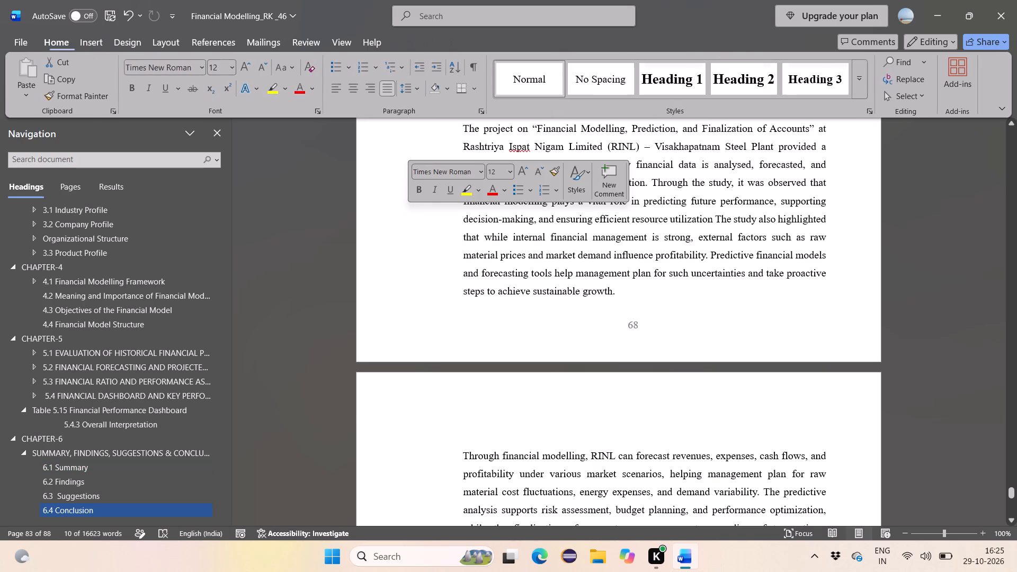
Review the front matter from the title page through the Bonafide Certificate, Declaration and Acknowledgement to the chapter page ranges in Contents.
scroll(408, 212, up, 14)
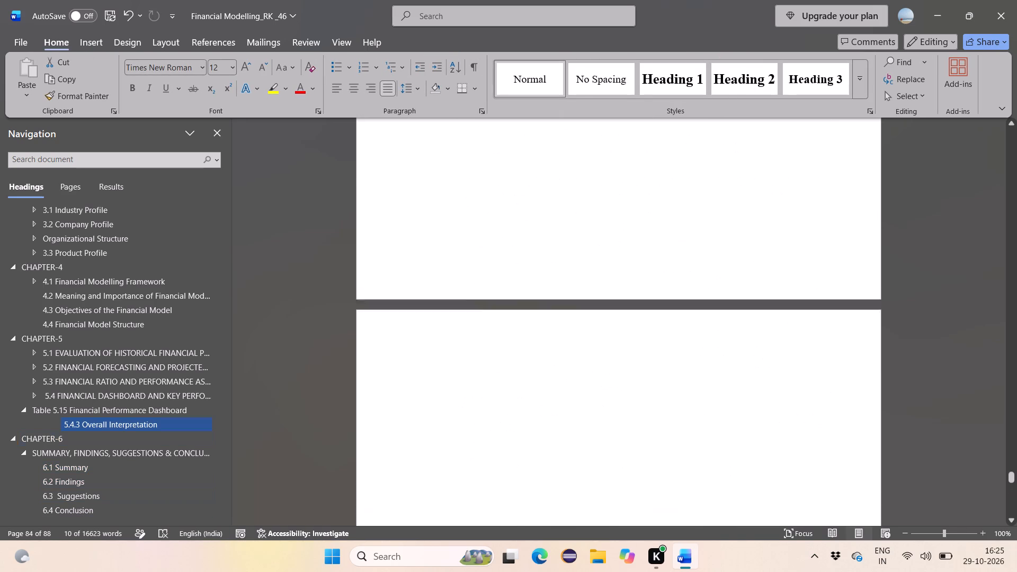
scroll(408, 212, up, 20)
scroll(408, 212, up, 20)
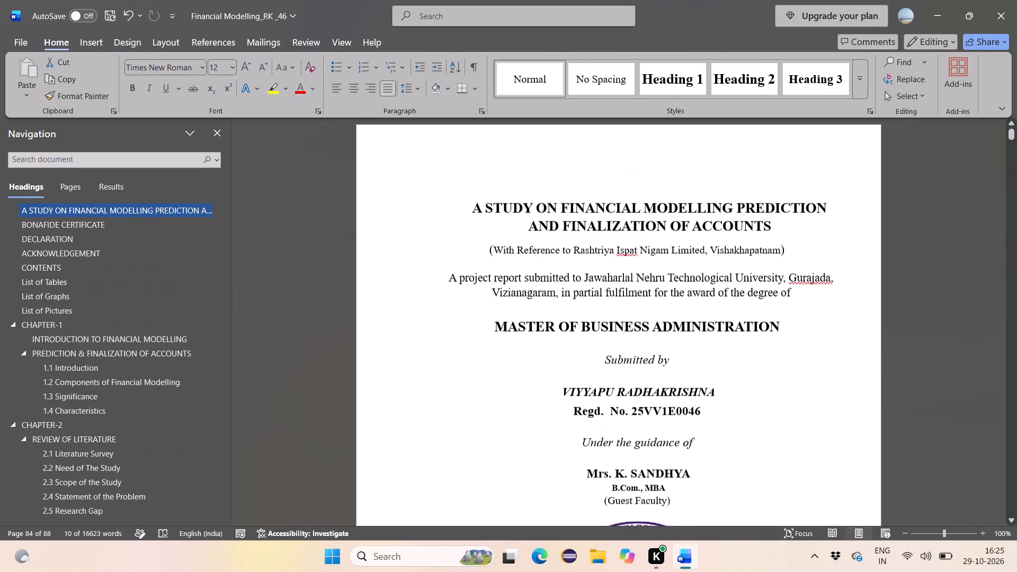
scroll(408, 212, down, 3)
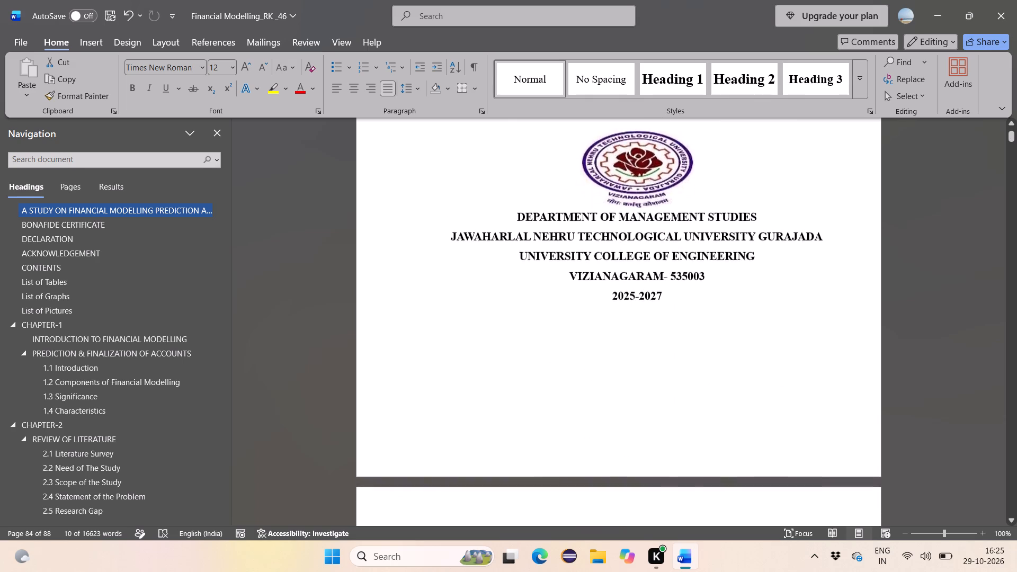
scroll(408, 212, down, 3)
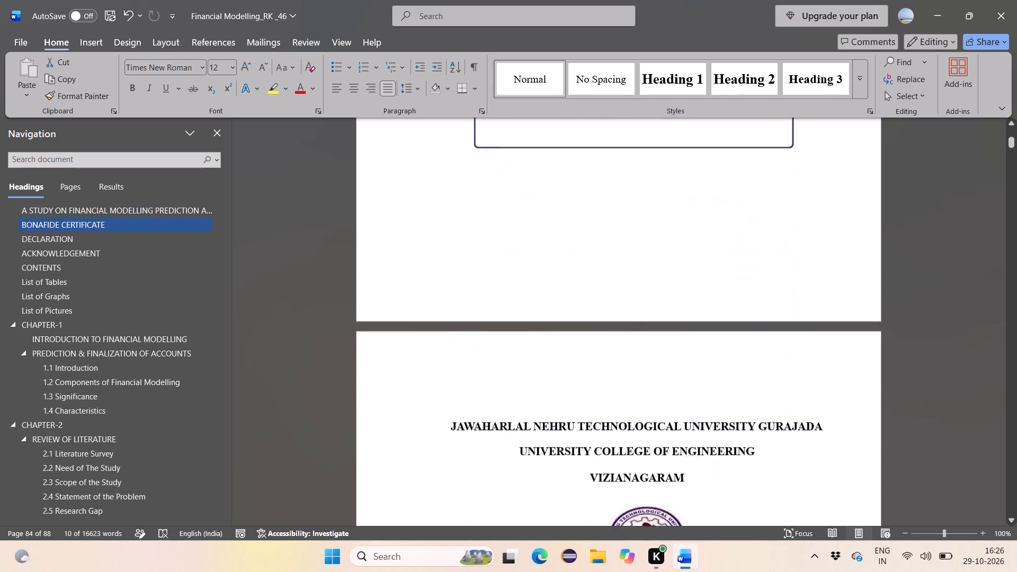
scroll(408, 212, down, 3)
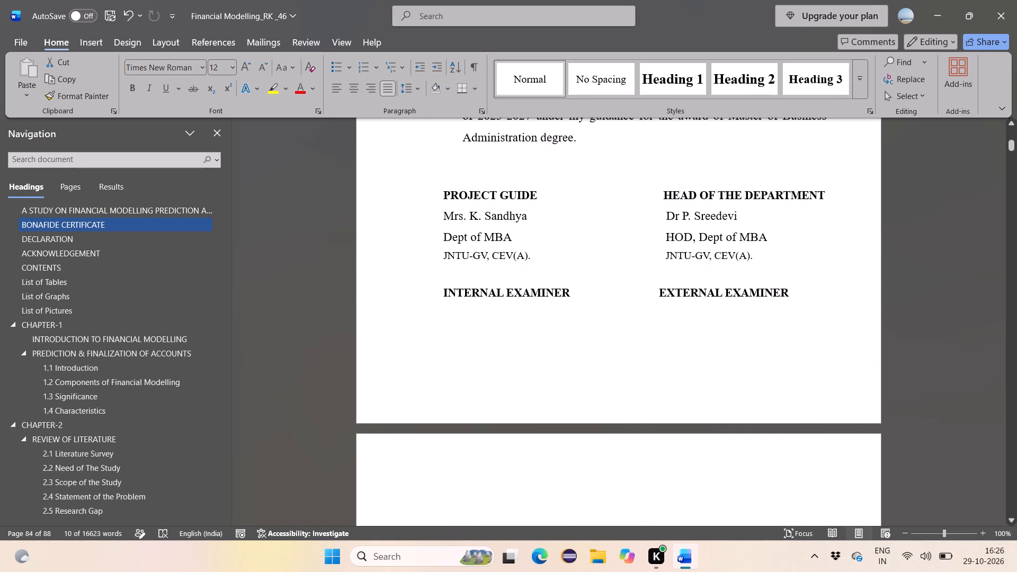
scroll(408, 212, up, 1)
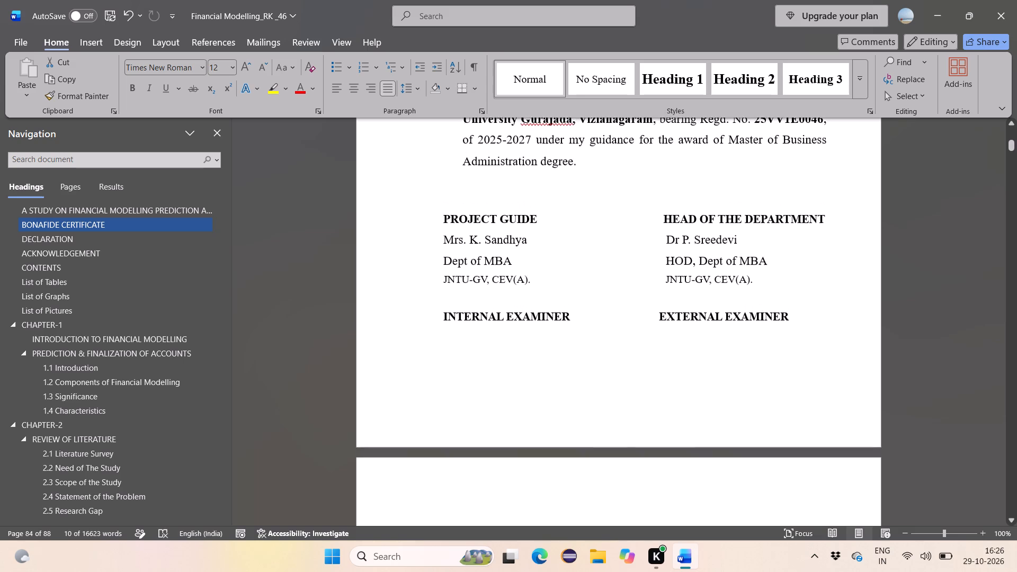
scroll(408, 212, up, 4)
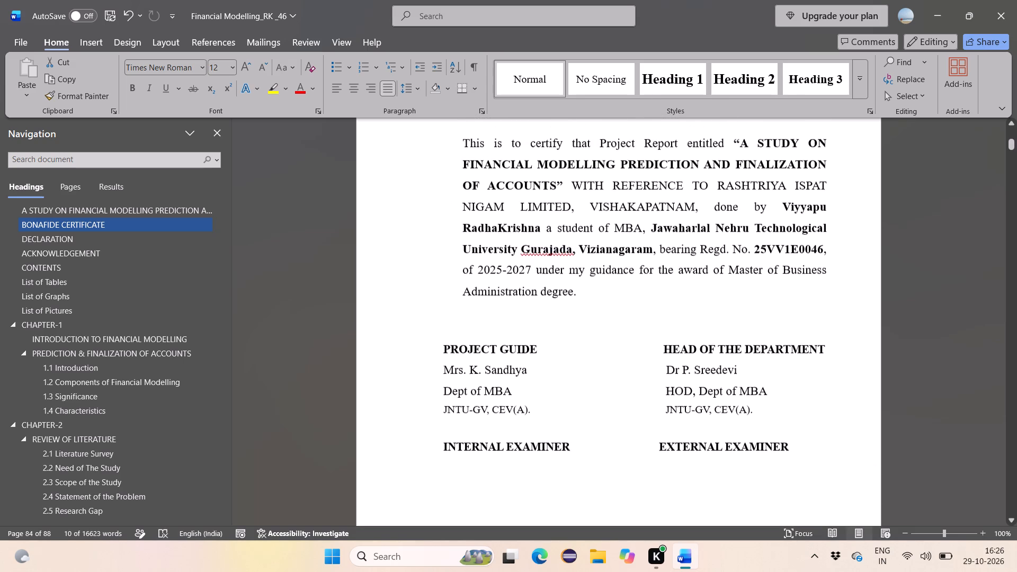
scroll(408, 212, up, 1)
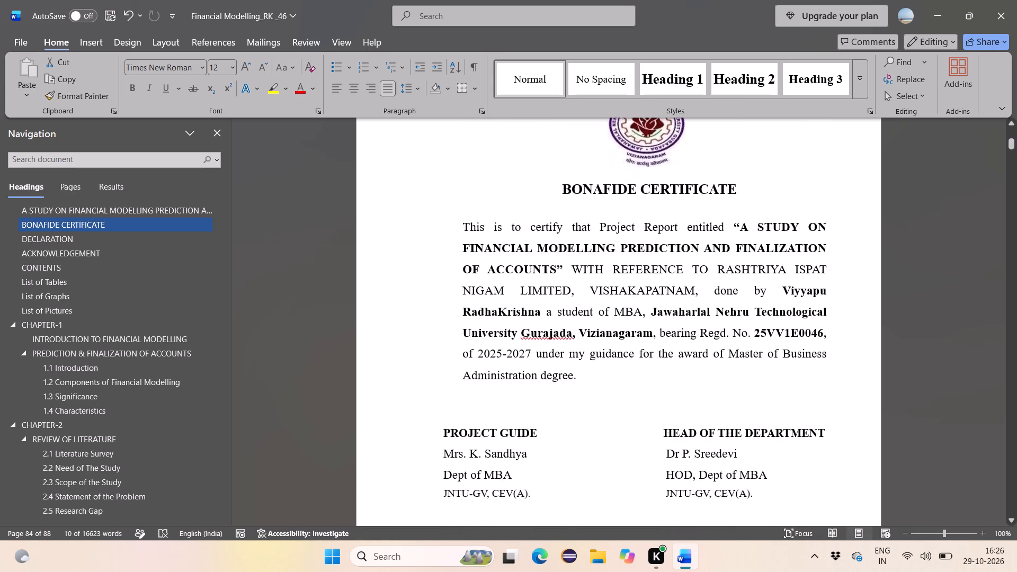
scroll(408, 212, down, 3)
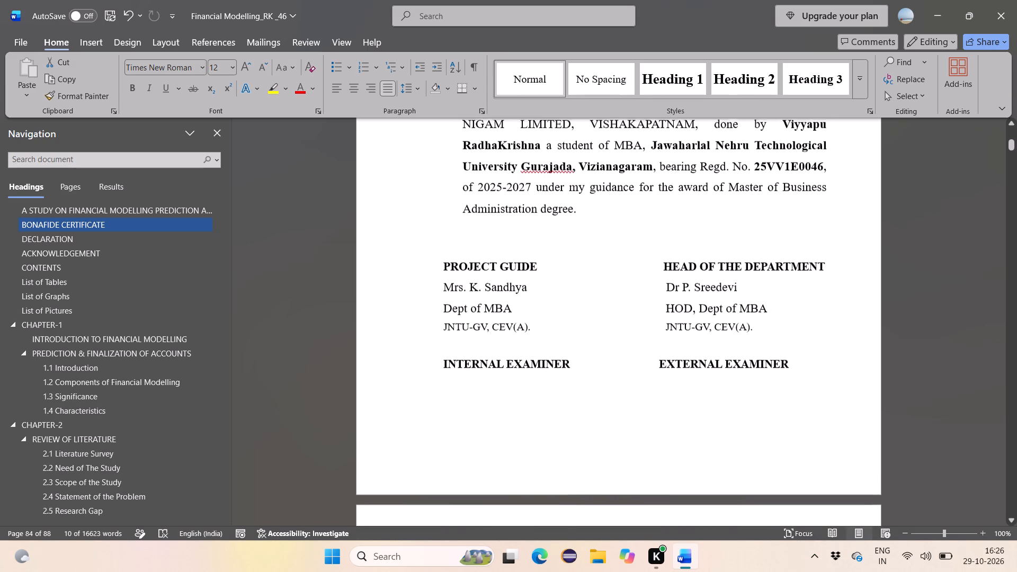
scroll(408, 212, down, 1)
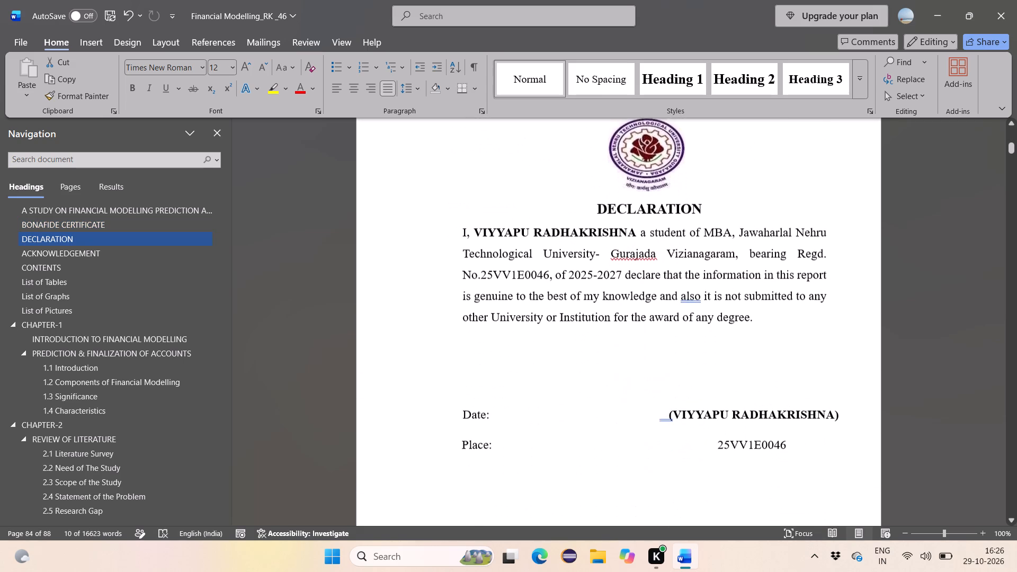
scroll(408, 212, down, 1)
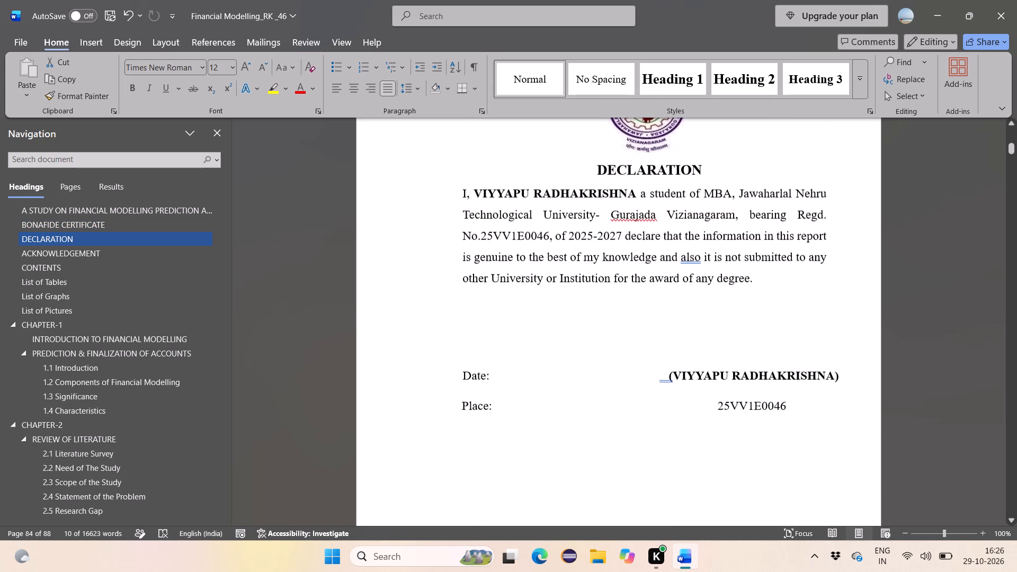
scroll(408, 212, down, 2)
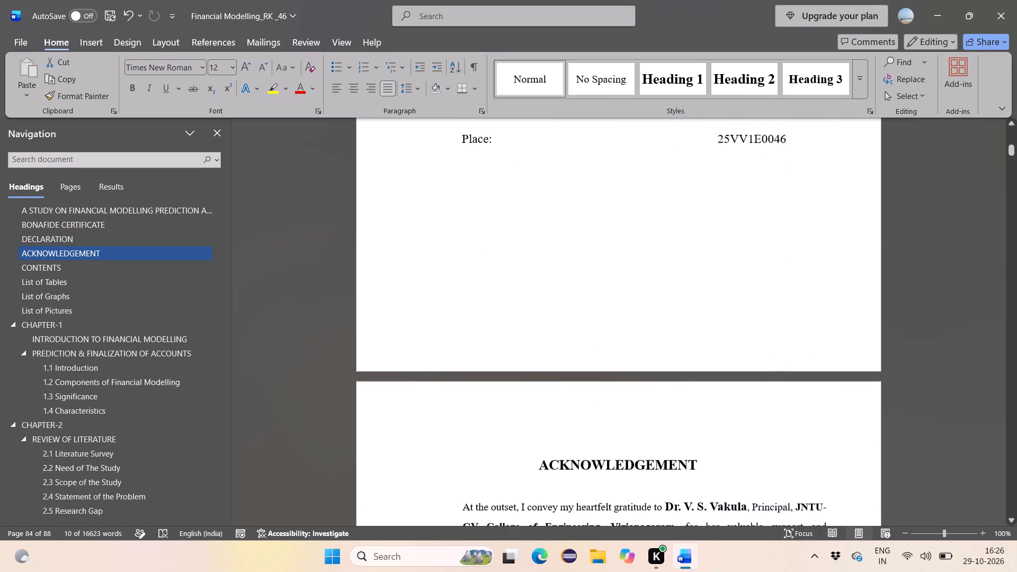
scroll(408, 212, down, 2)
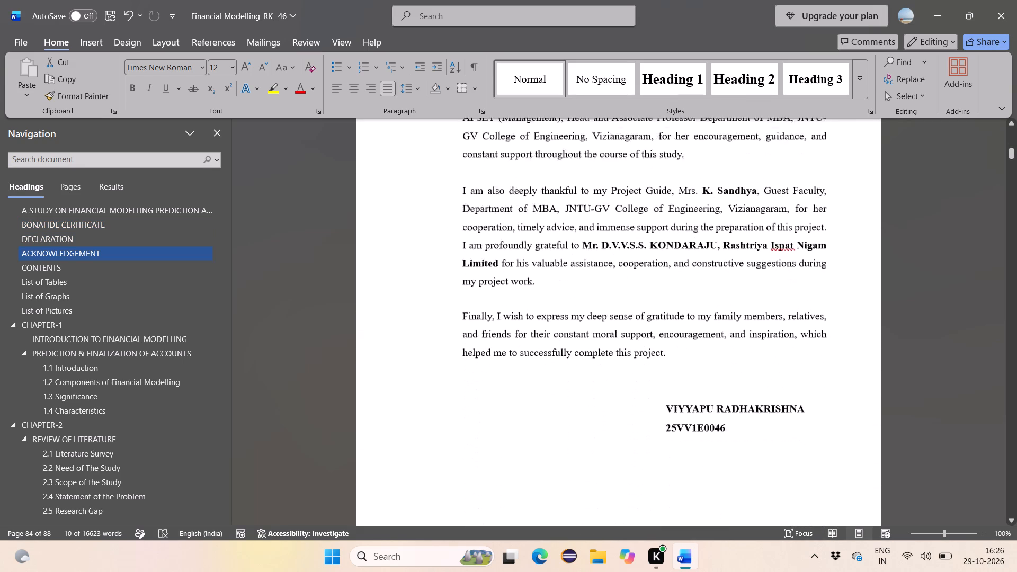
scroll(408, 212, down, 2)
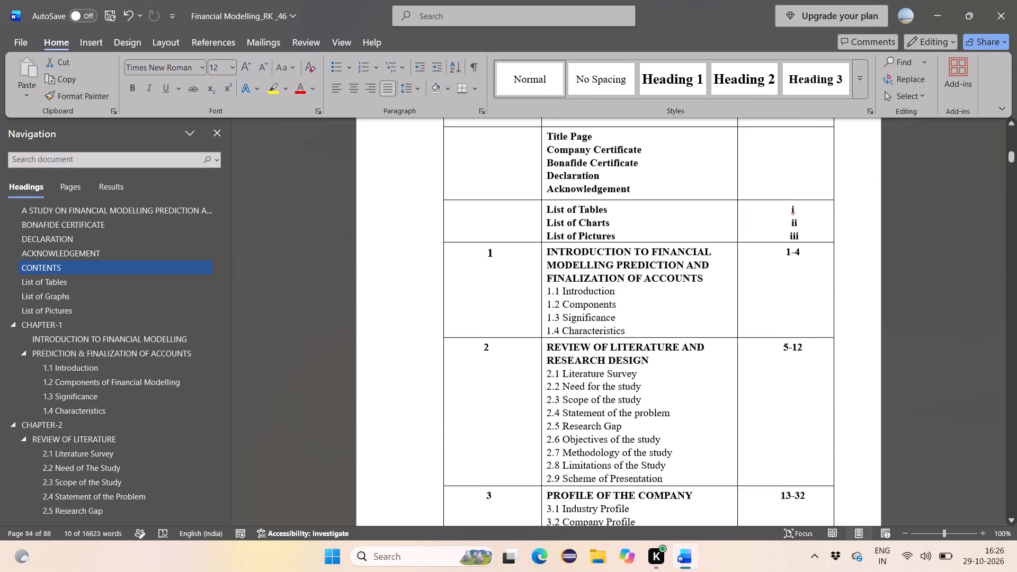
scroll(408, 212, down, 1)
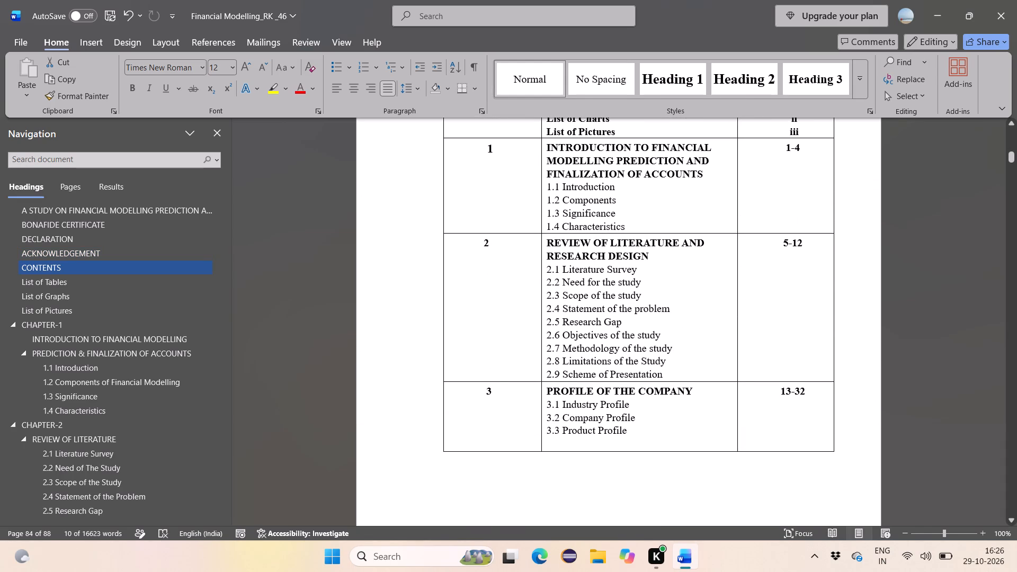
scroll(408, 212, down, 1)
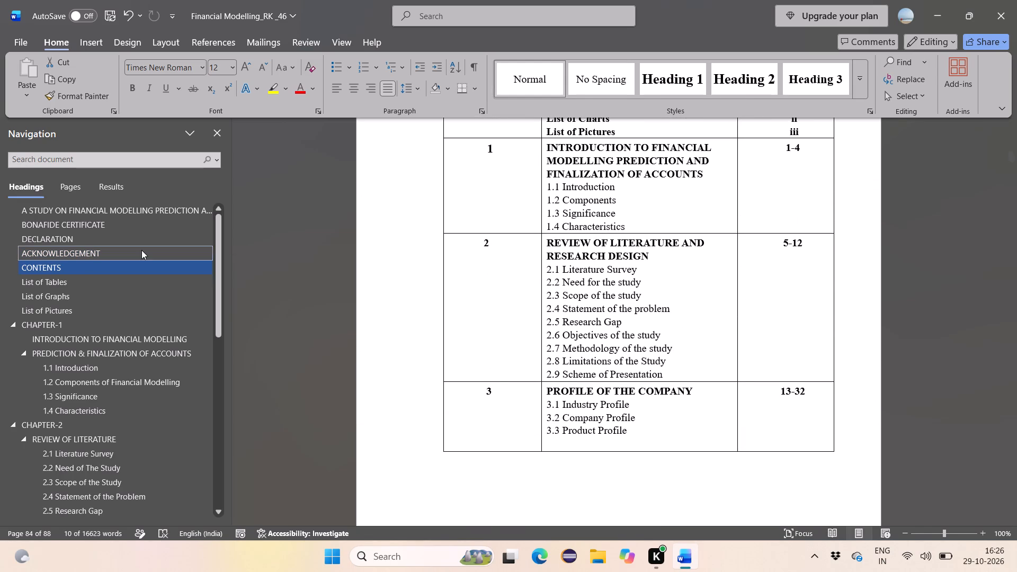
Check the footer page numbers of Chapter 4 from 4.1 Financial Modelling Framework through 4.4 and its References page up to the Chapter 5 title page.
scroll(73, 425, down, 2)
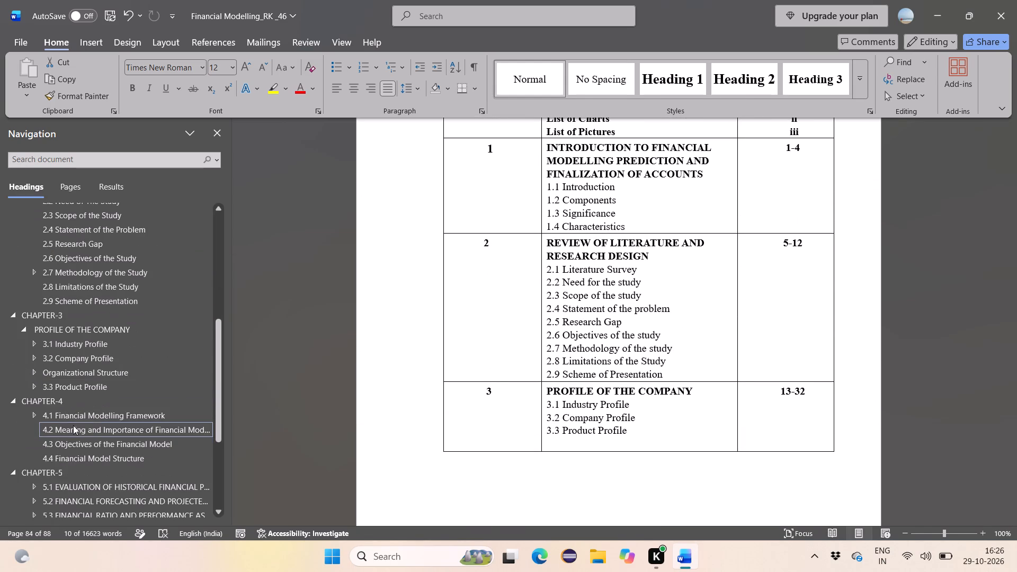
click(87, 412)
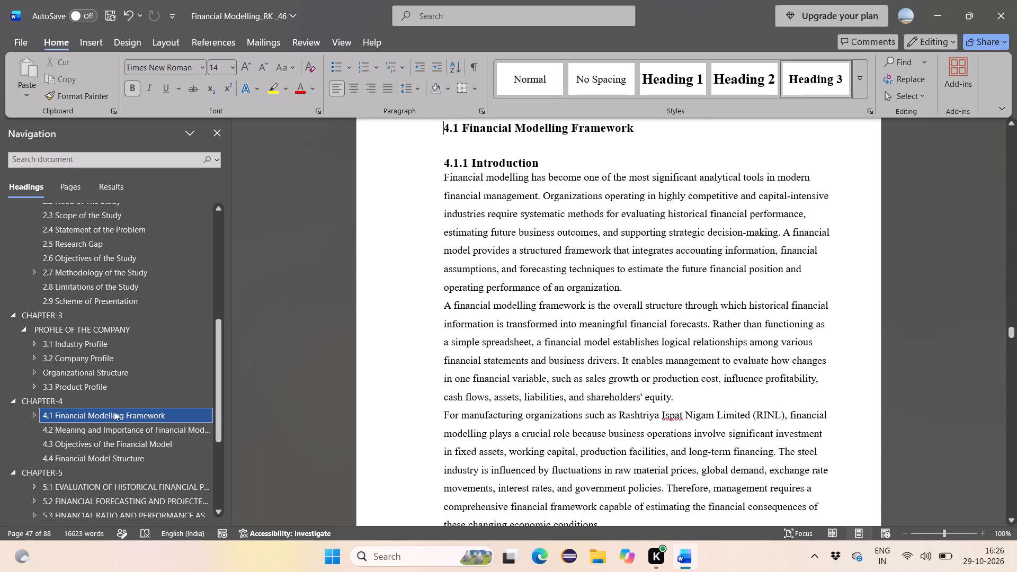
scroll(436, 351, down, 1)
scroll(436, 351, up, 3)
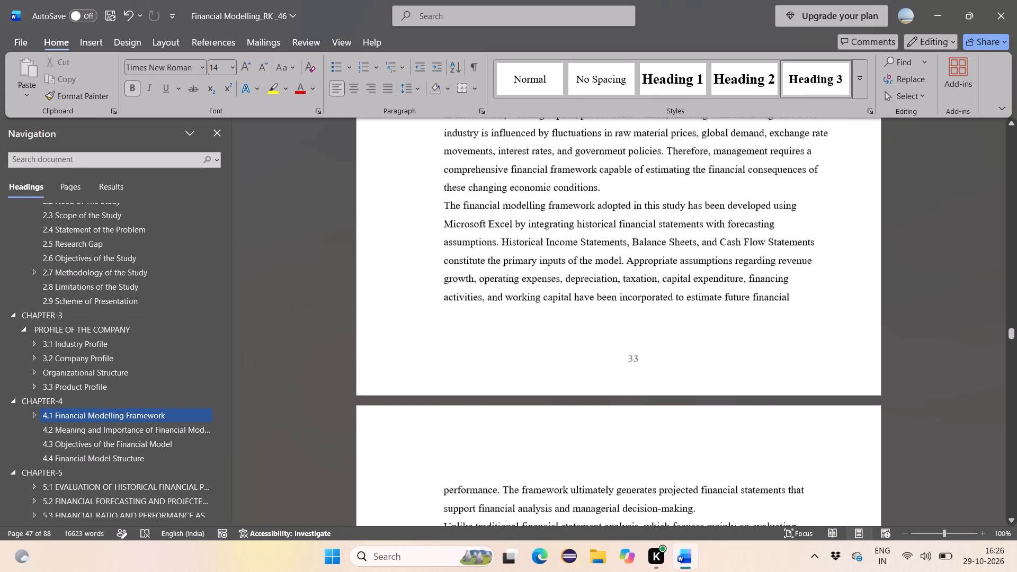
scroll(436, 351, up, 2)
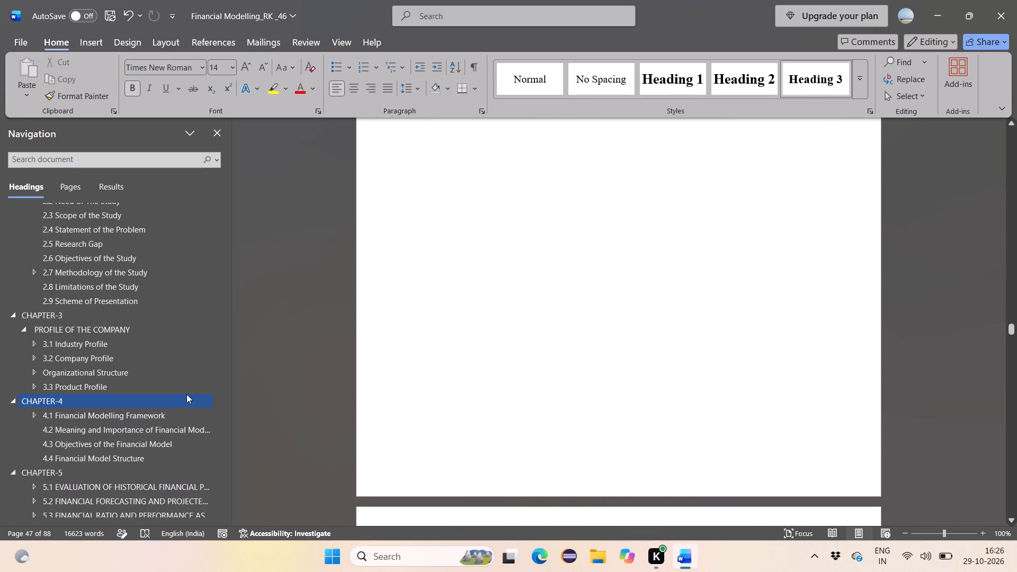
click(78, 461)
scroll(476, 380, down, 1)
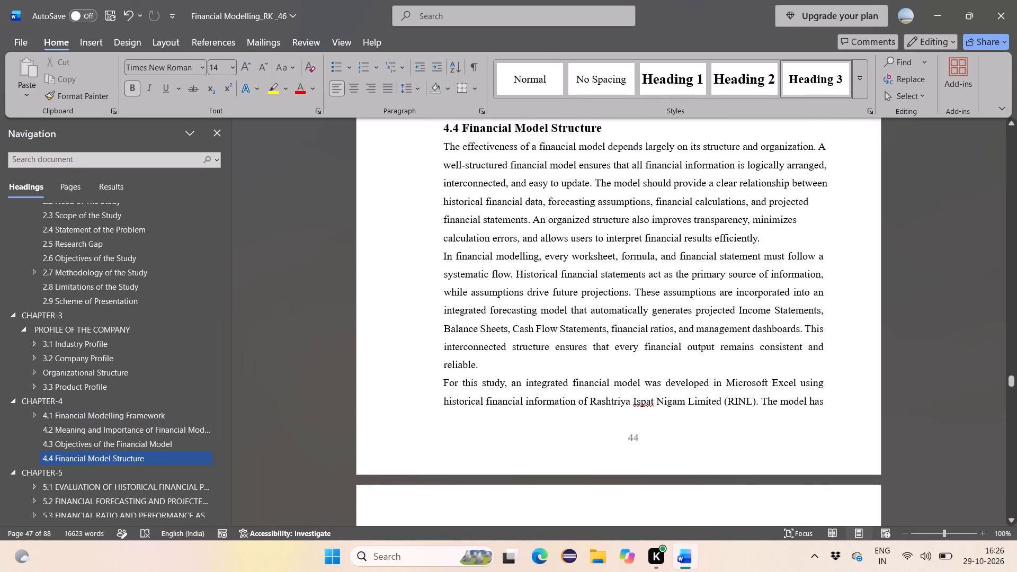
scroll(476, 380, down, 3)
scroll(476, 380, up, 1)
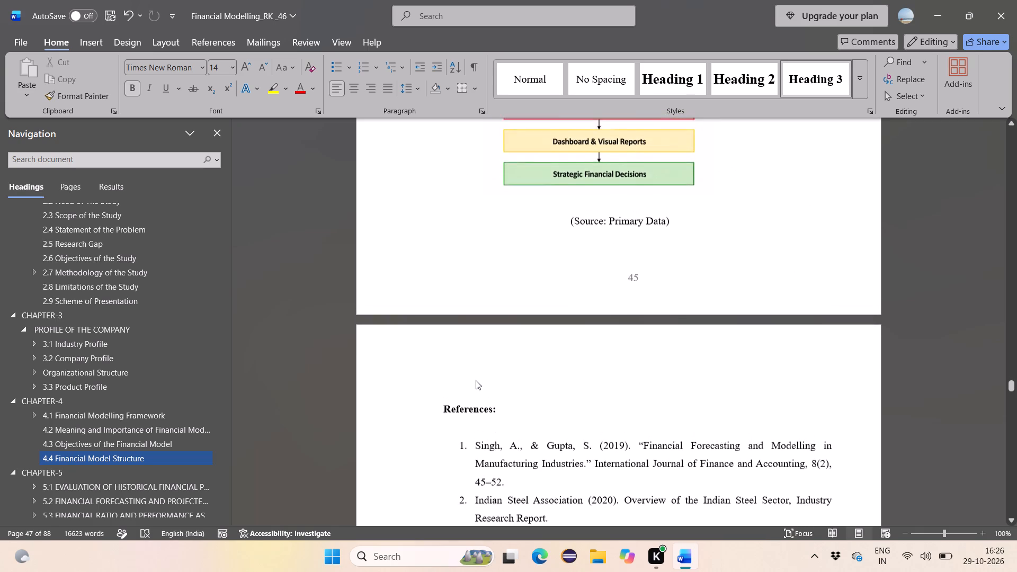
scroll(476, 380, up, 1)
scroll(476, 380, down, 2)
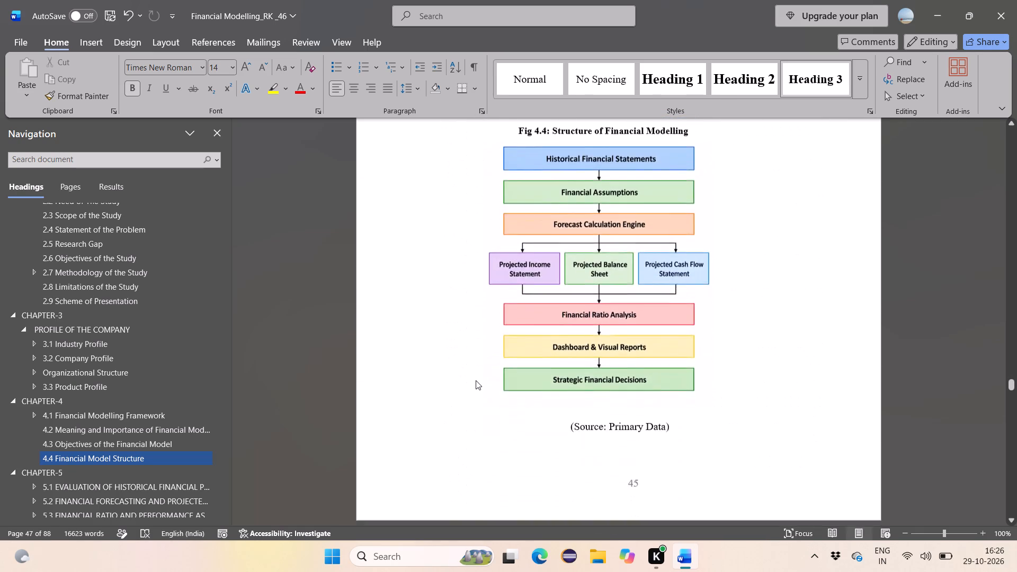
scroll(476, 380, down, 2)
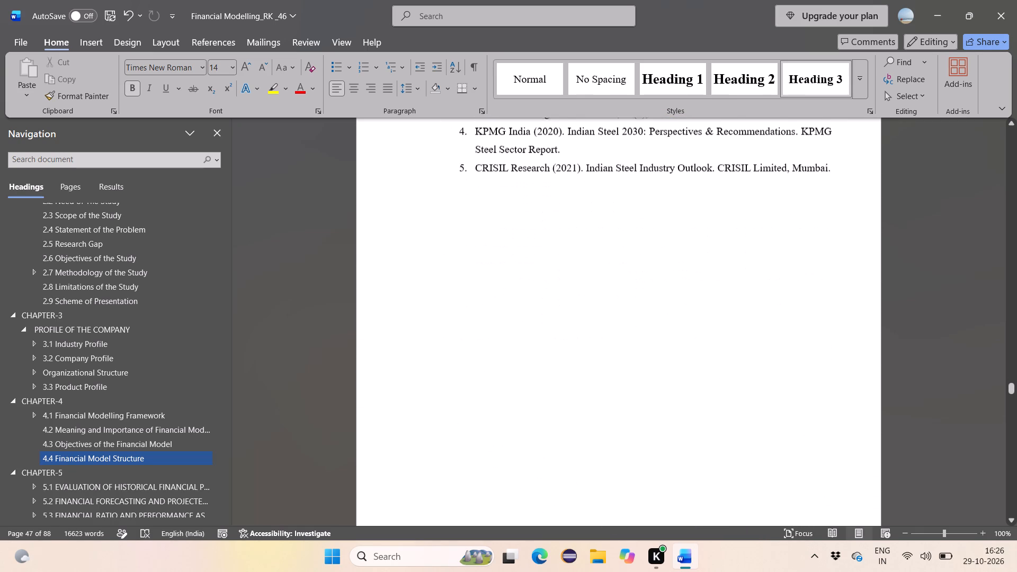
scroll(476, 380, down, 1)
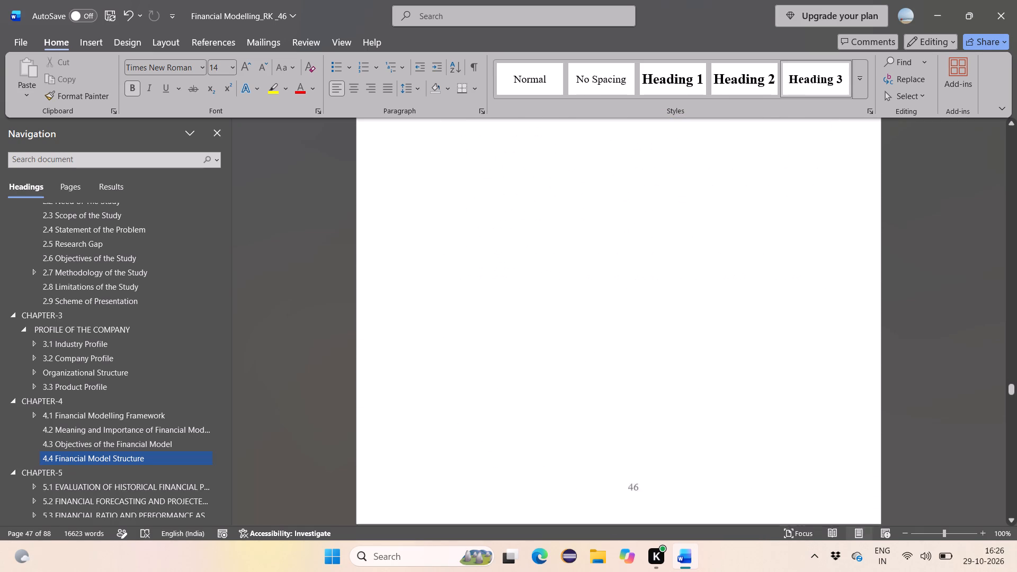
scroll(476, 380, down, 2)
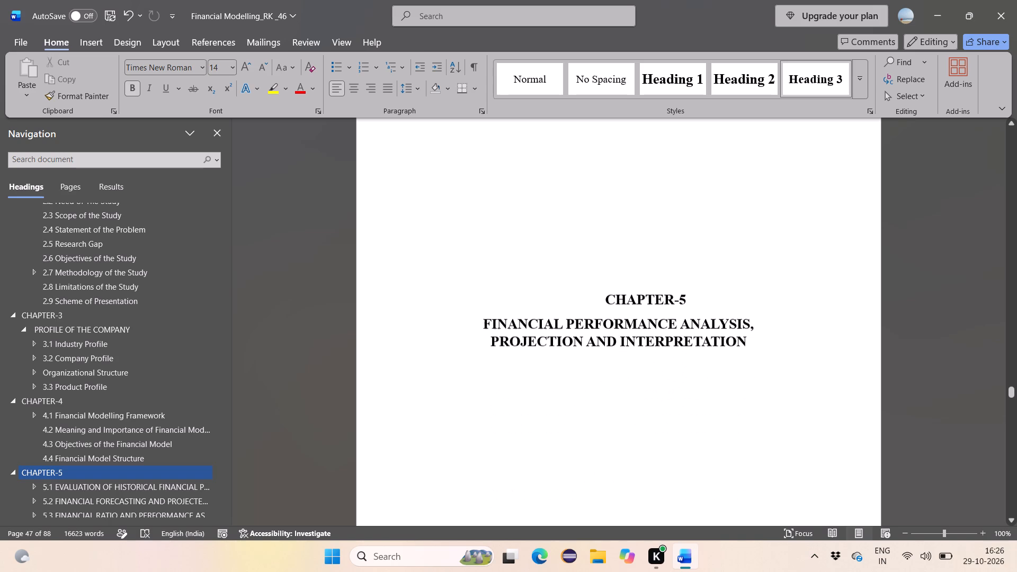
scroll(476, 380, down, 1)
Set the Chapter 4 page range in the Contents table to 33-46.
scroll(132, 246, up, 1)
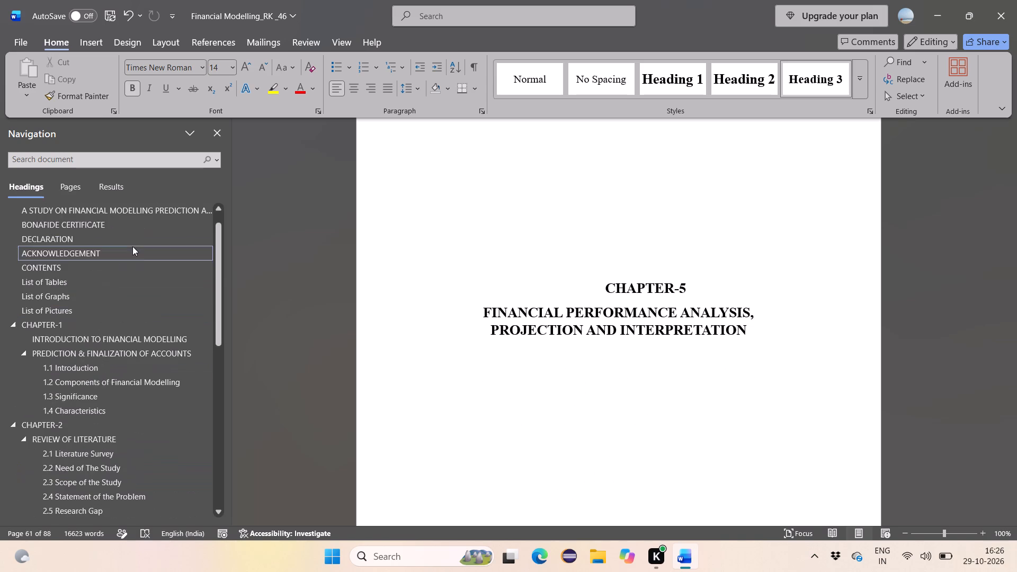
scroll(132, 246, up, 1)
click(91, 283)
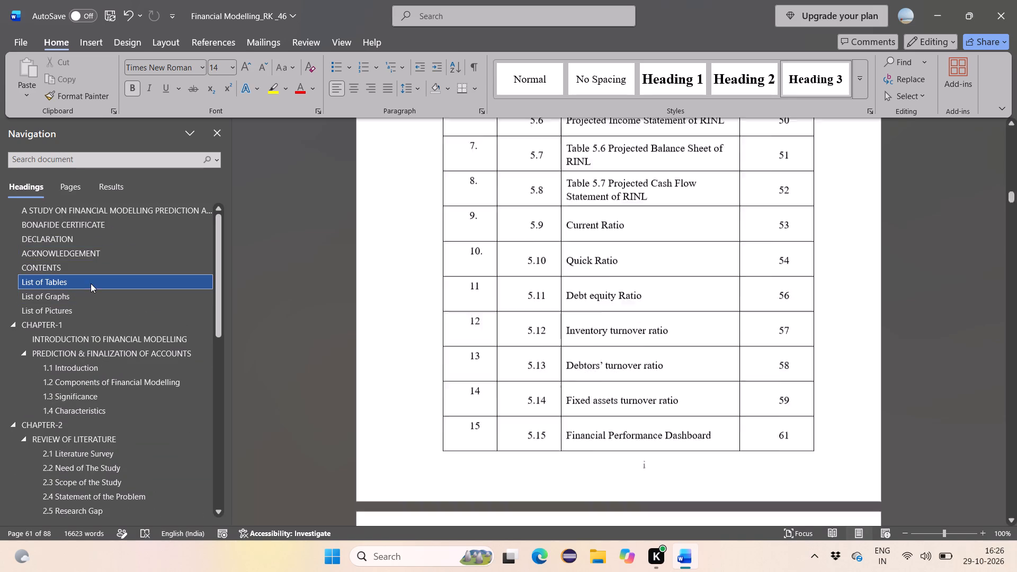
click(61, 274)
scroll(658, 386, down, 1)
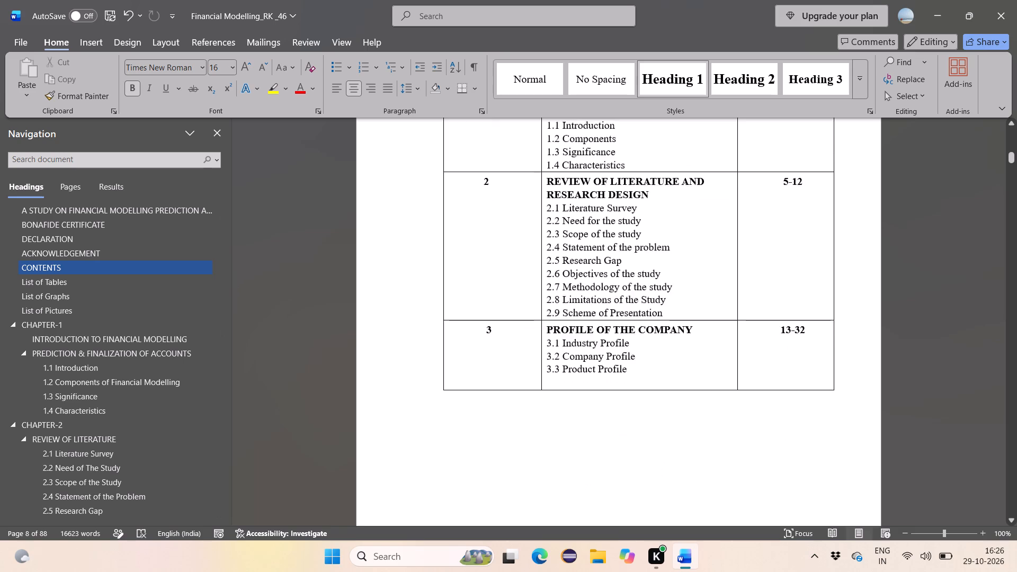
scroll(658, 386, down, 2)
scroll(725, 298, up, 1)
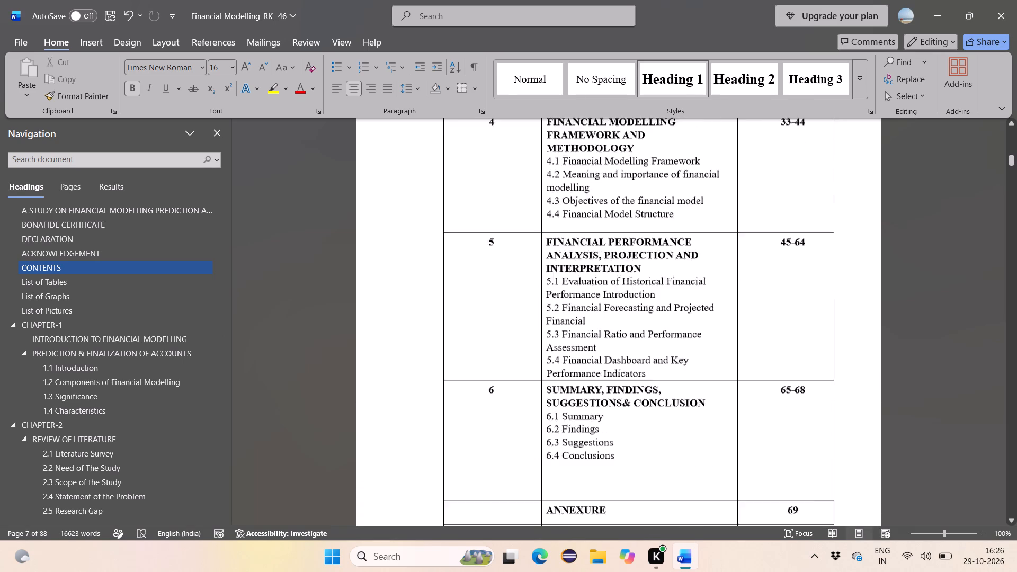
scroll(725, 298, up, 1)
click(812, 213)
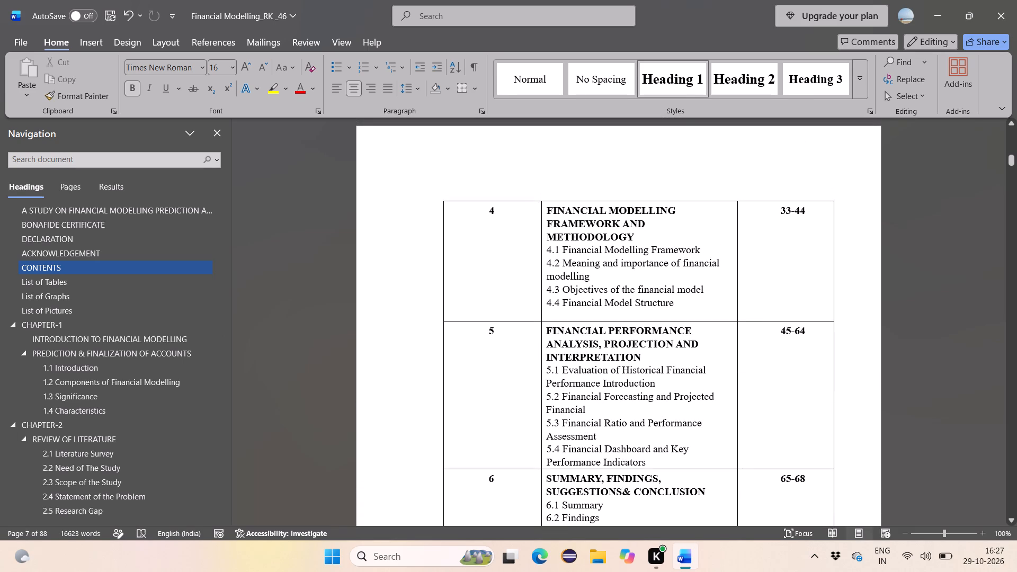
key(Left)
key(BackSpace)
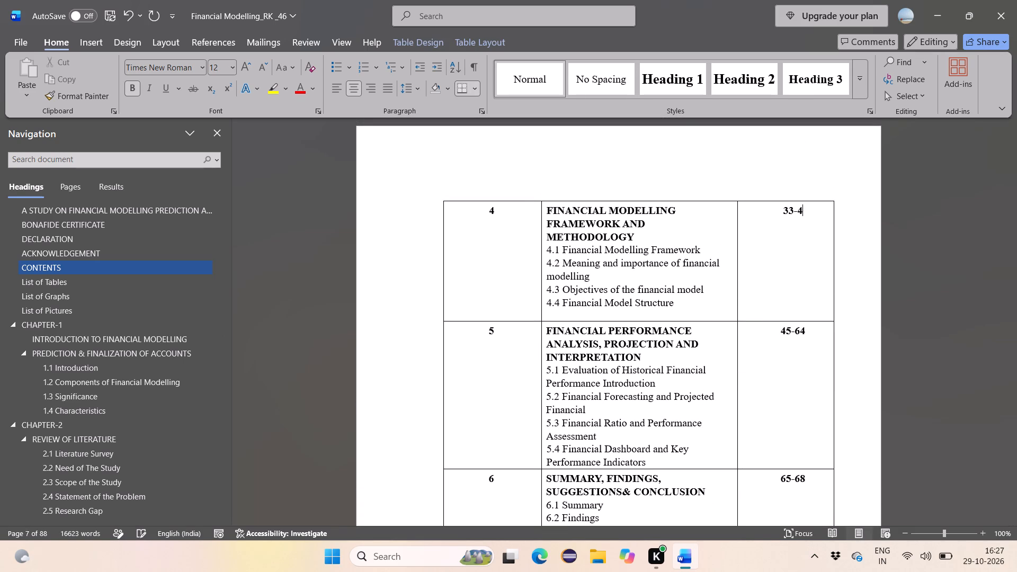
key(6)
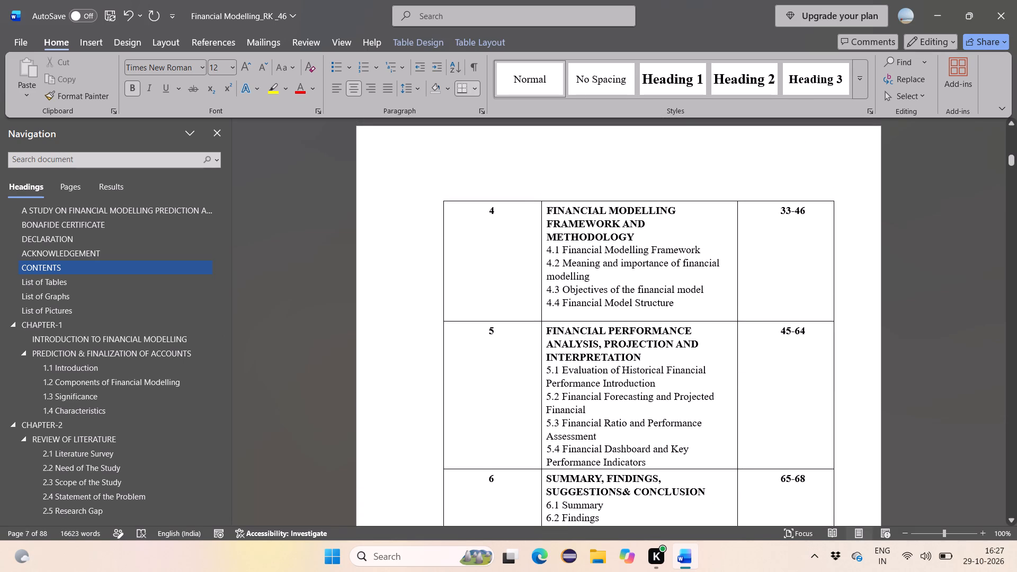
Set the Chapter 5 page range in the Contents table to 47-65.
click(789, 328)
key(BackSpace)
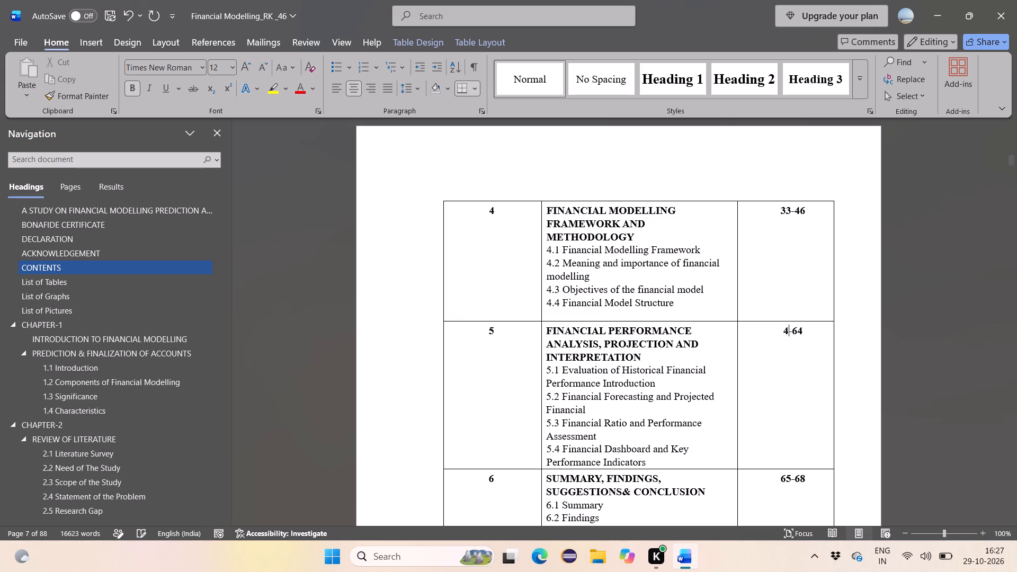
key(7)
click(820, 334)
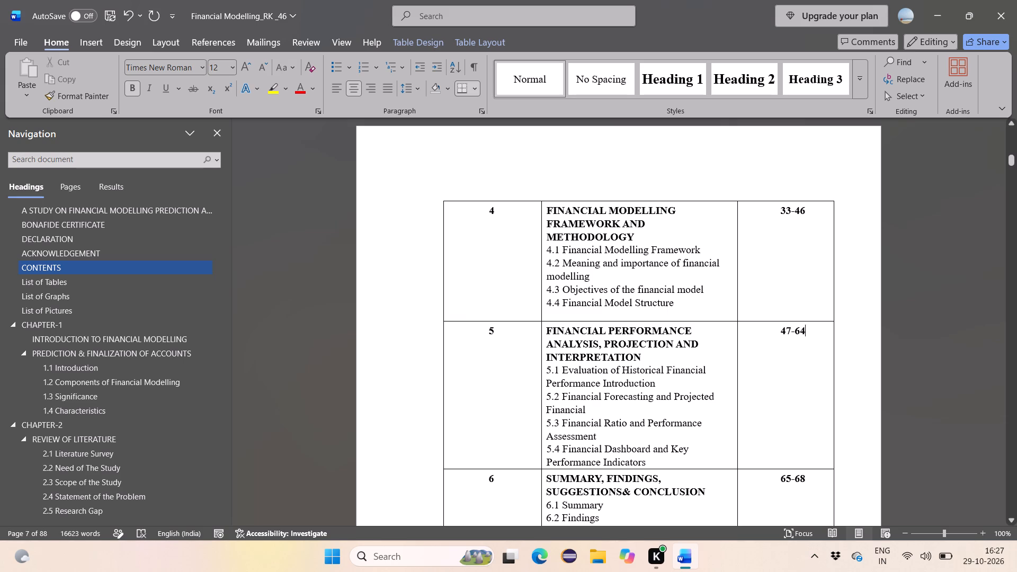
key(BackSpace)
key(5)
Set the starting page of the Chapter 6 range in the Contents table to 66.
drag(796, 496, 788, 482)
click(788, 482)
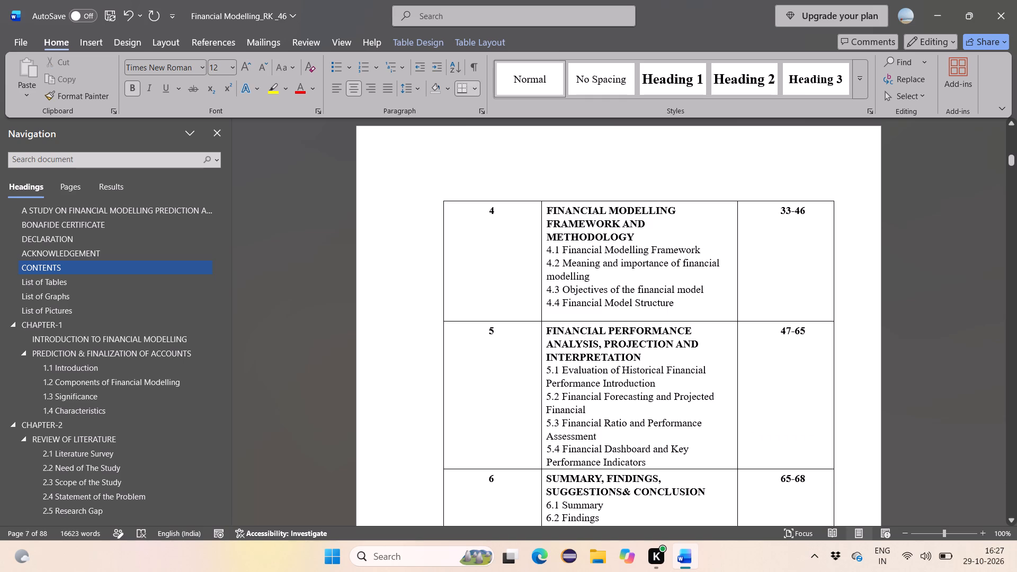
click(790, 480)
key(BackSpace)
key(6)
Check the footer number on the last page of 6.4 Conclusion and set the end of Chapter 6's Contents range to 69.
scroll(78, 449, down, 6)
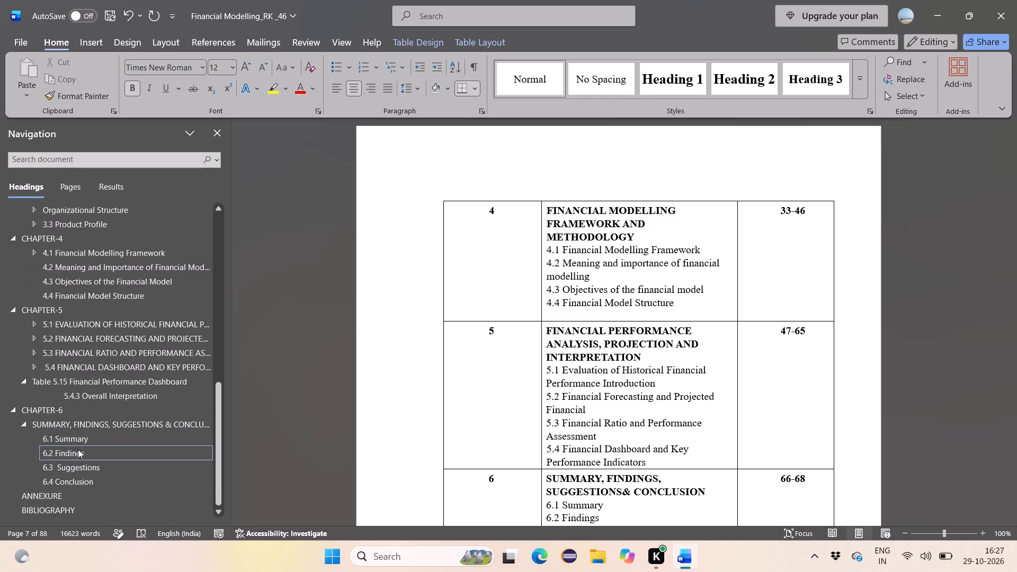
click(88, 481)
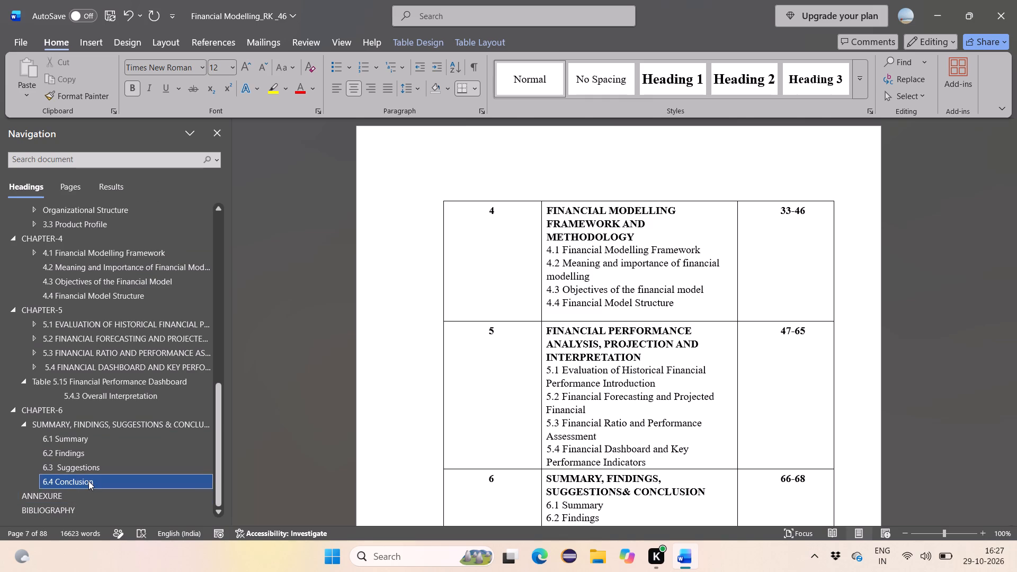
scroll(526, 430, down, 3)
scroll(526, 430, up, 1)
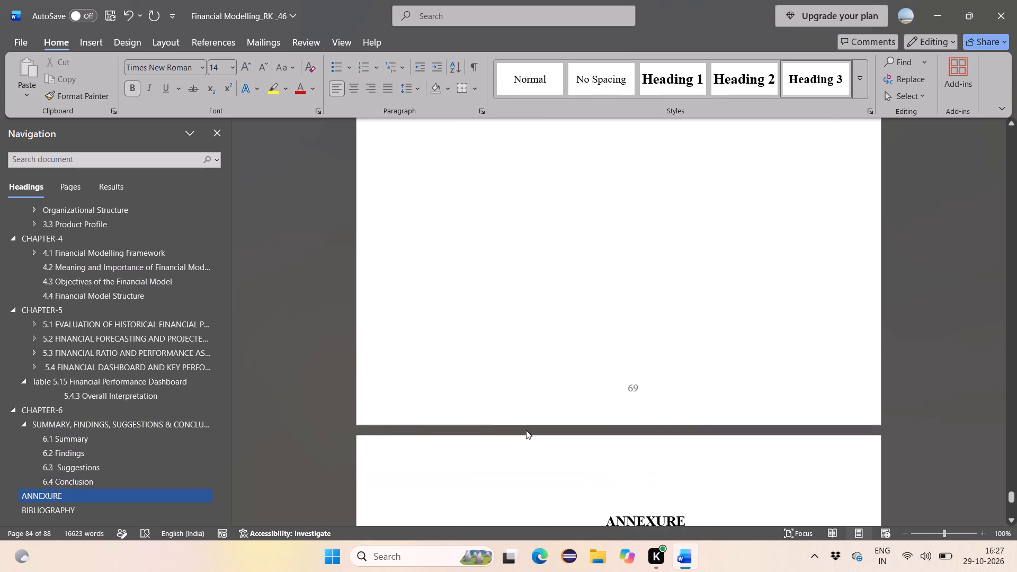
scroll(526, 430, up, 2)
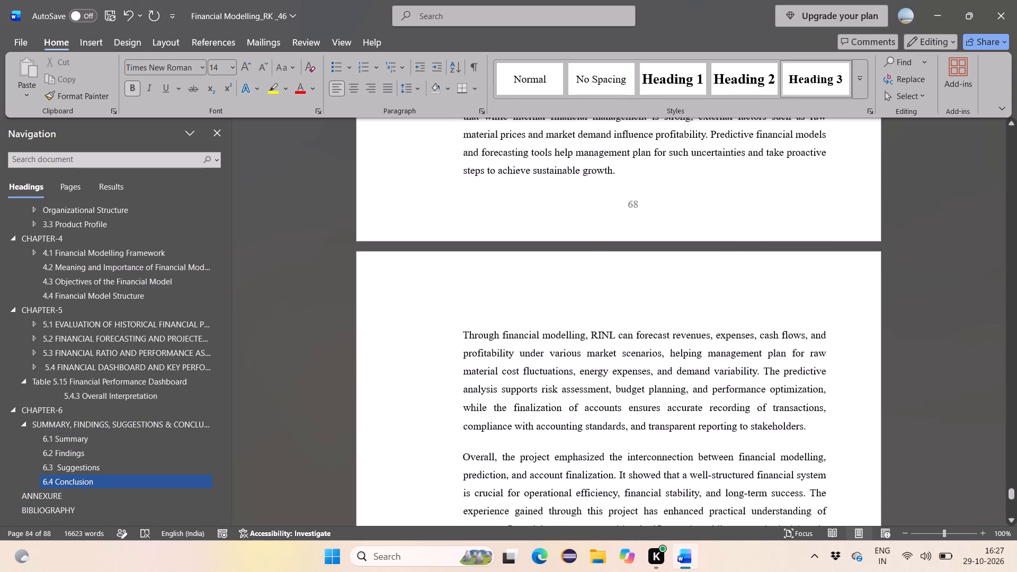
scroll(526, 430, up, 1)
scroll(109, 468, up, 2)
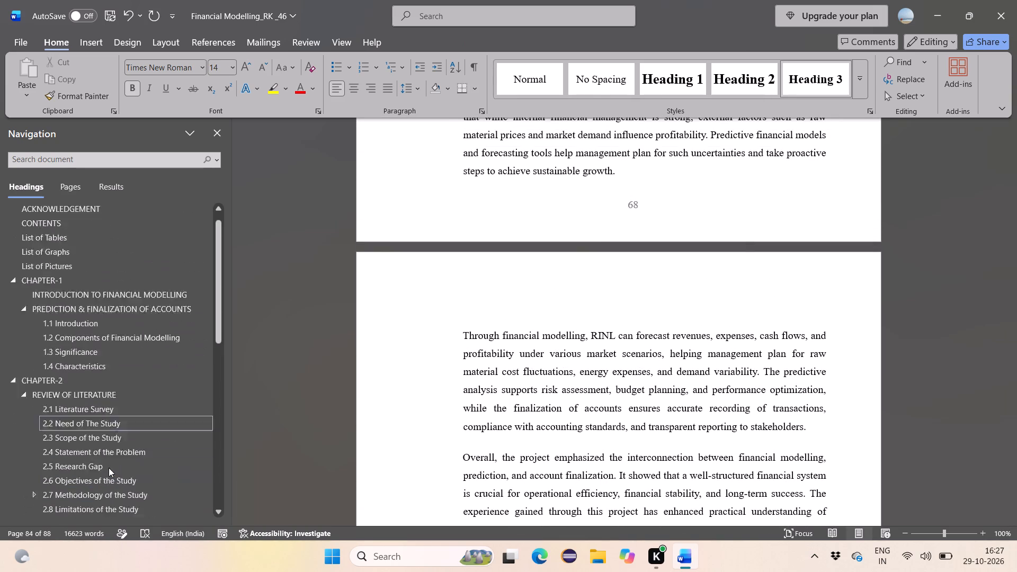
scroll(109, 468, up, 4)
click(95, 263)
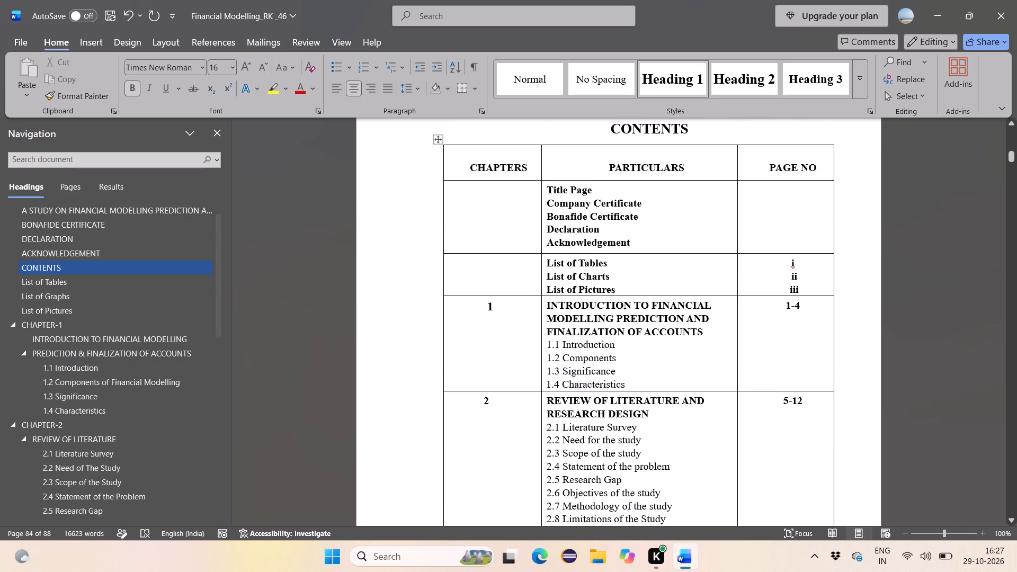
scroll(669, 332, down, 4)
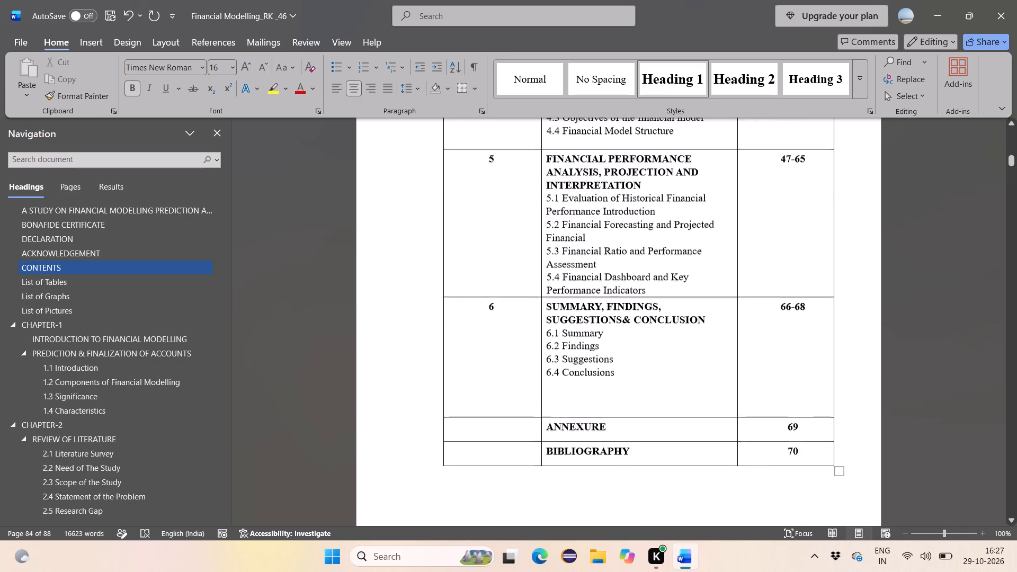
scroll(669, 332, down, 1)
scroll(695, 312, up, 4)
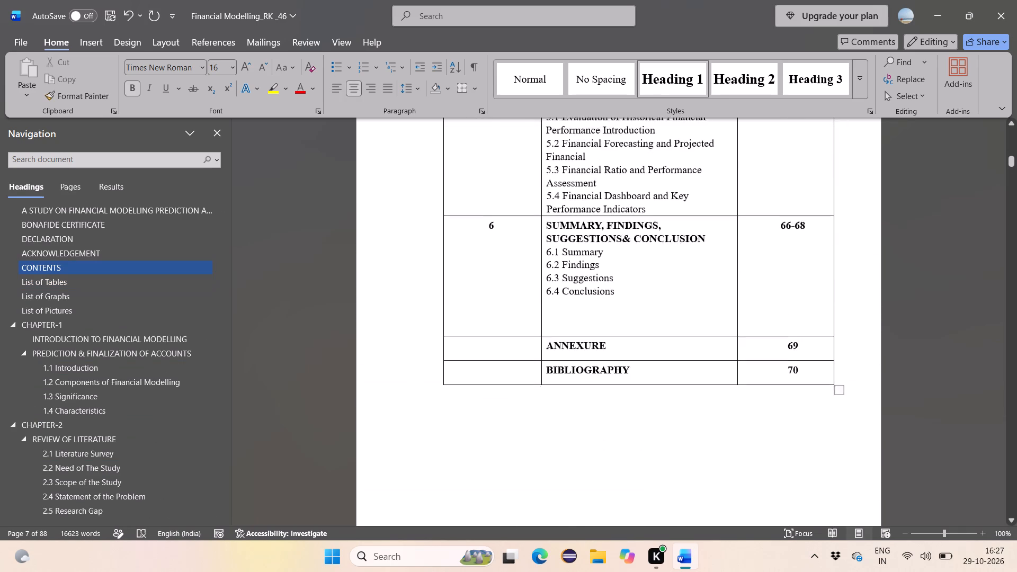
scroll(695, 312, up, 2)
click(814, 291)
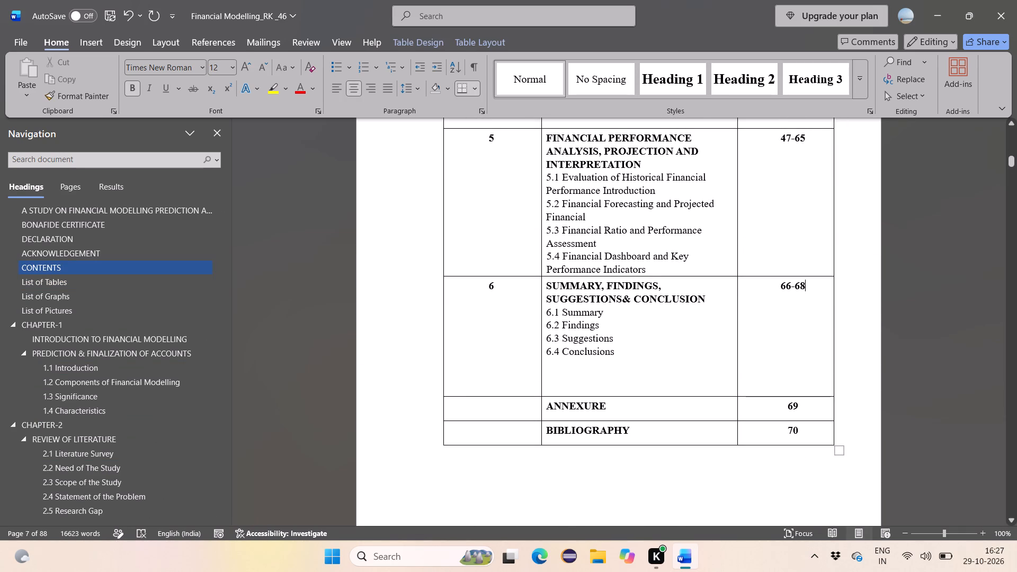
key(BackSpace)
key(9)
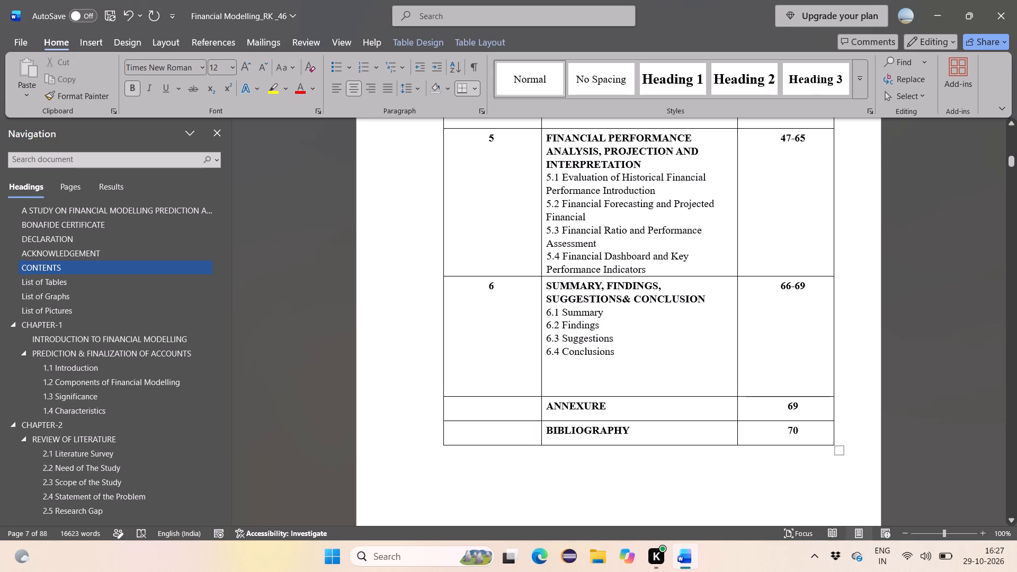
Set the Contents page numbers to 70 for Annexure and 71 for Bibliography.
click(805, 414)
key(BackSpace)
key(BackSpace)
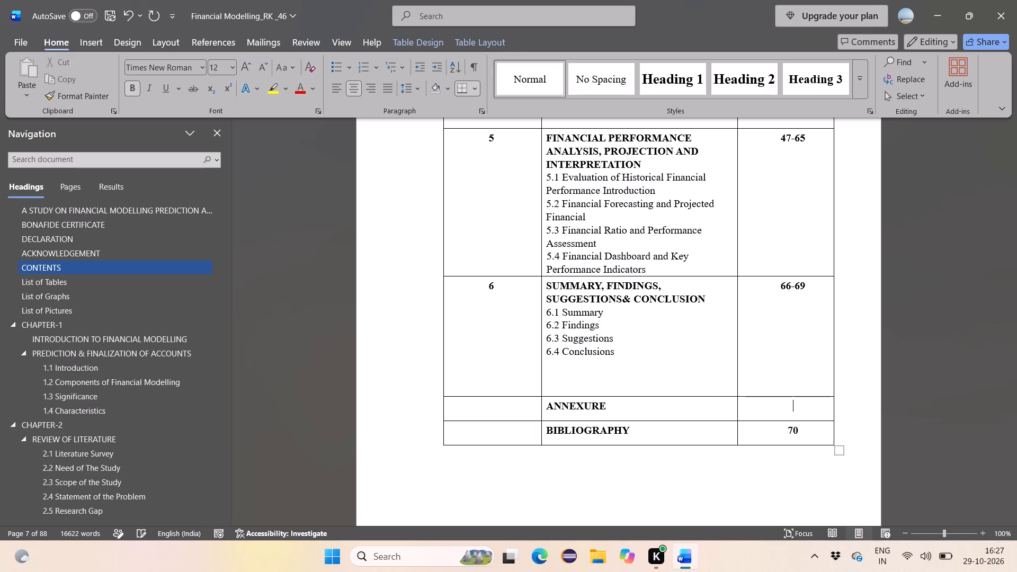
text(70)
click(807, 431)
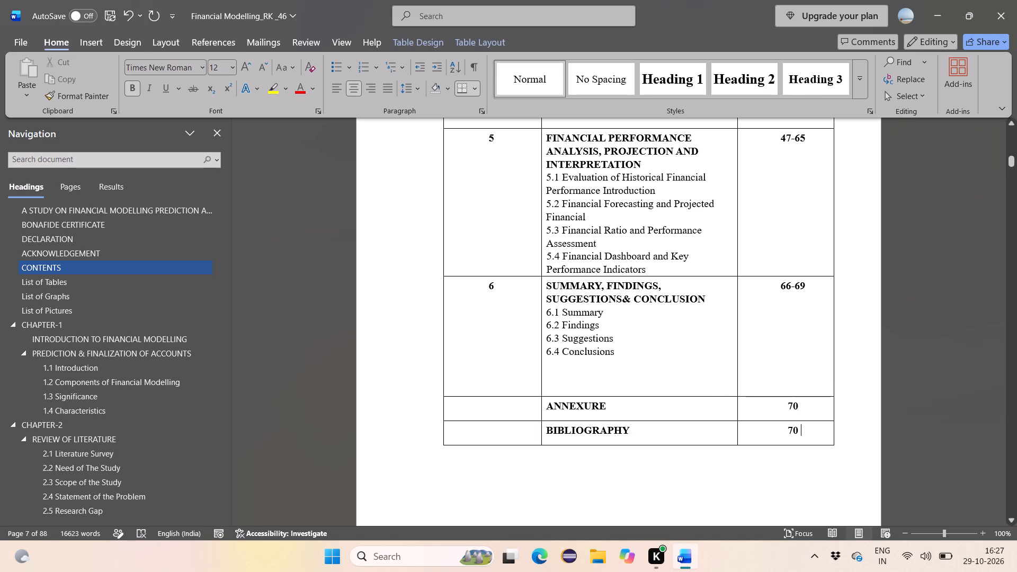
key(BackSpace)
key(BackSpace)
key(1)
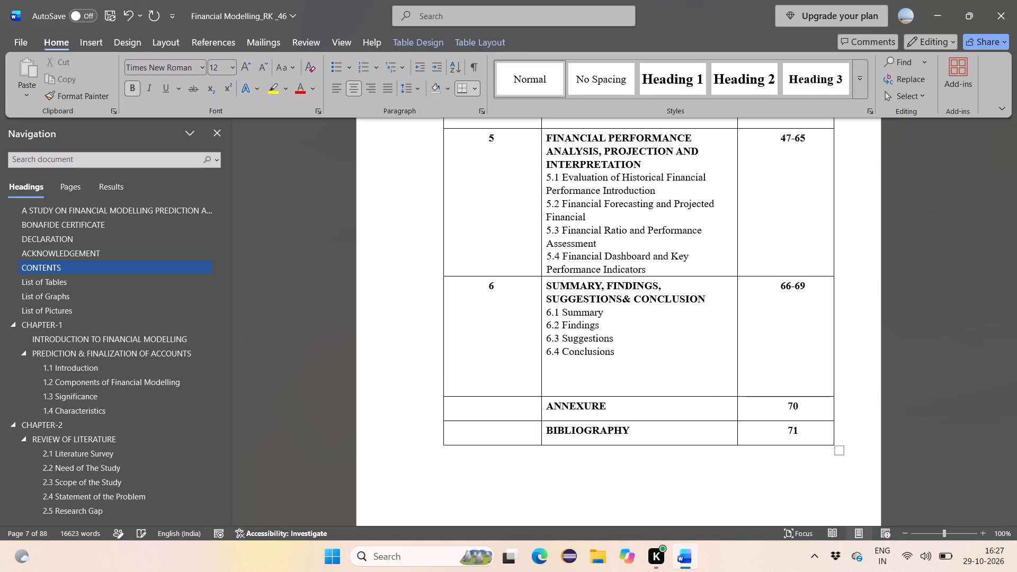
Review the page numbers throughout the Contents table and continue to the page numbers in the List of Tables.
scroll(807, 431, up, 1)
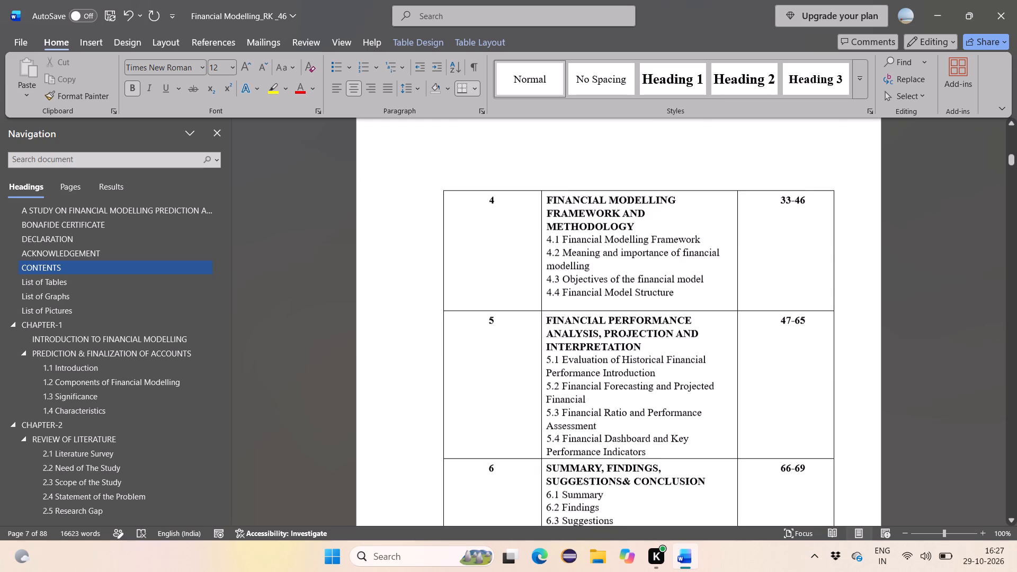
scroll(807, 431, up, 5)
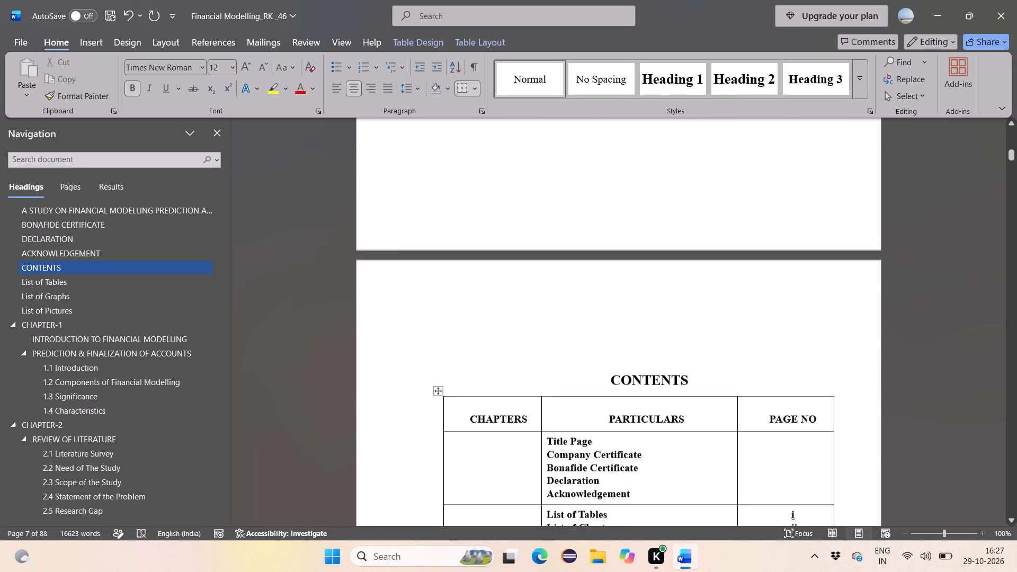
scroll(807, 431, up, 3)
scroll(807, 431, down, 3)
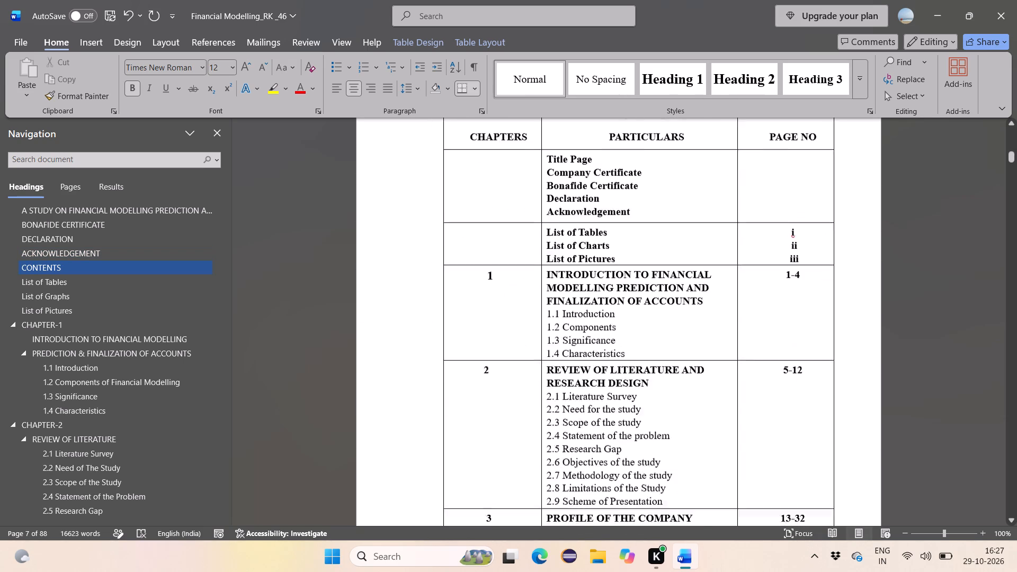
scroll(807, 431, down, 7)
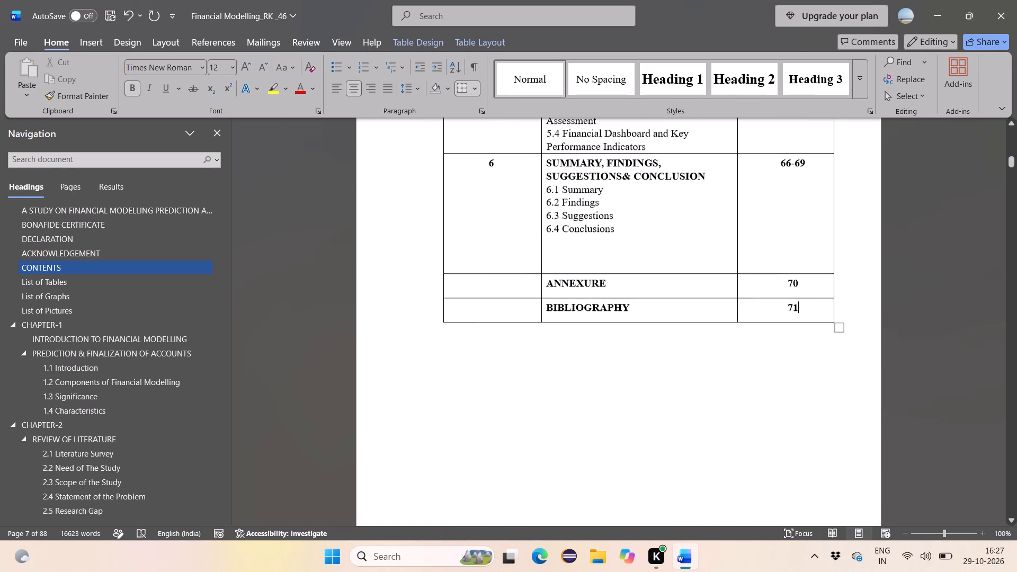
scroll(807, 431, down, 4)
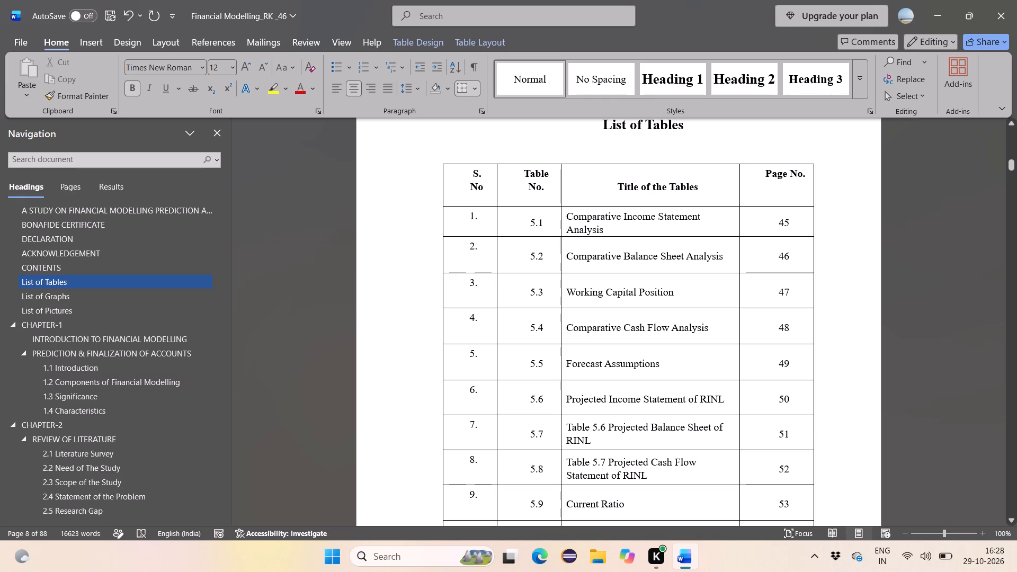
Go to section 5.1 in Chapter 5 and check the footer page numbers for Tables 5.1 and 5.2.
scroll(137, 431, down, 1)
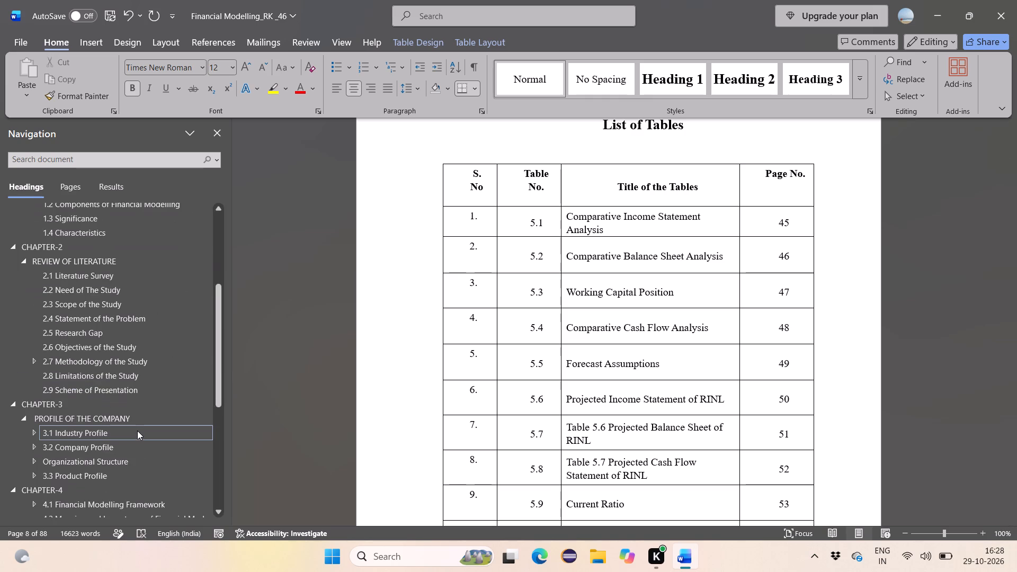
scroll(137, 431, down, 1)
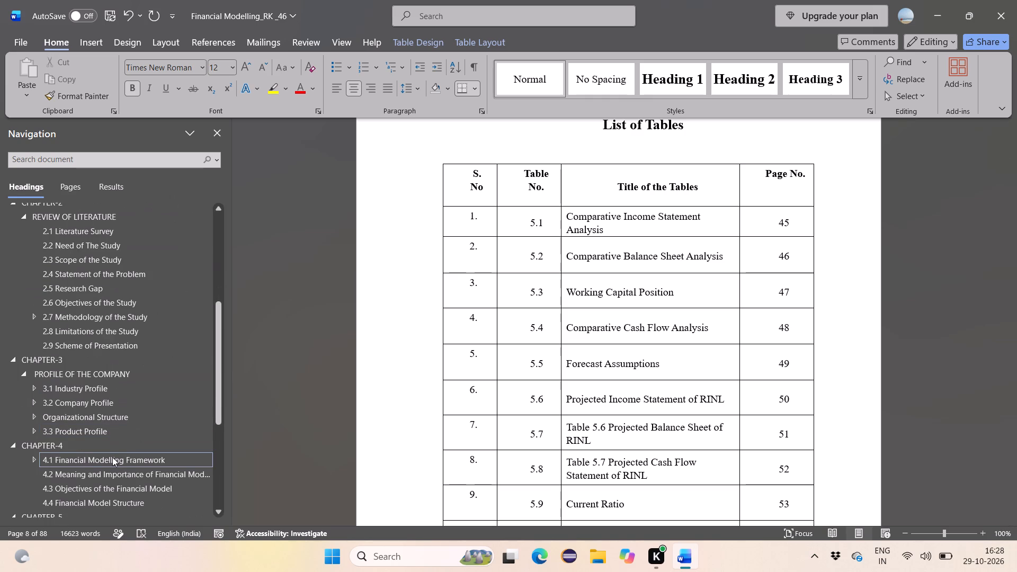
click(112, 457)
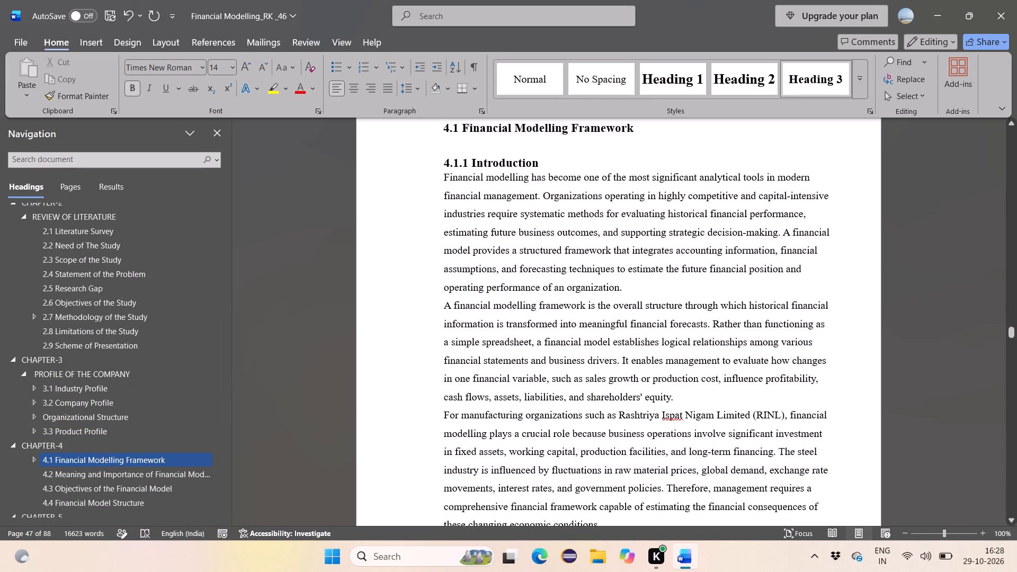
scroll(557, 397, down, 2)
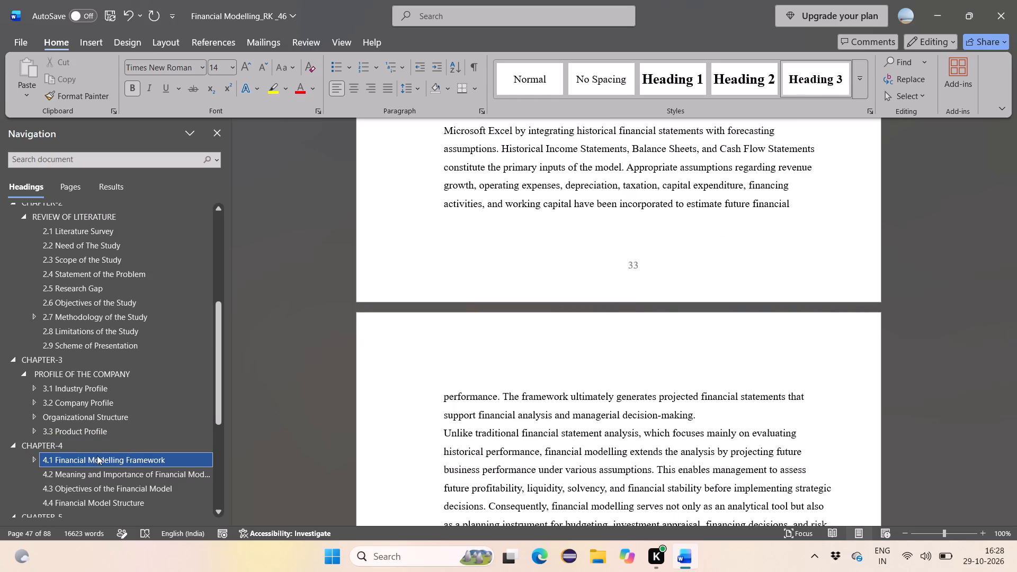
scroll(115, 466, down, 1)
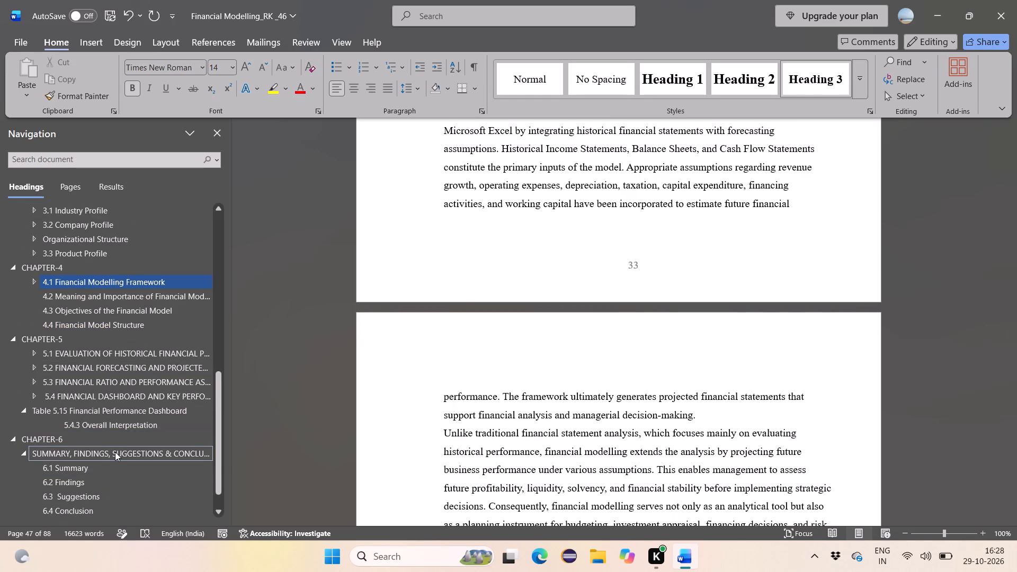
click(122, 355)
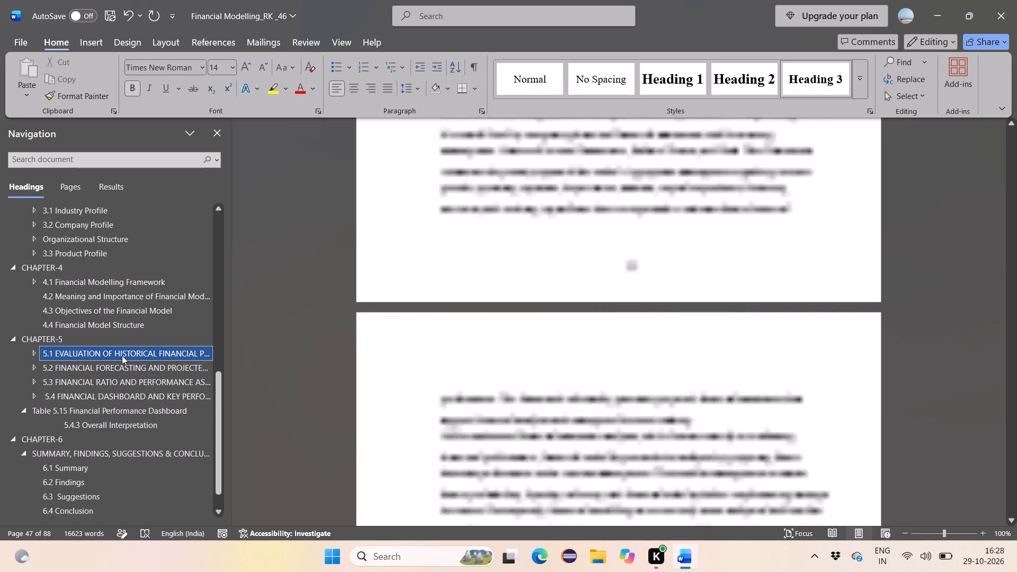
scroll(566, 361, down, 2)
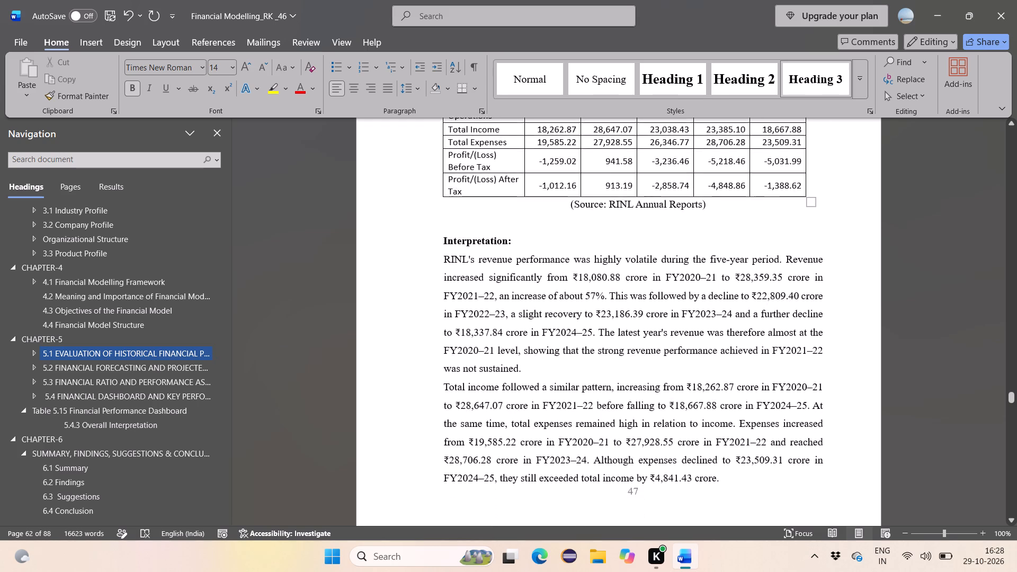
scroll(566, 361, down, 3)
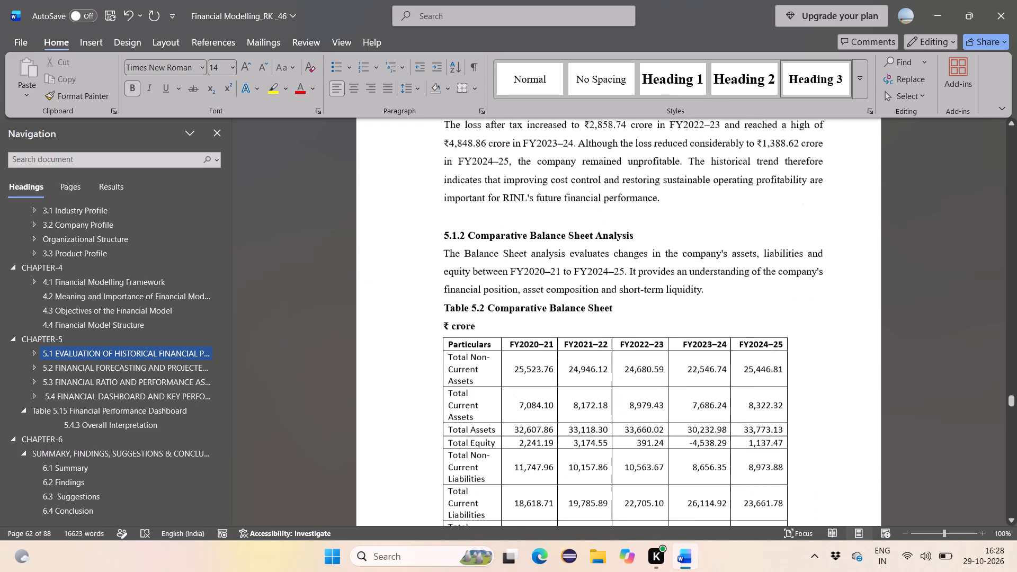
scroll(566, 361, down, 1)
scroll(566, 361, up, 1)
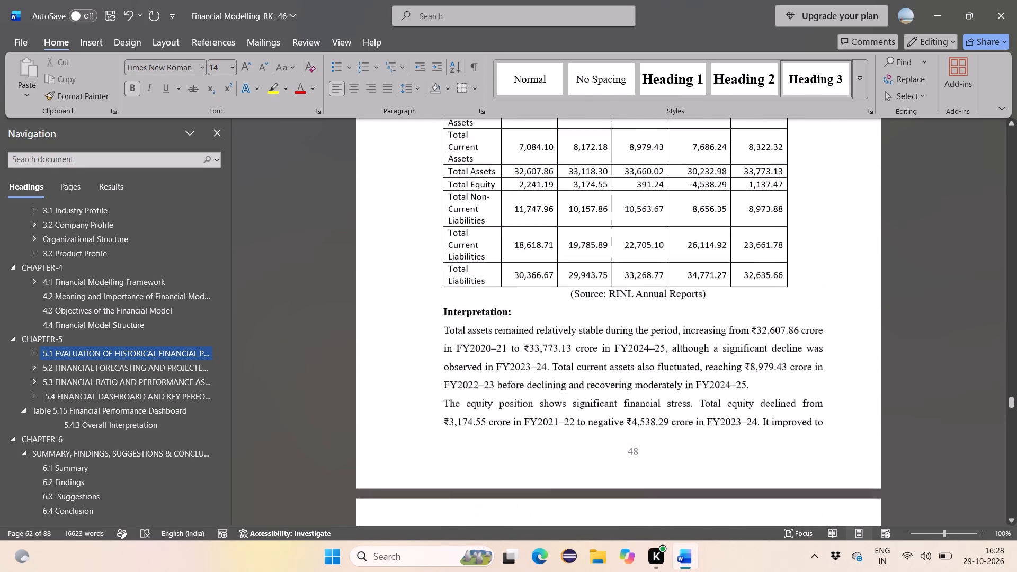
scroll(566, 361, down, 2)
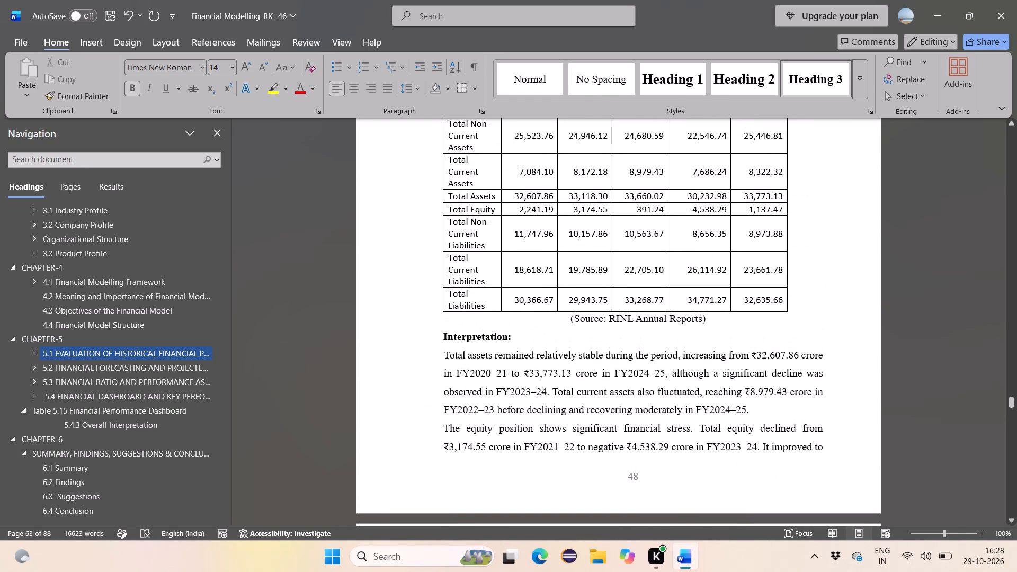
scroll(566, 361, down, 1)
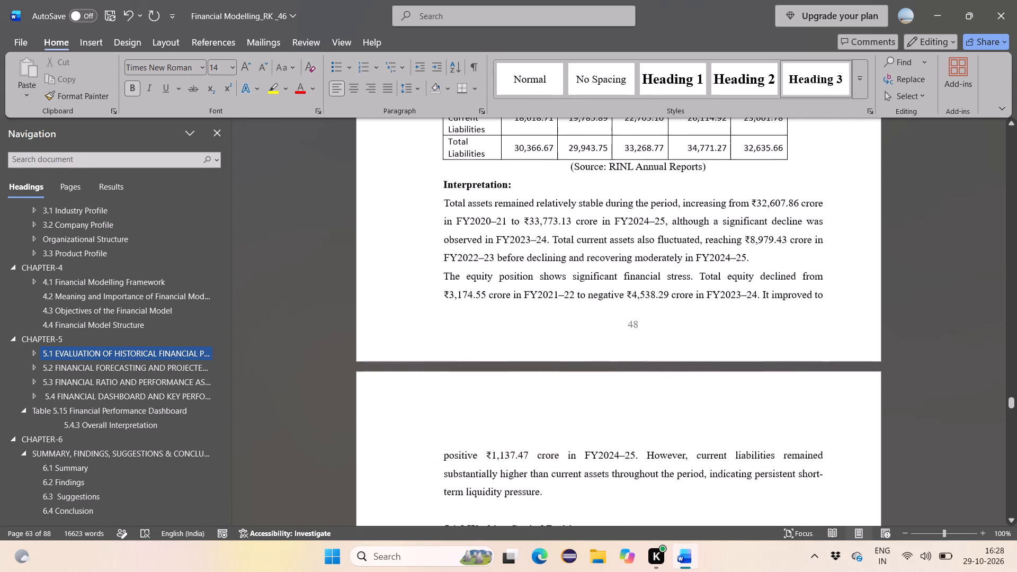
scroll(566, 361, down, 1)
scroll(566, 361, up, 2)
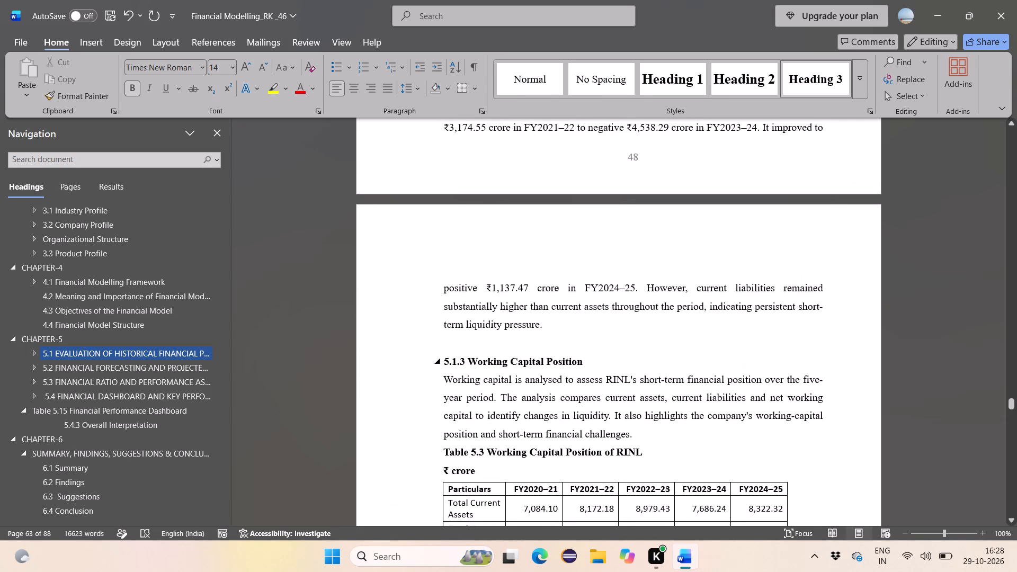
scroll(566, 361, up, 5)
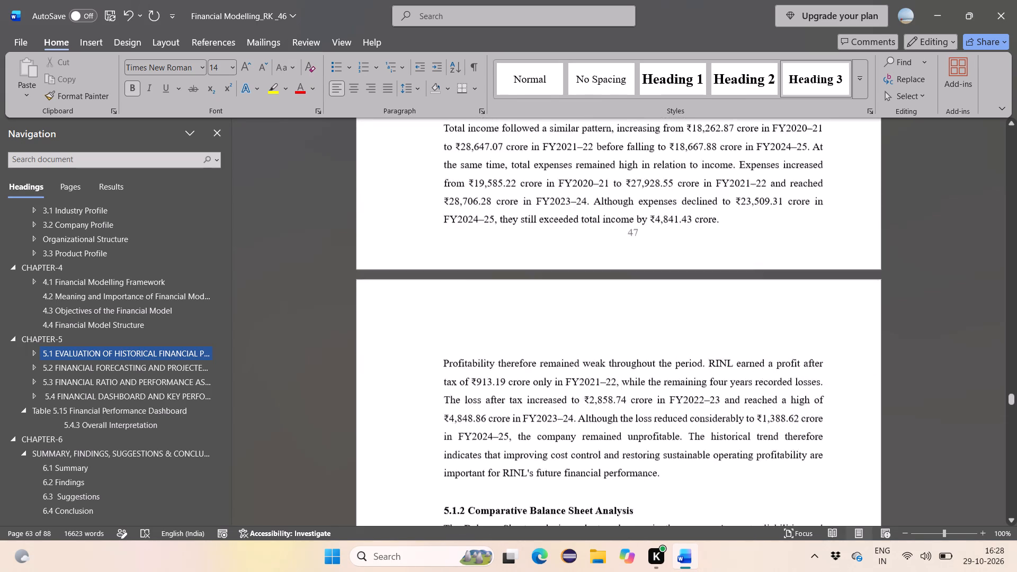
scroll(566, 361, up, 1)
scroll(566, 361, down, 3)
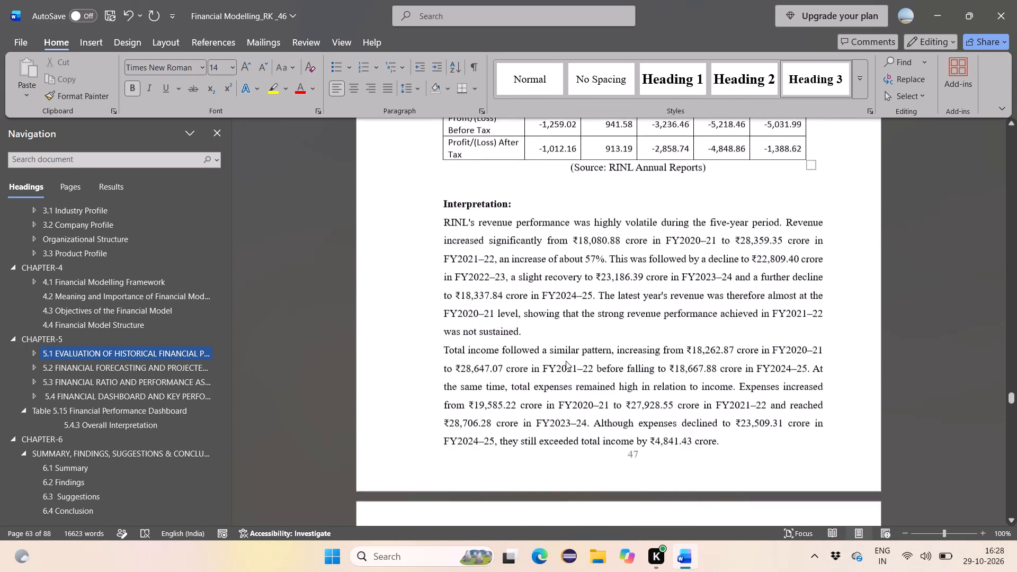
Check the footer page numbers for Table 5.3 Working Capital Position and the comparative cash flow table in section 5.1.4.
scroll(566, 361, down, 3)
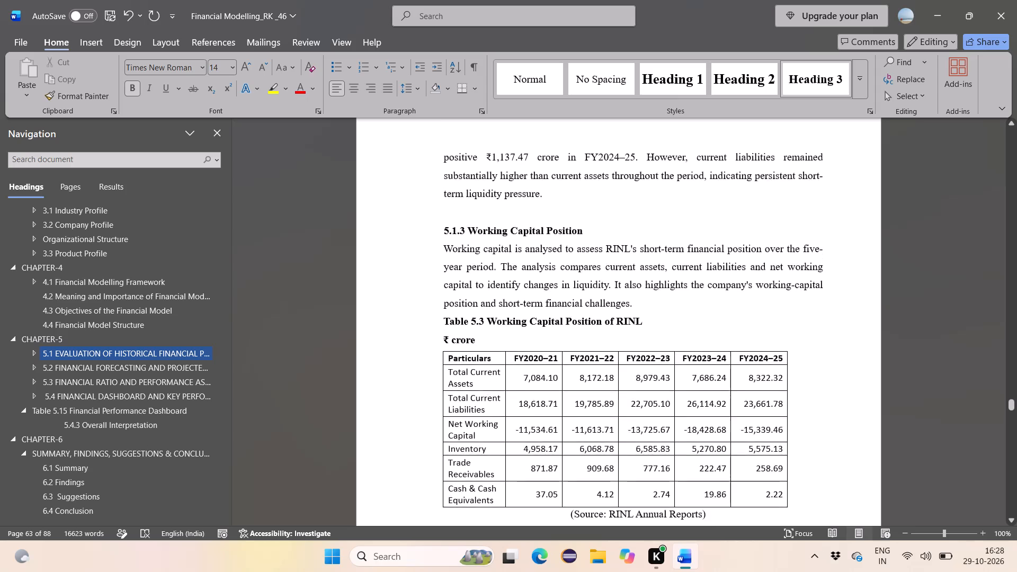
scroll(566, 361, down, 3)
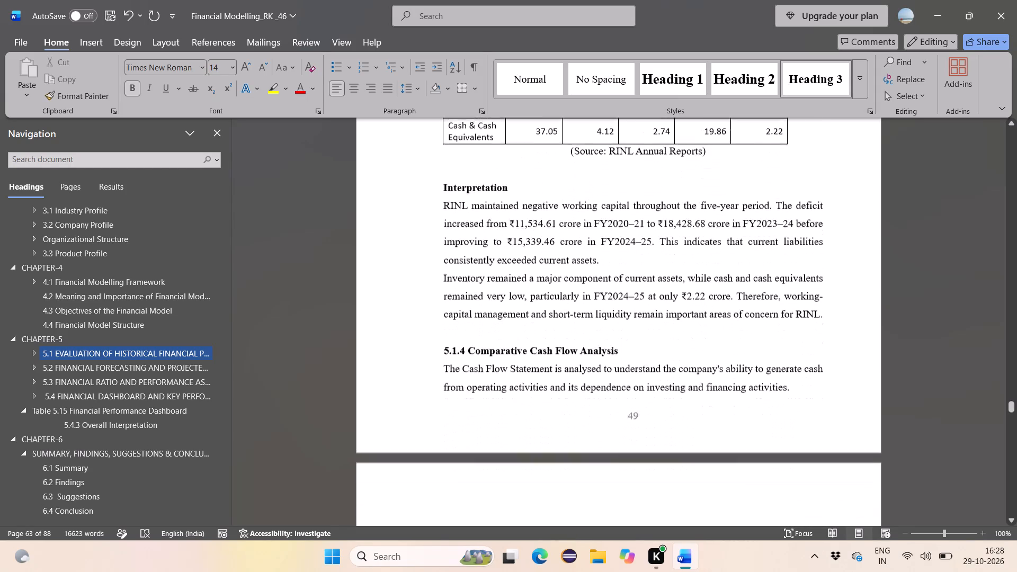
scroll(566, 361, down, 2)
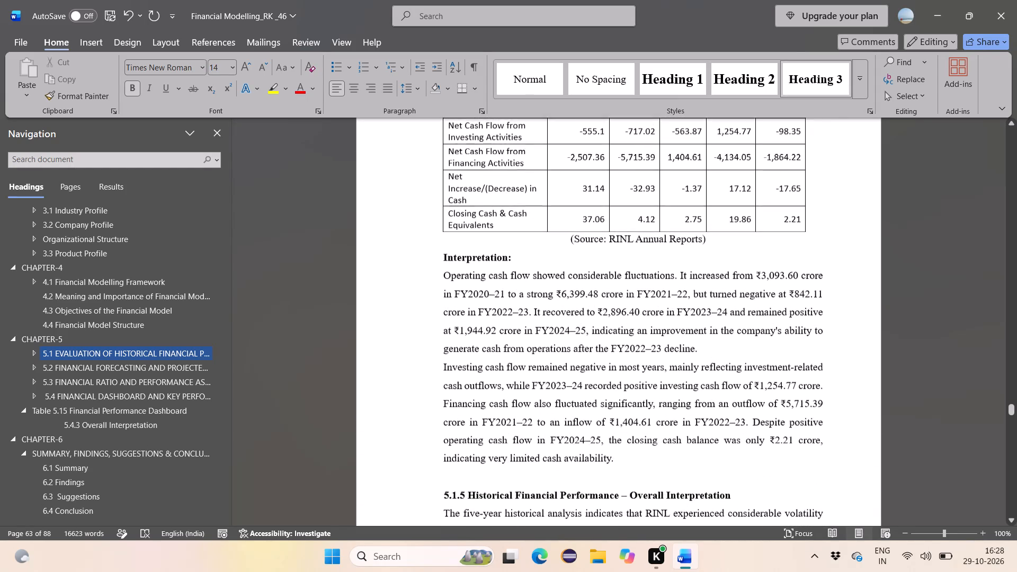
Check the footer page numbers for Tables 5.5 to 5.8 in section 5.2, from Forecast Assumptions to Projected Cash Flow Statement.
scroll(566, 361, down, 2)
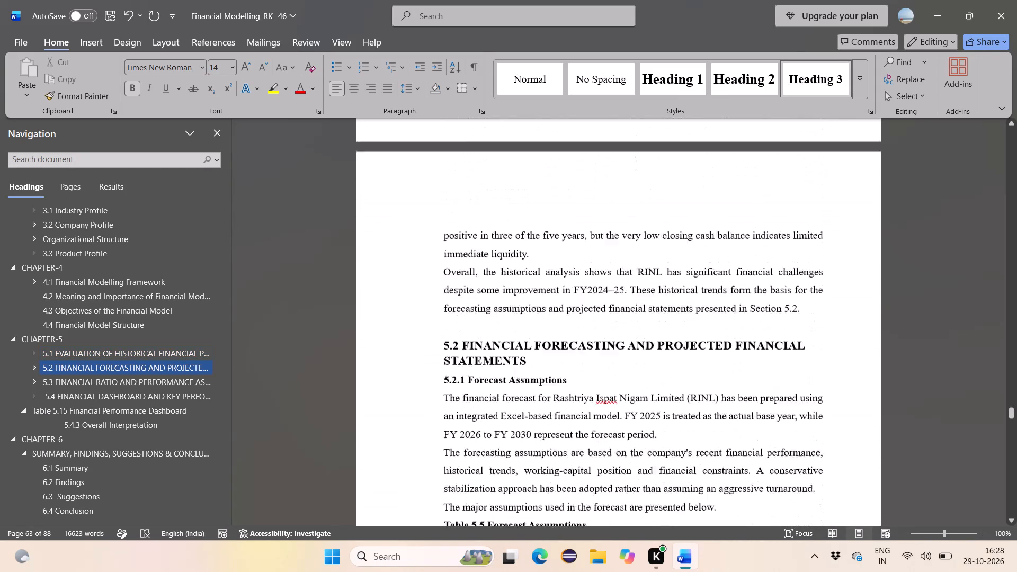
scroll(566, 361, down, 3)
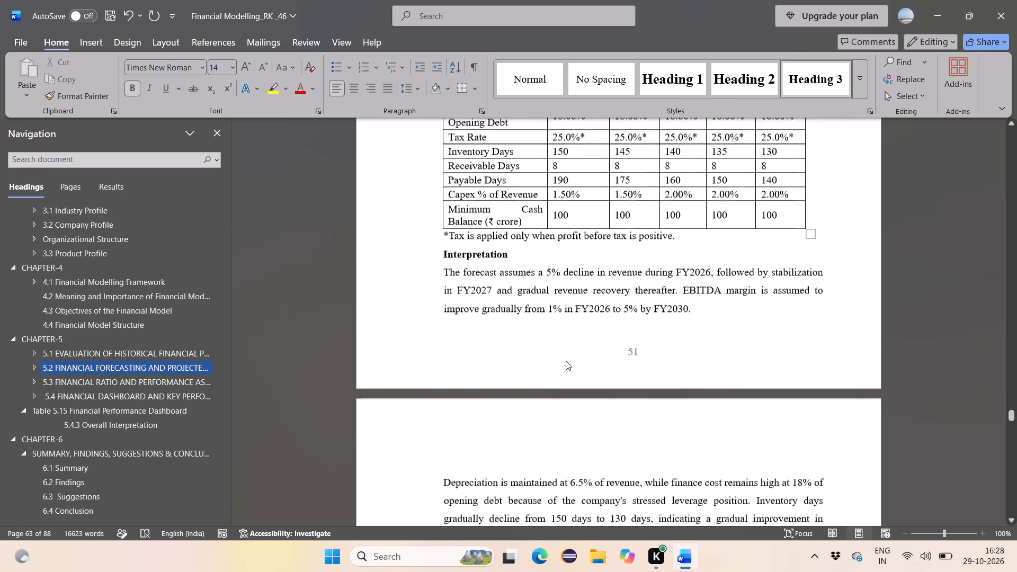
scroll(566, 361, down, 3)
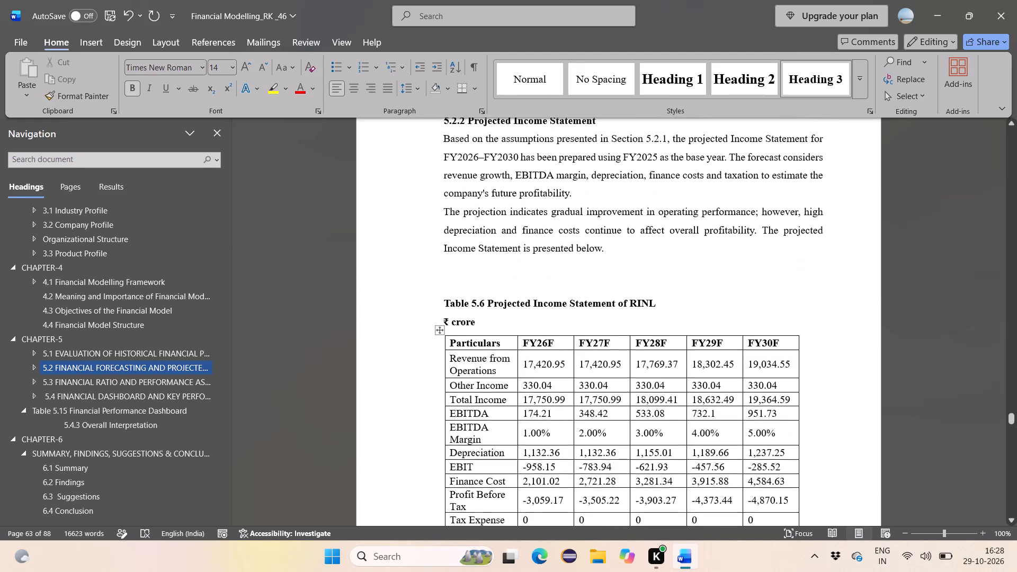
scroll(566, 361, down, 3)
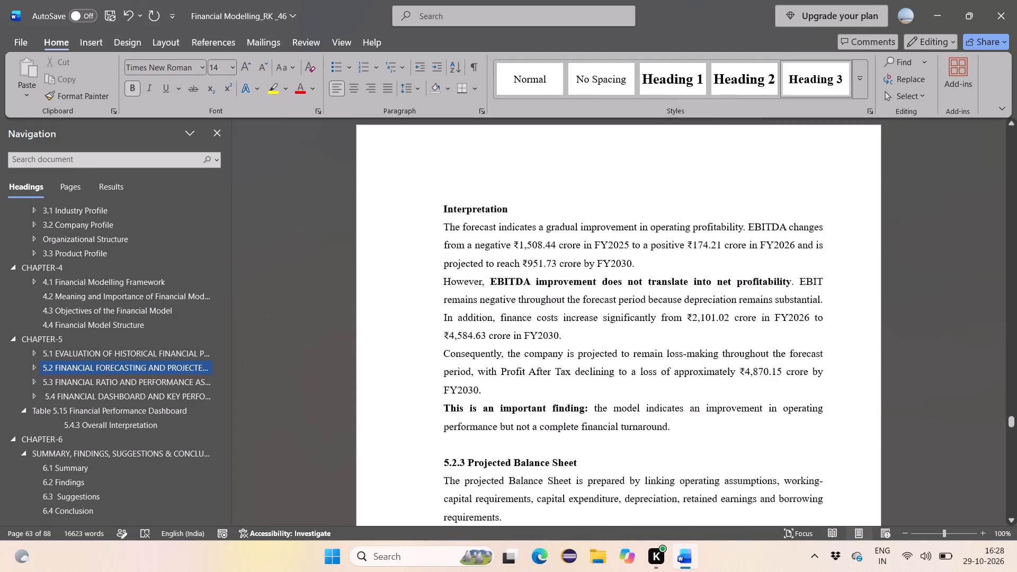
scroll(566, 361, down, 2)
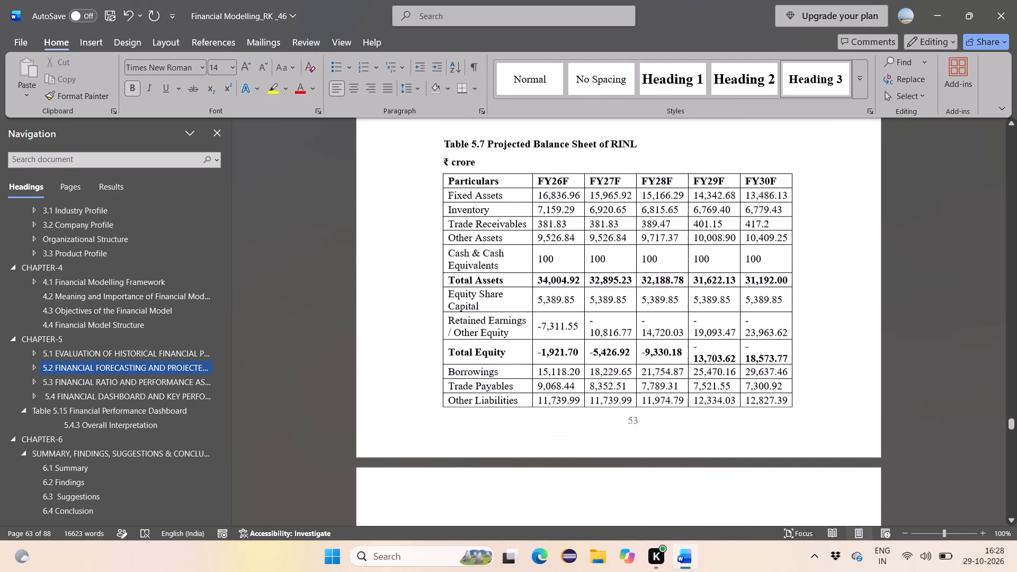
scroll(566, 361, down, 2)
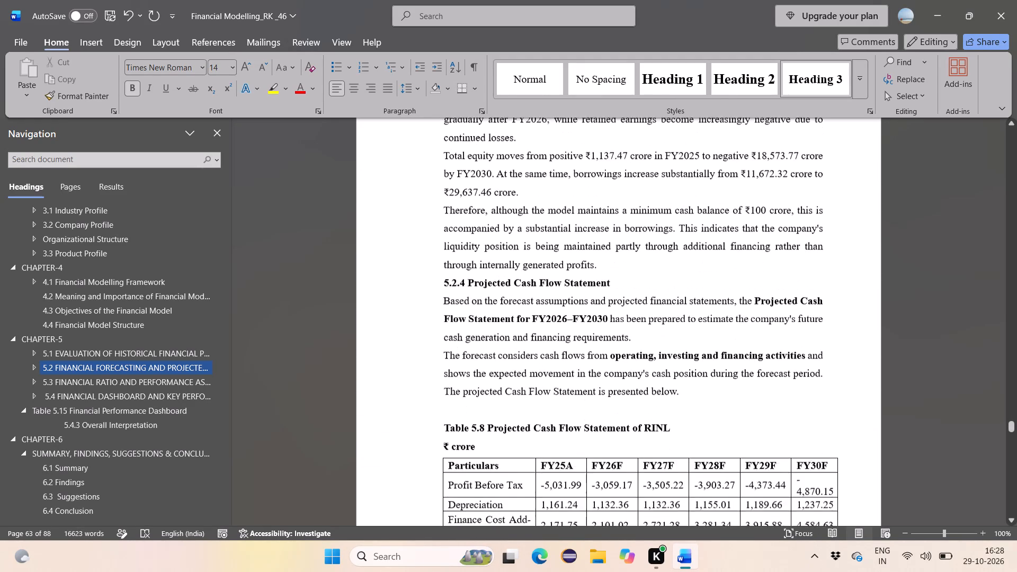
scroll(566, 361, down, 3)
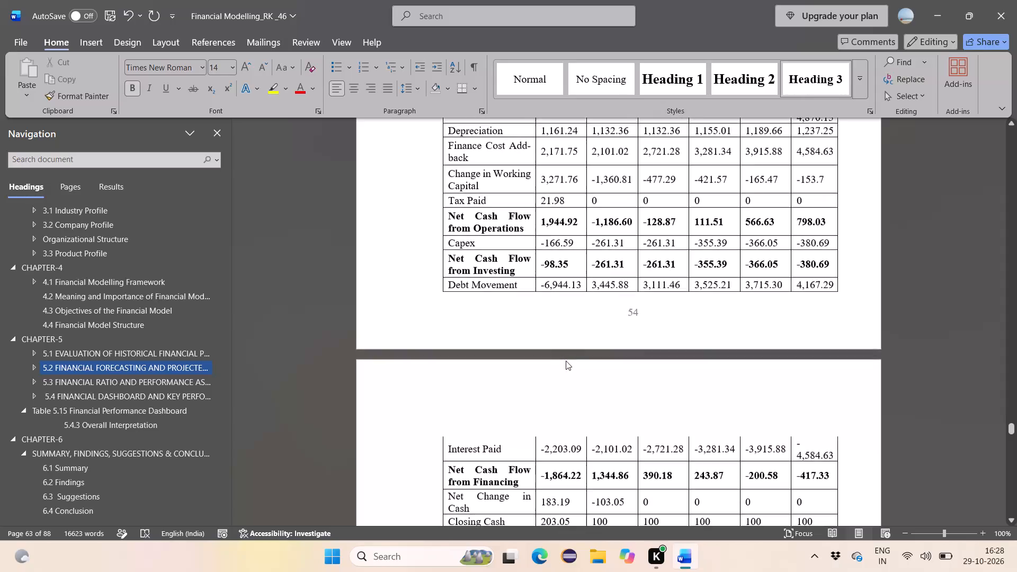
Check the footer page numbers for the Current Ratio table and Table 5.10 Quick Ratio in section 5.3.
scroll(566, 361, down, 2)
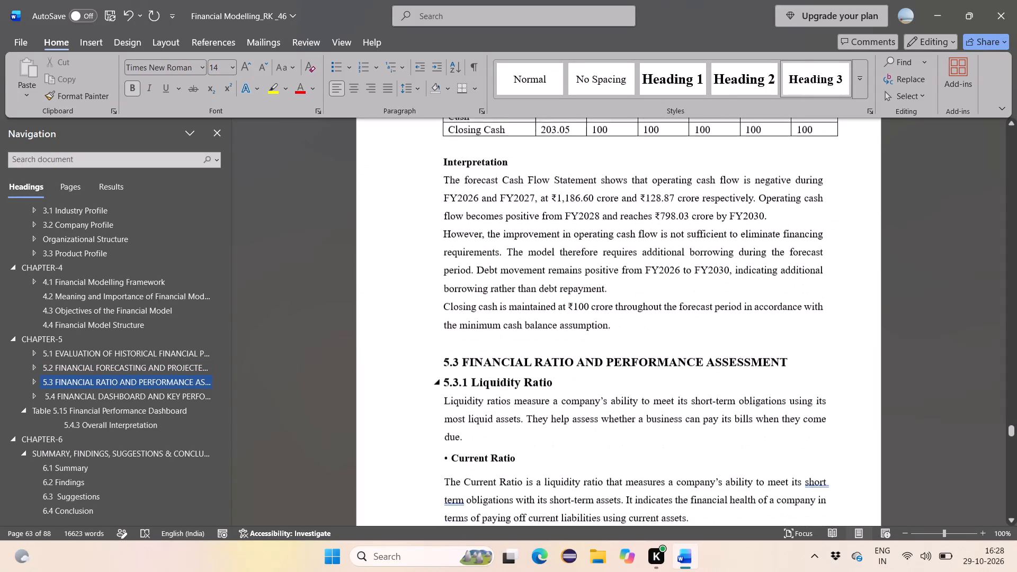
scroll(566, 361, down, 2)
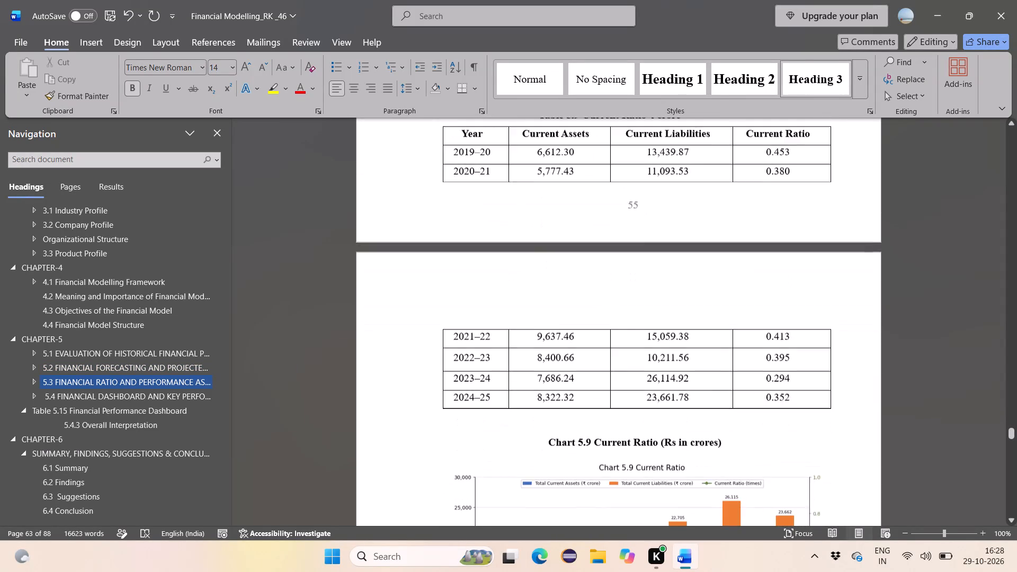
scroll(566, 361, down, 2)
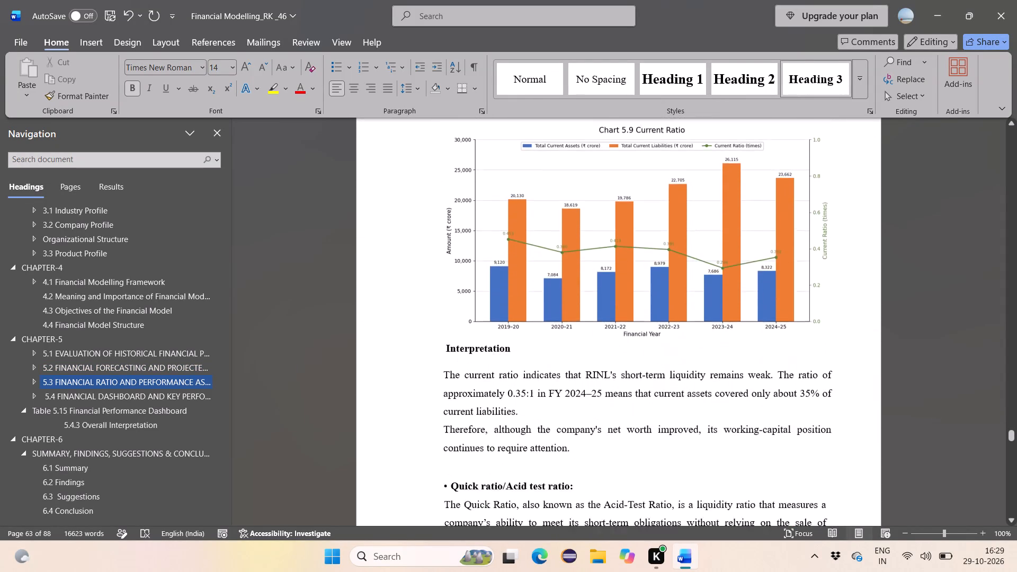
scroll(566, 361, down, 2)
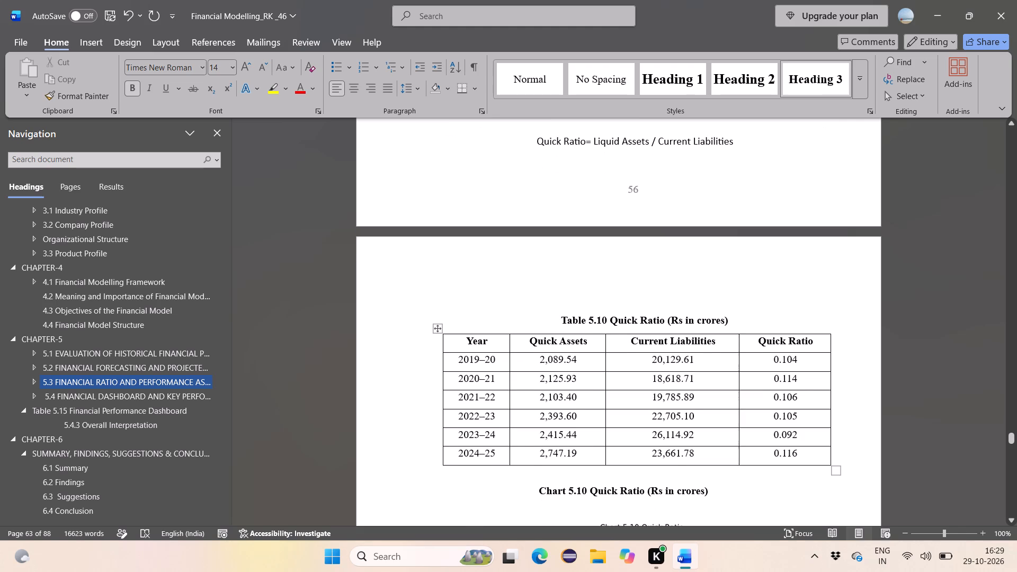
scroll(566, 361, up, 2)
scroll(566, 361, down, 1)
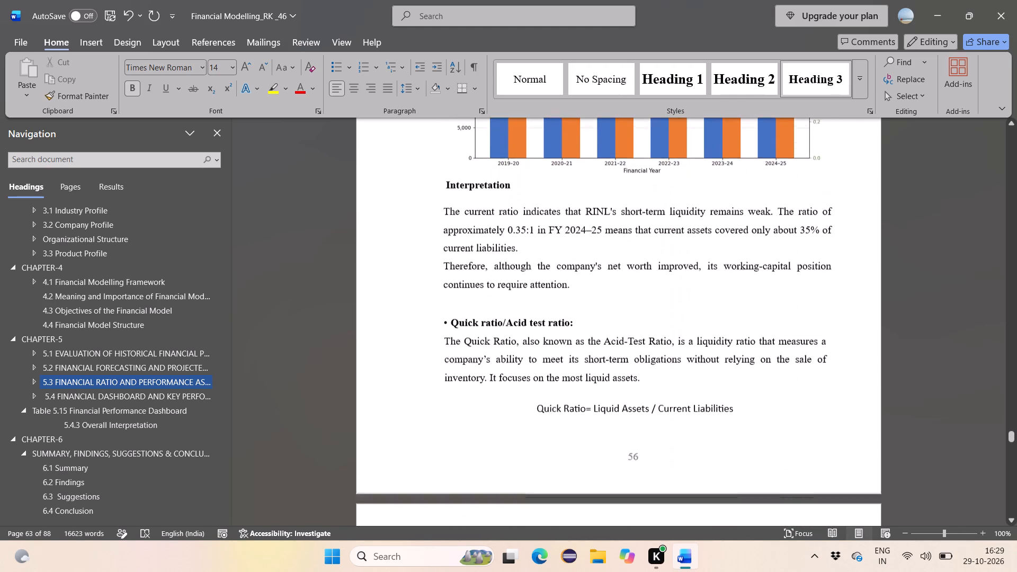
scroll(566, 361, down, 1)
scroll(566, 361, up, 4)
scroll(566, 361, down, 1)
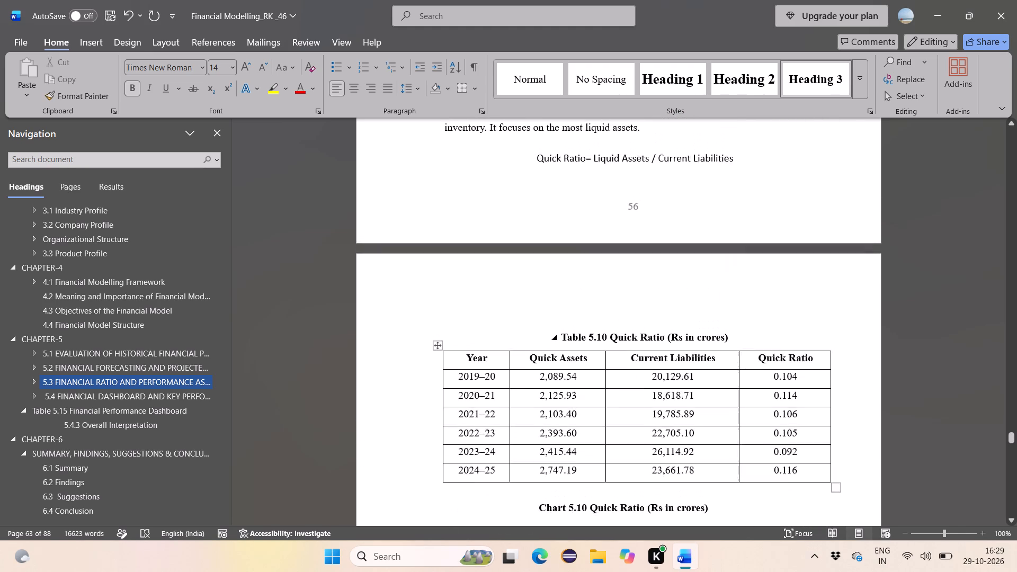
Check the footer page number for Table 5.11 debt equity Ratio, comparing its position with the Quick Ratio pages.
scroll(566, 361, down, 2)
scroll(566, 361, up, 1)
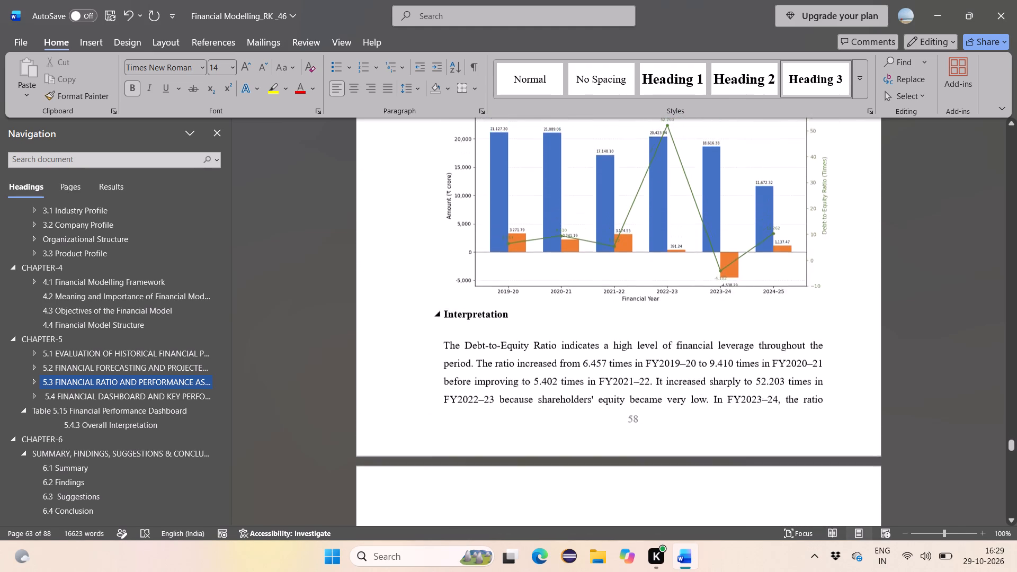
scroll(566, 361, up, 1)
scroll(566, 361, down, 1)
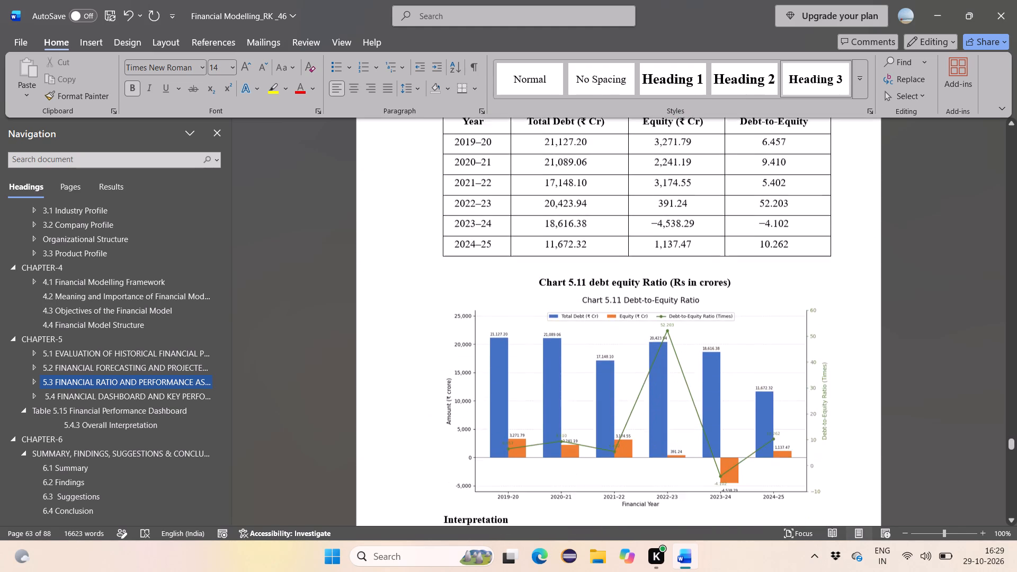
scroll(566, 361, down, 1)
scroll(566, 361, up, 1)
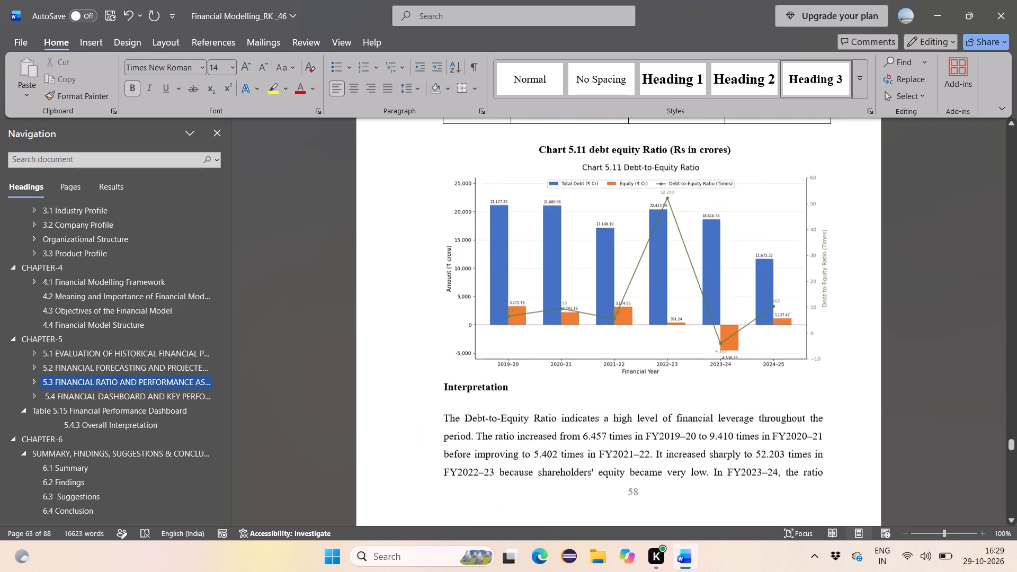
scroll(566, 361, up, 3)
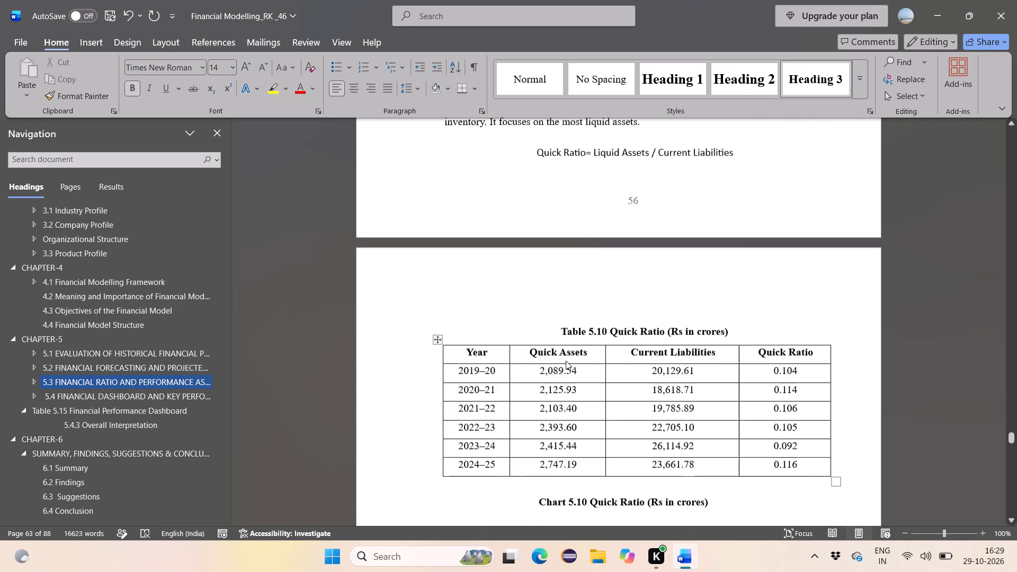
scroll(566, 361, down, 2)
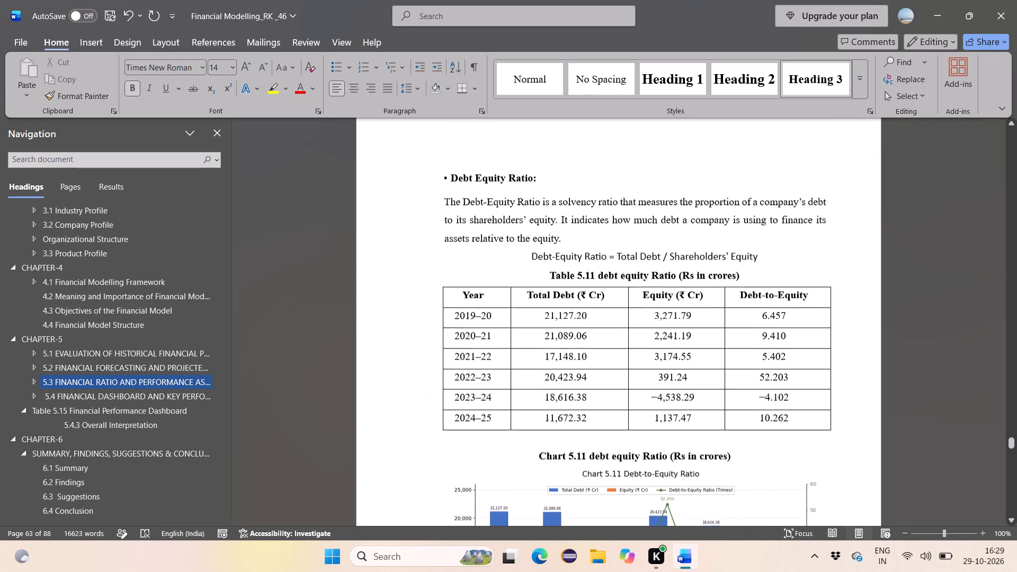
Check the footer page numbers for Tables 5.12 to 5.14 in section 5.3.3, through to the start of section 5.4.
scroll(566, 361, down, 3)
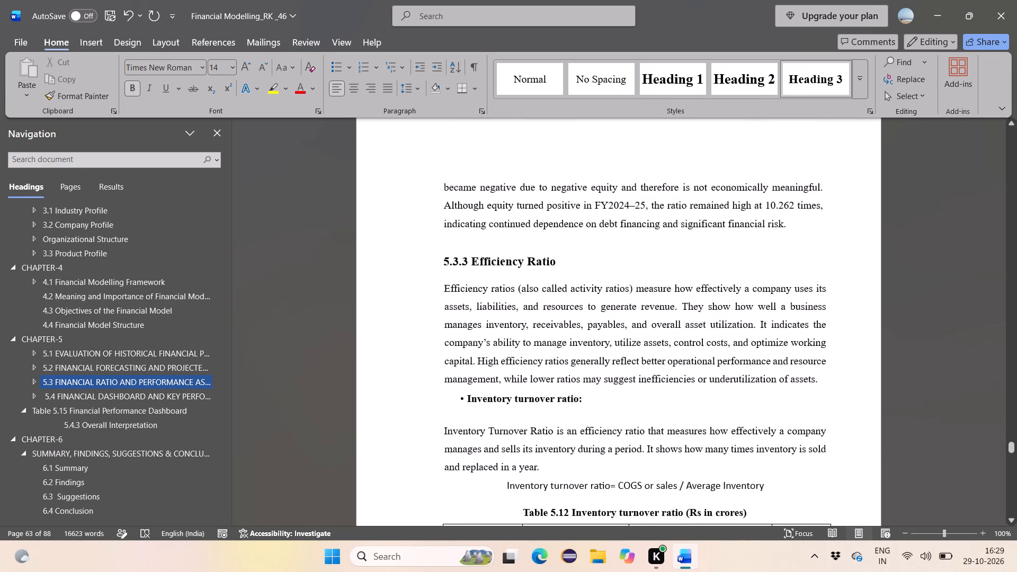
scroll(566, 361, down, 2)
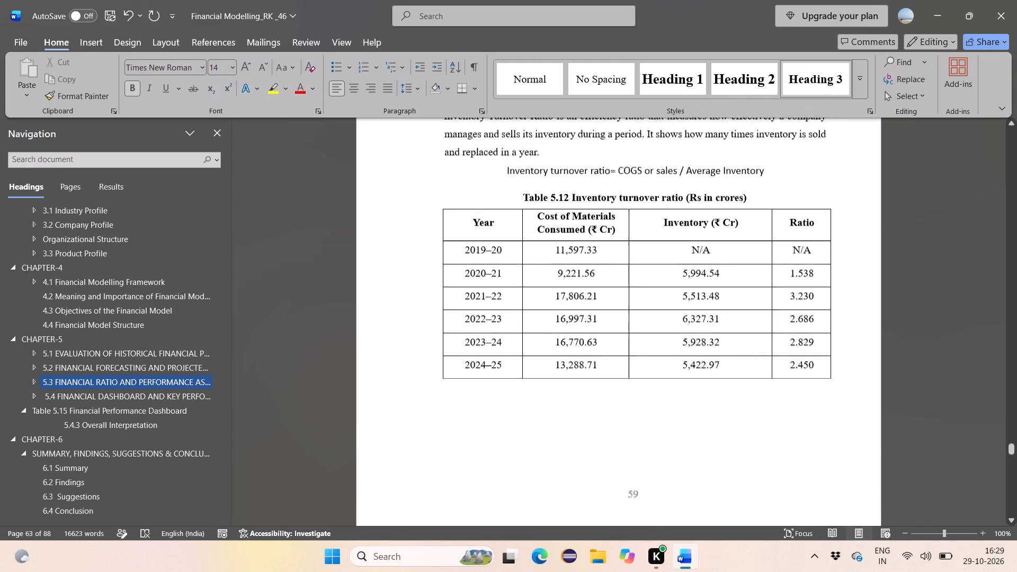
scroll(566, 361, down, 2)
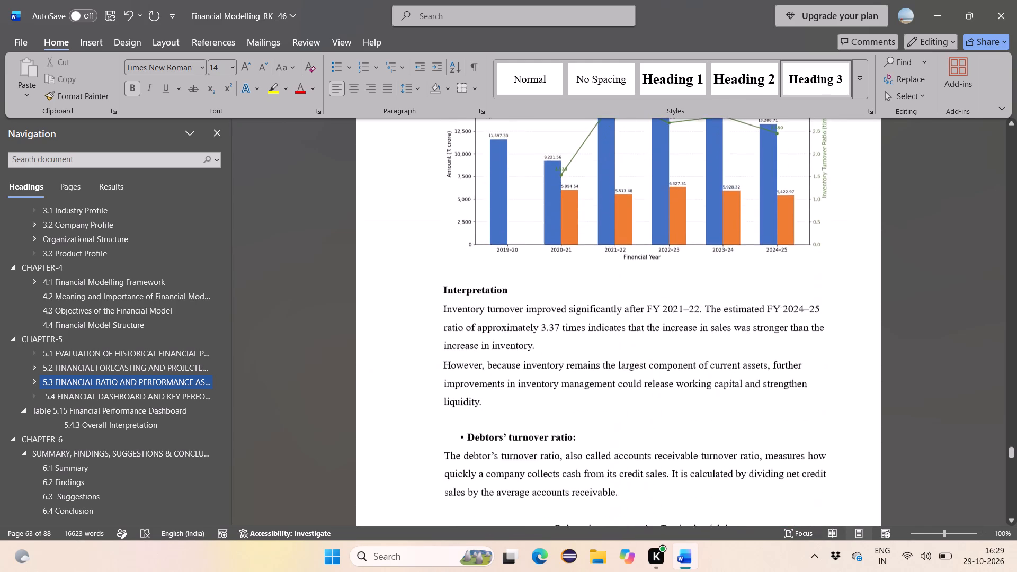
scroll(566, 361, down, 2)
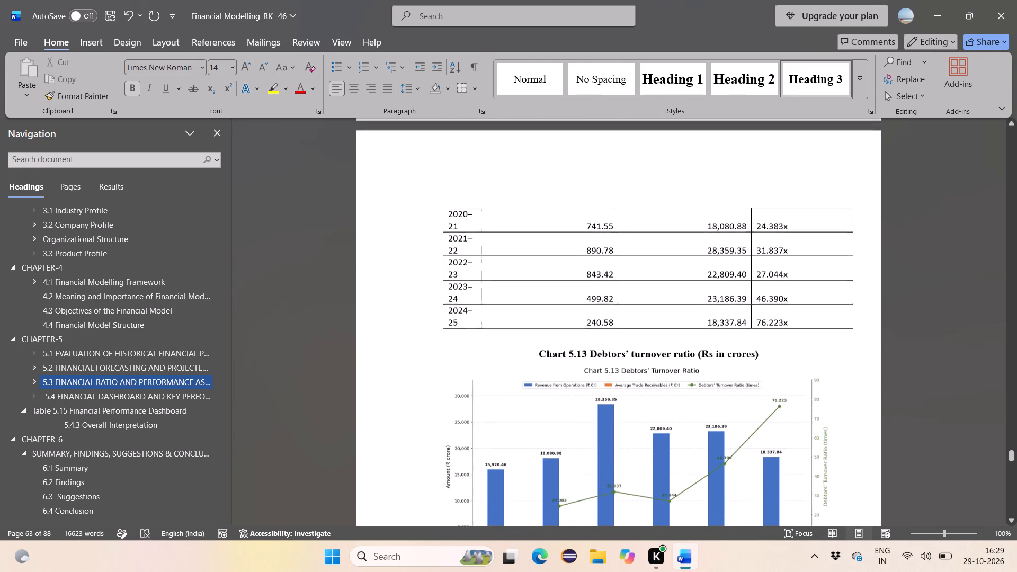
scroll(566, 361, down, 2)
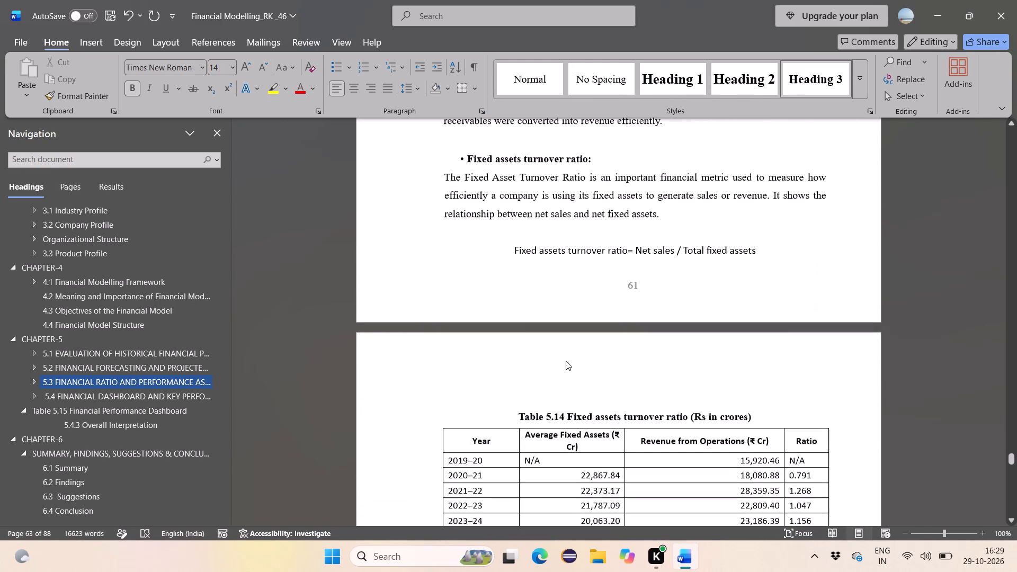
scroll(566, 361, down, 2)
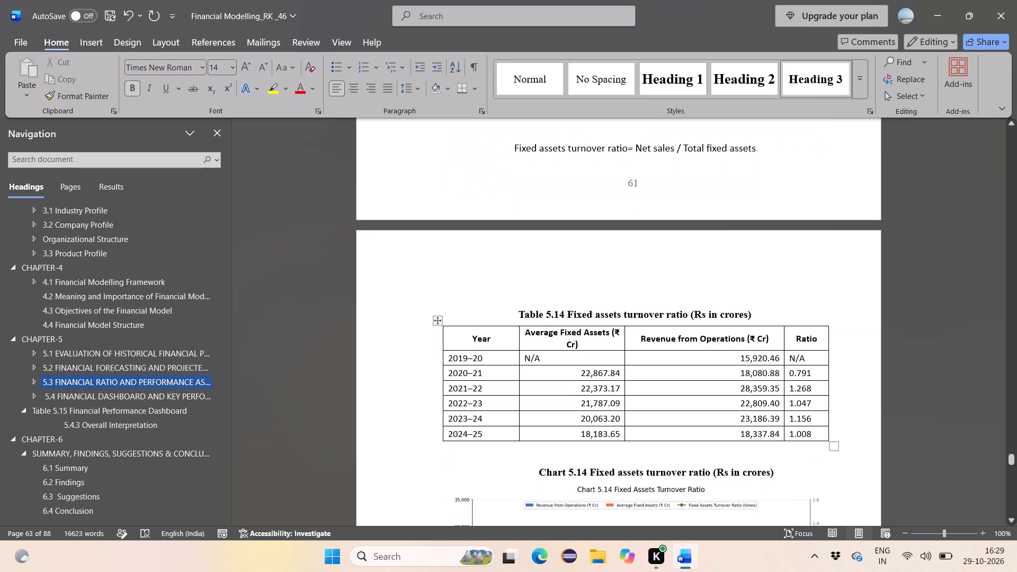
scroll(566, 361, down, 1)
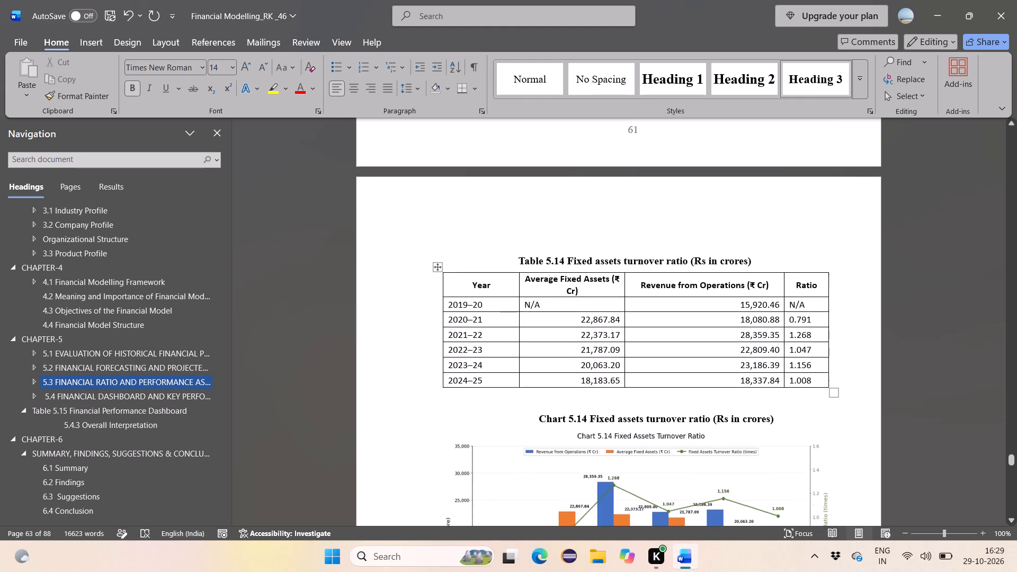
scroll(566, 361, down, 2)
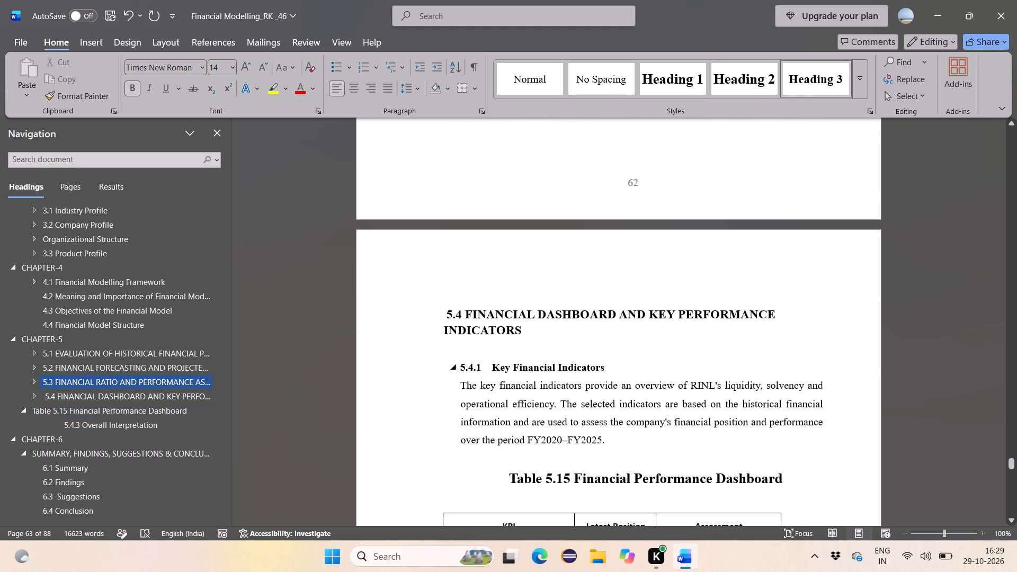
Recheck the pages of Table 5.13 Debtors' turnover ratio and Table 5.14, examining how Table 5.13 splits across pages.
scroll(566, 361, up, 4)
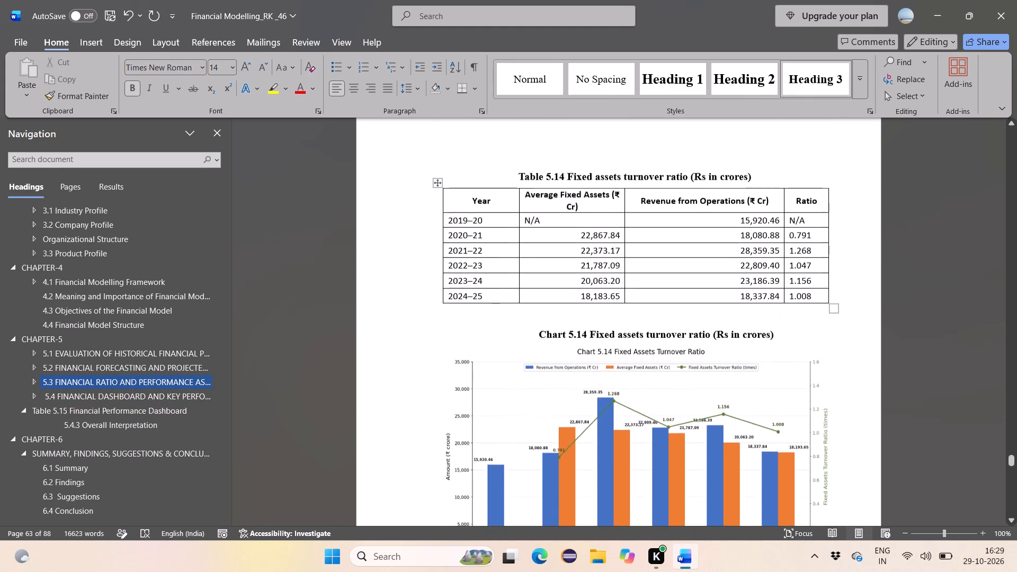
scroll(566, 361, up, 4)
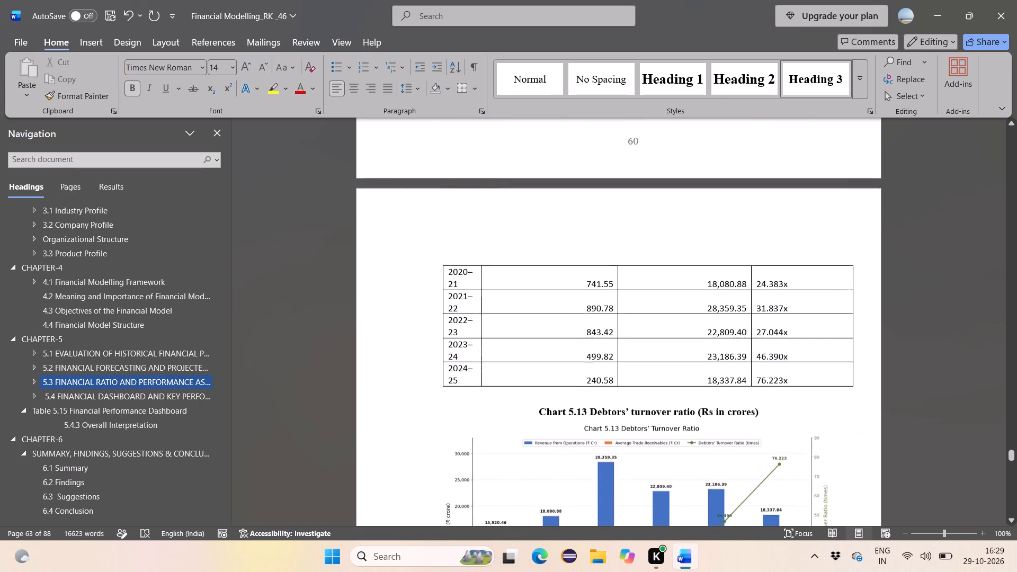
scroll(566, 361, up, 2)
scroll(566, 361, down, 1)
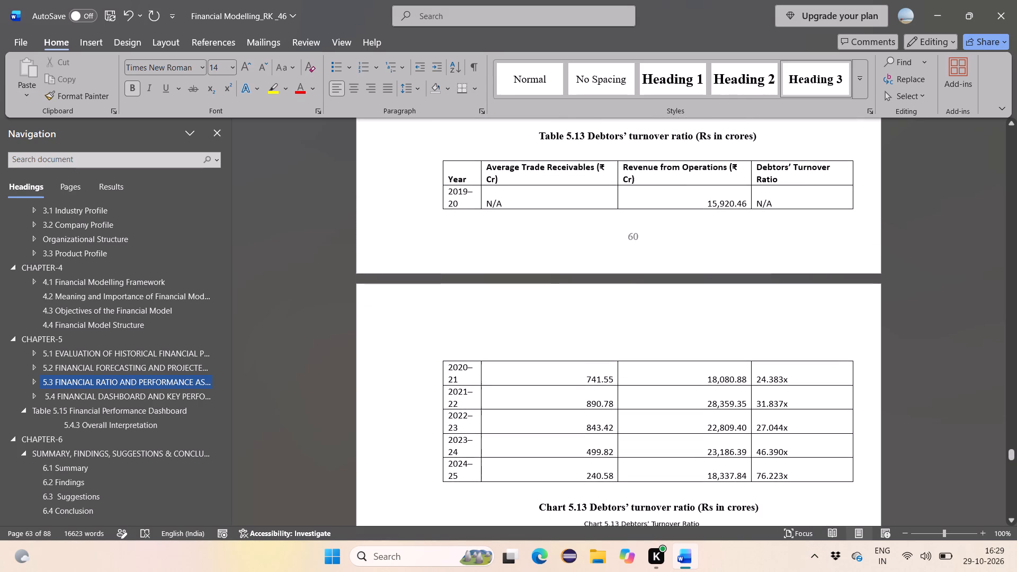
scroll(566, 361, down, 2)
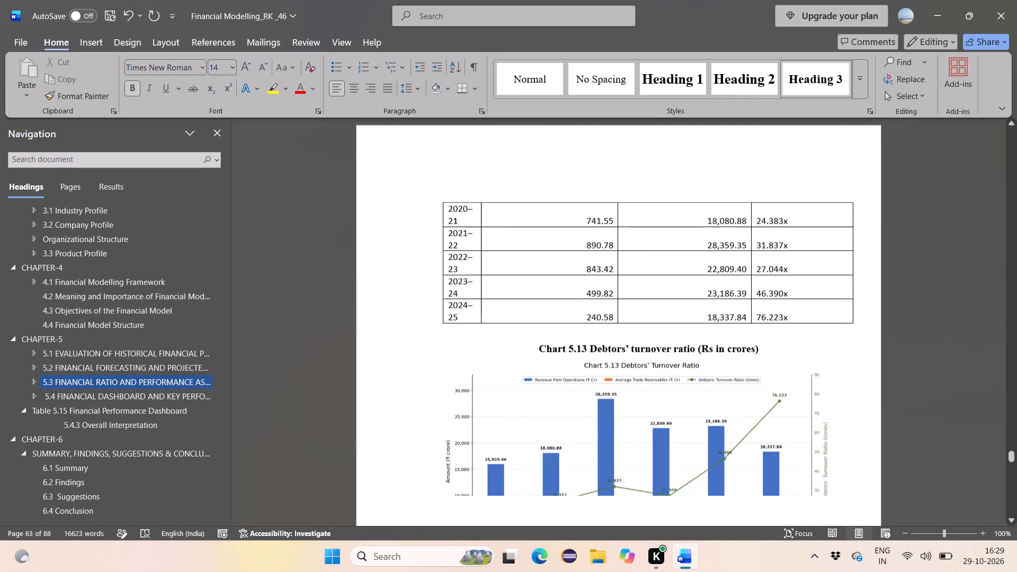
scroll(566, 361, down, 2)
Widen the Year column of Table 5.13 Debtors' turnover ratio so each year range fits on one line.
scroll(566, 361, up, 1)
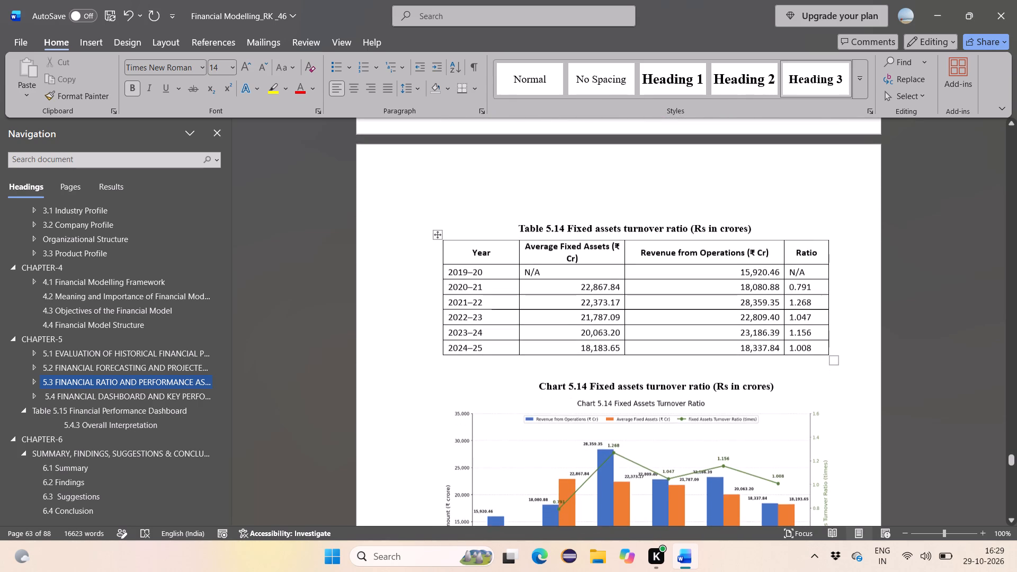
scroll(566, 361, up, 6)
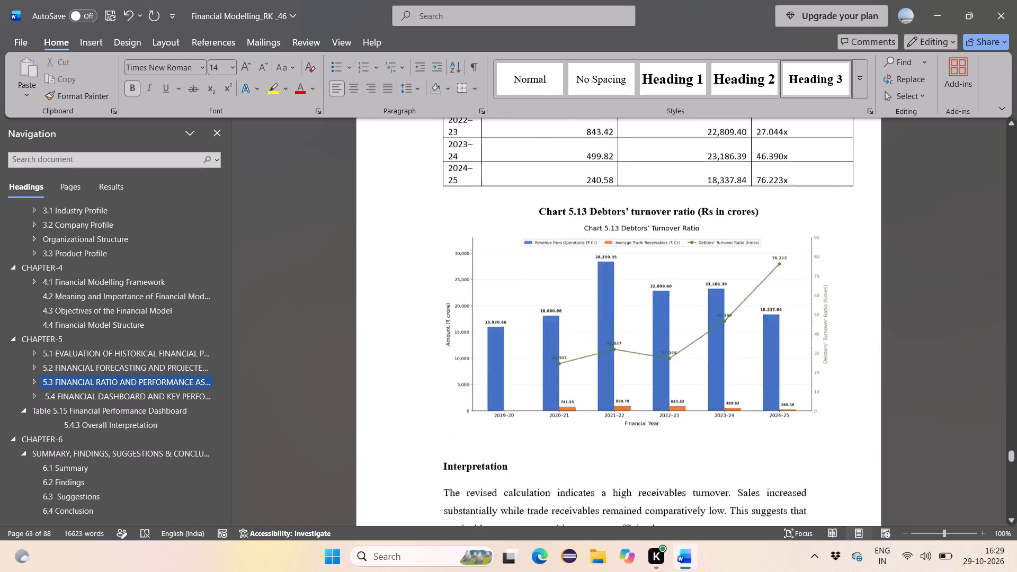
scroll(566, 361, up, 2)
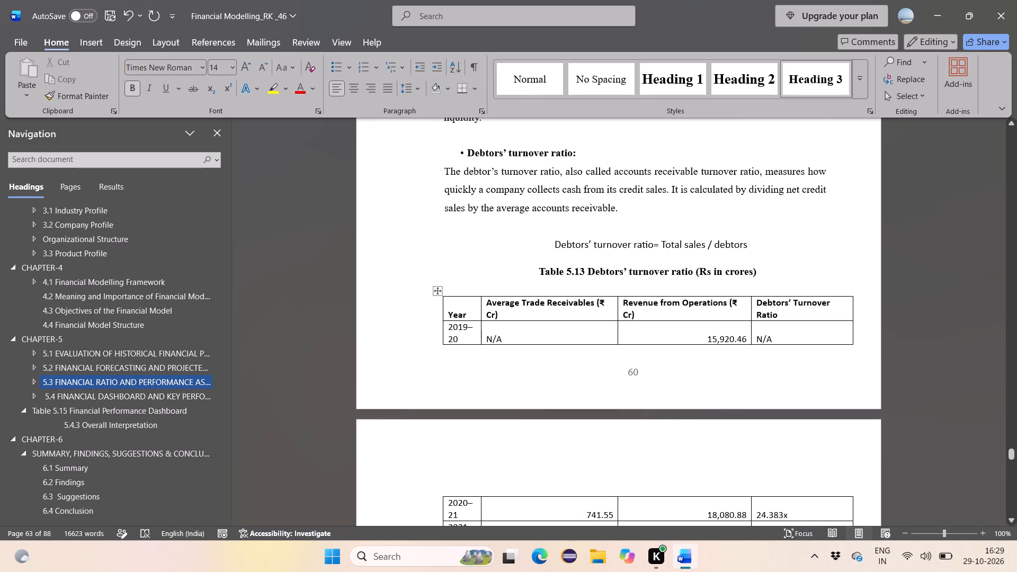
drag(481, 308, 485, 308)
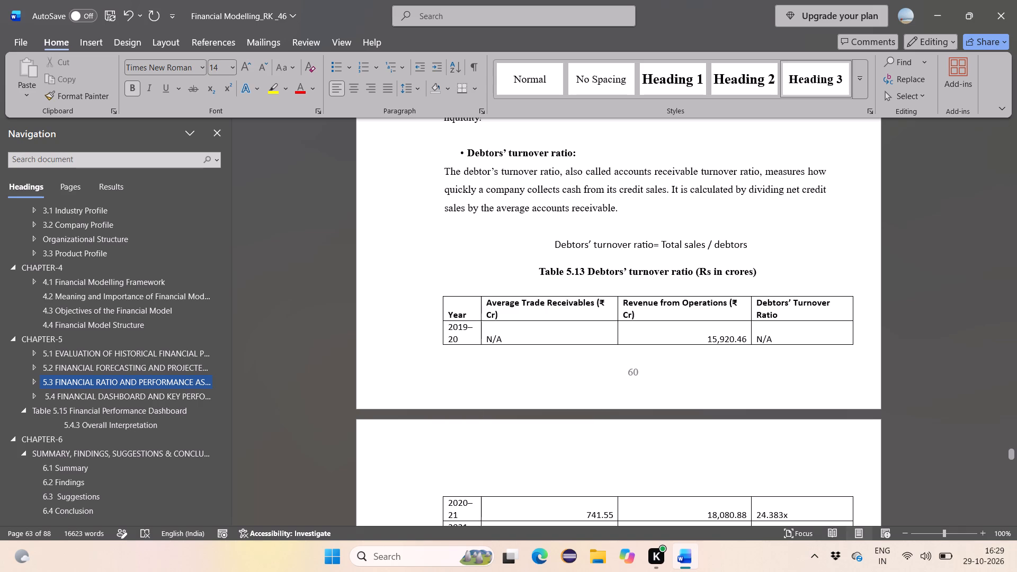
drag(485, 308, 497, 308)
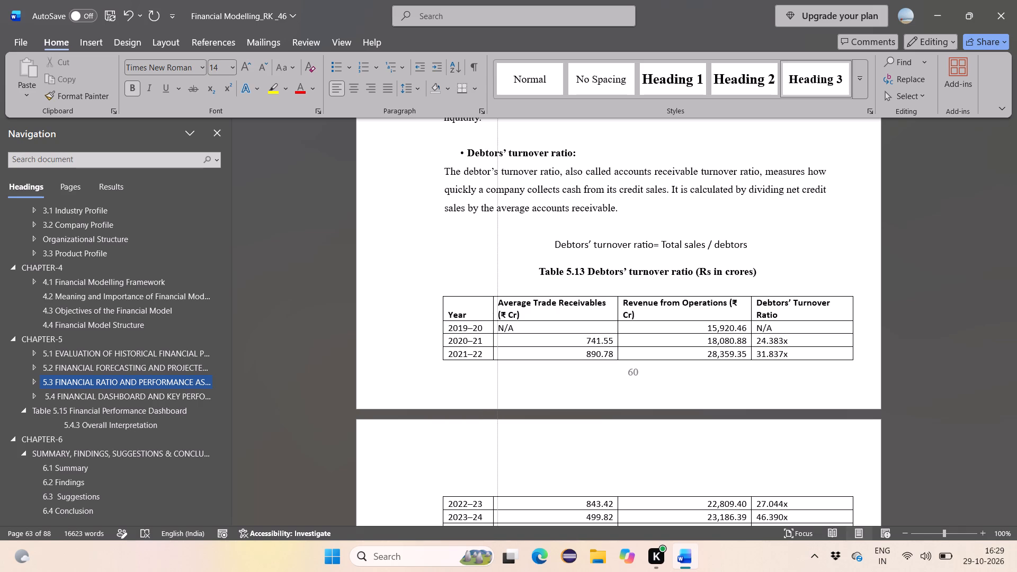
drag(497, 308, 495, 310)
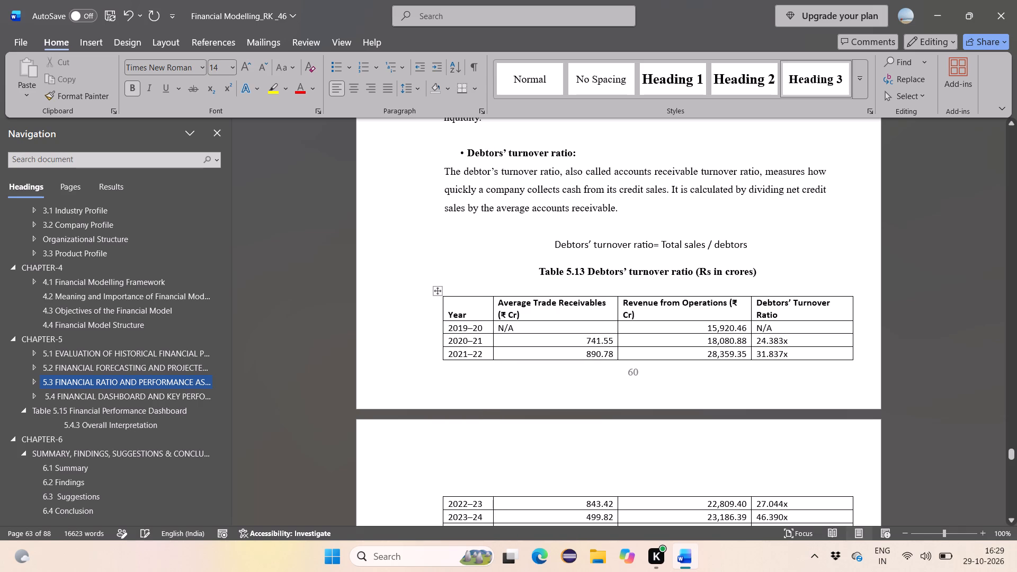
Review the layout and footer page numbers from Table 5.14 through Table 5.15 and Chapter 6 to section 6.4 Conclusion.
scroll(556, 434, down, 4)
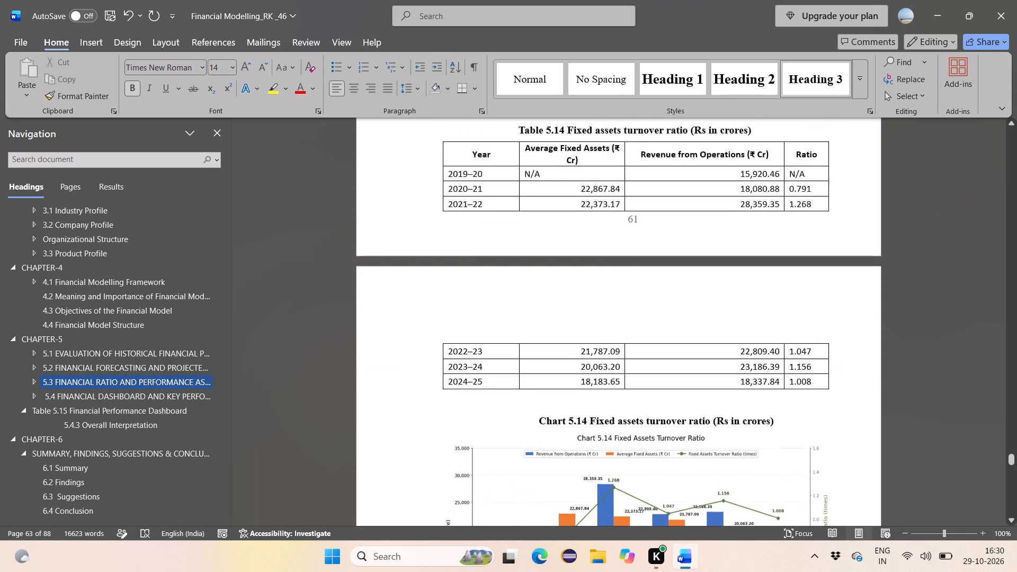
scroll(556, 434, down, 3)
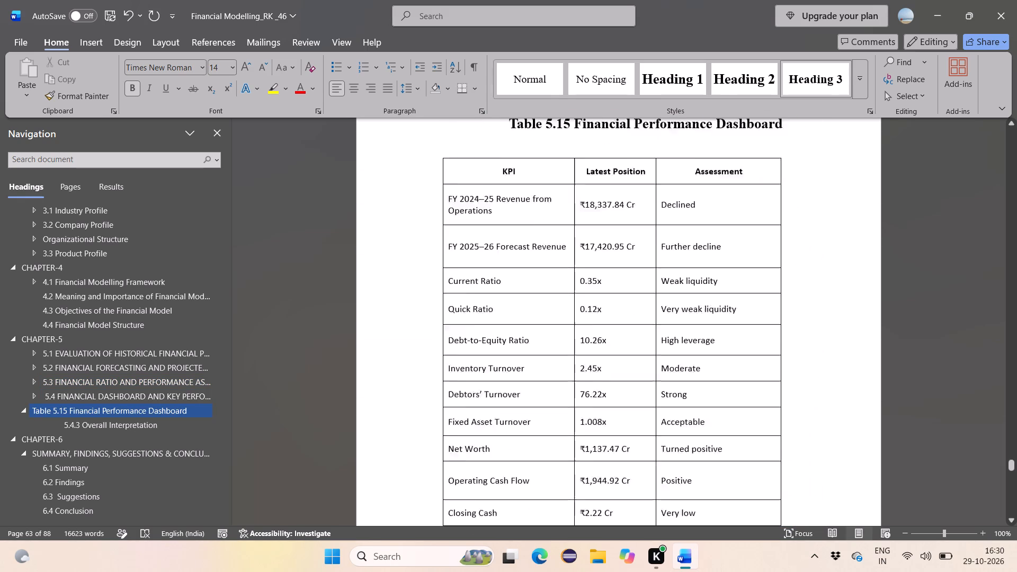
scroll(556, 434, down, 1)
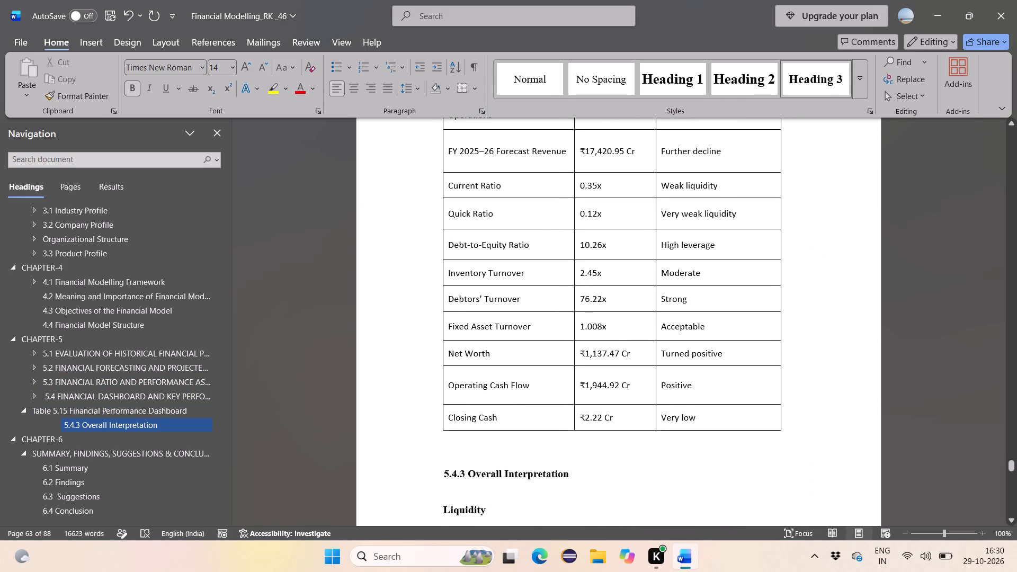
scroll(556, 434, down, 2)
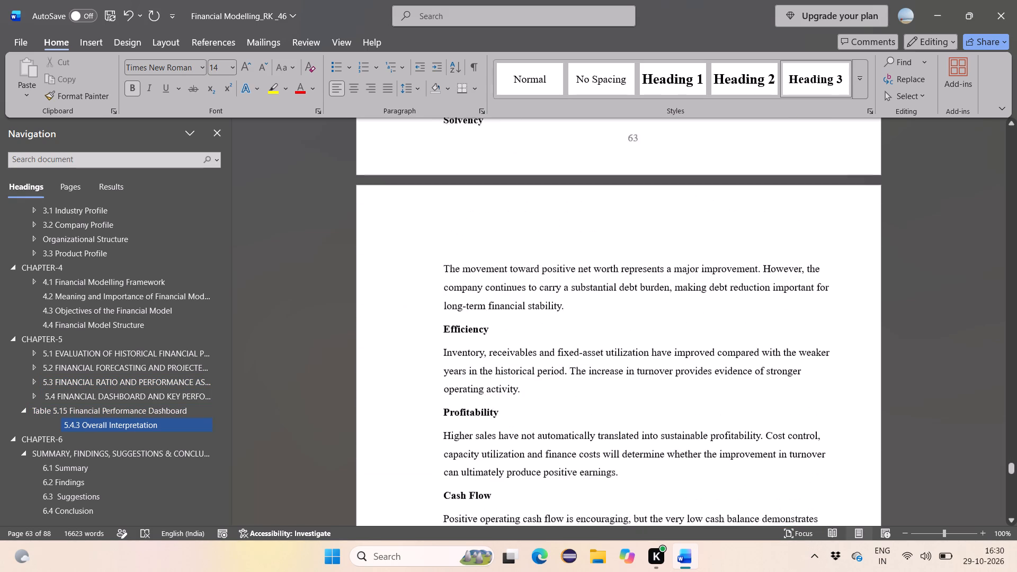
scroll(556, 434, down, 4)
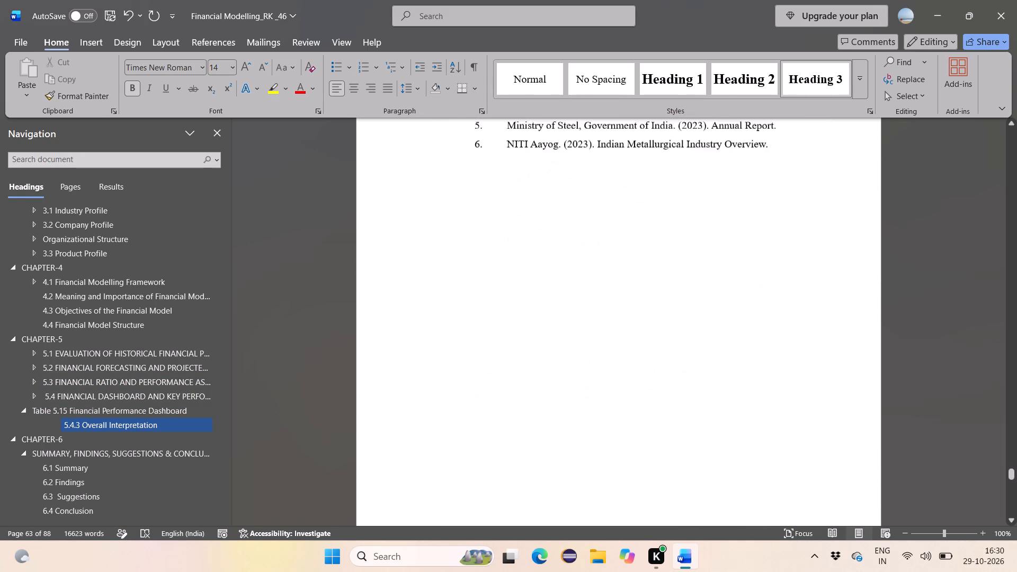
scroll(556, 434, down, 4)
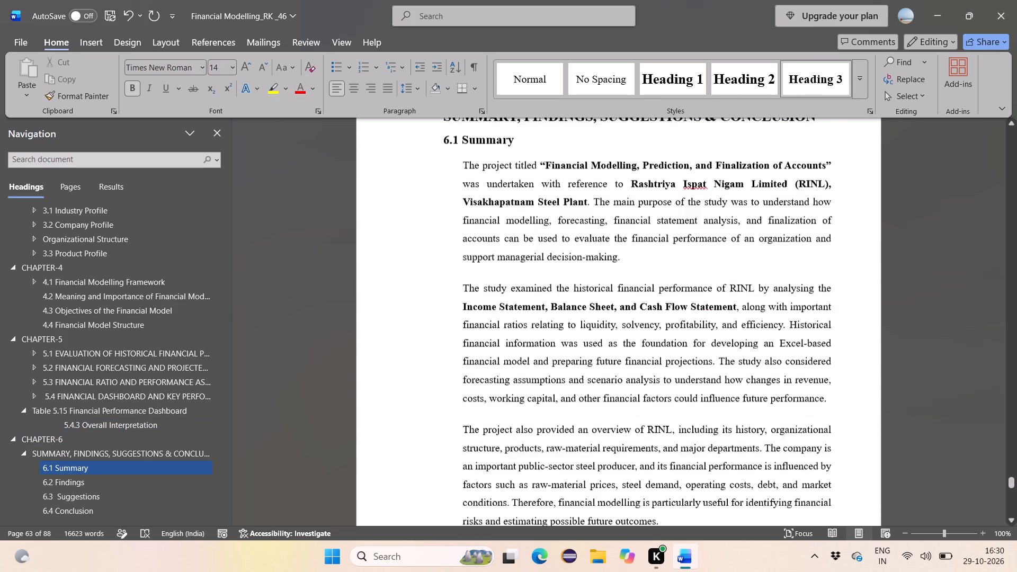
scroll(556, 434, down, 4)
scroll(556, 434, up, 1)
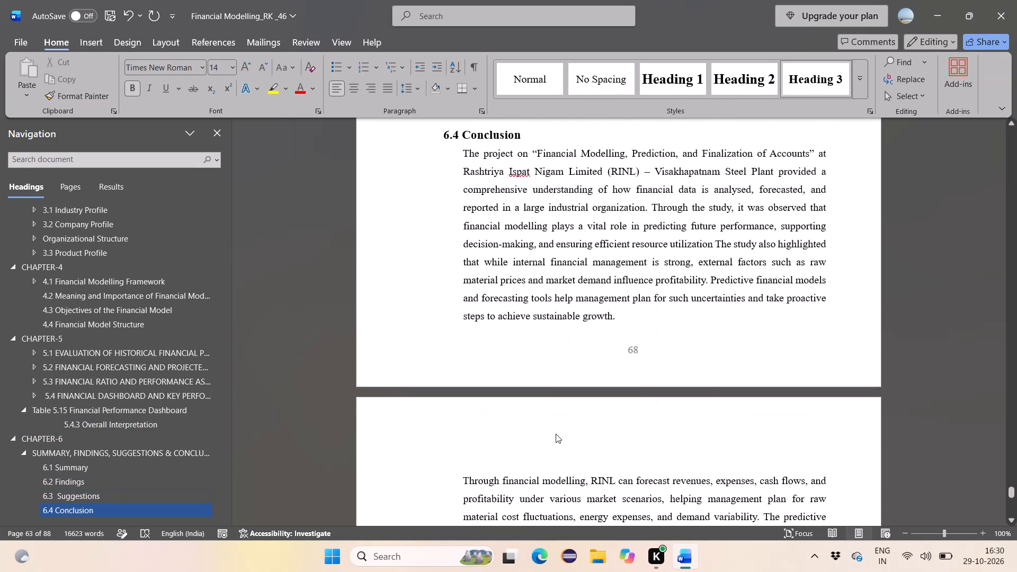
Compare the layout of Table 5.13 with Table 5.12 Inventory turnover ratio, inspecting the formatting of Table 5.12's Year heading.
scroll(556, 434, up, 8)
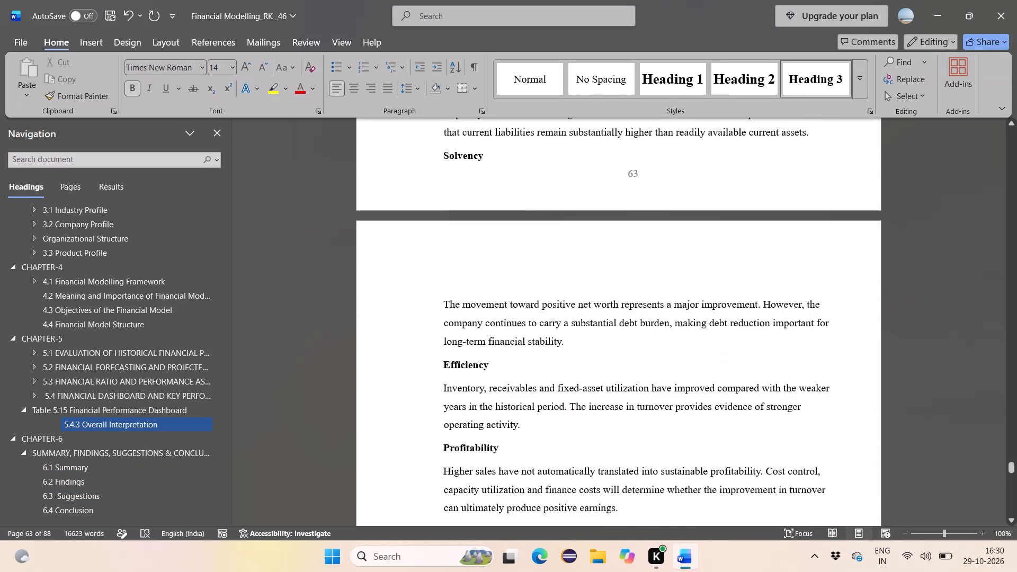
scroll(556, 434, up, 6)
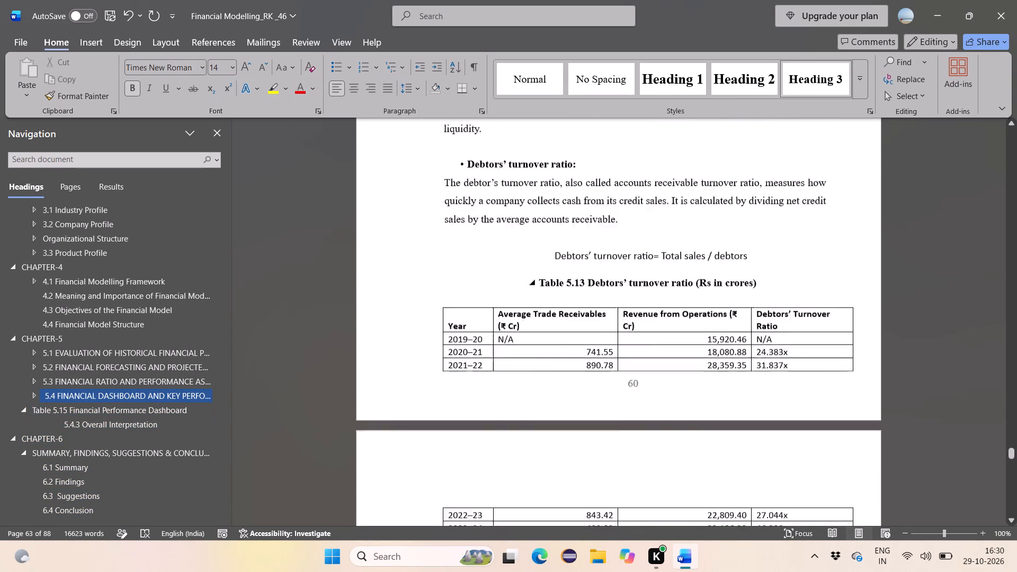
scroll(556, 434, up, 3)
scroll(556, 434, down, 1)
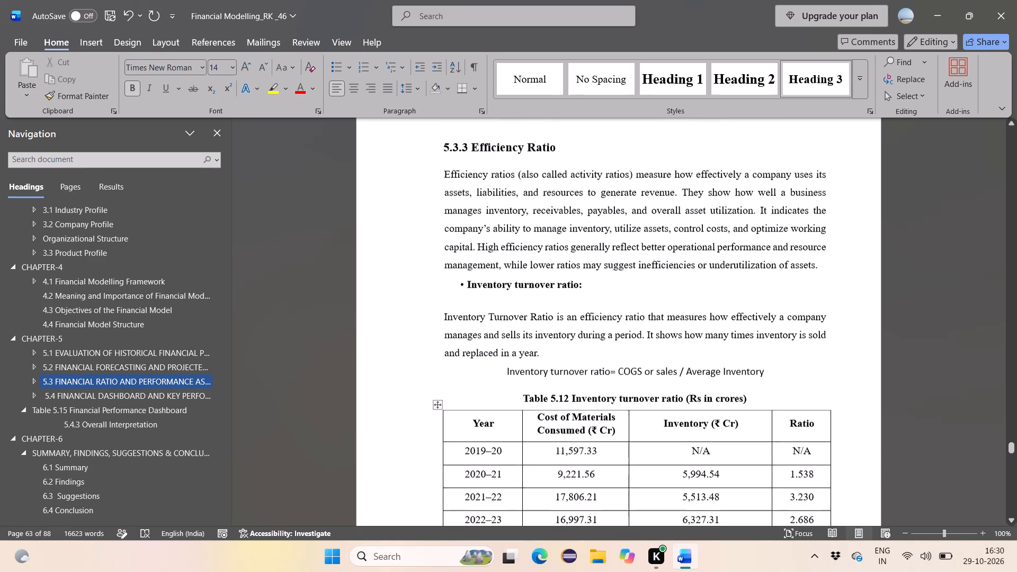
scroll(556, 434, down, 3)
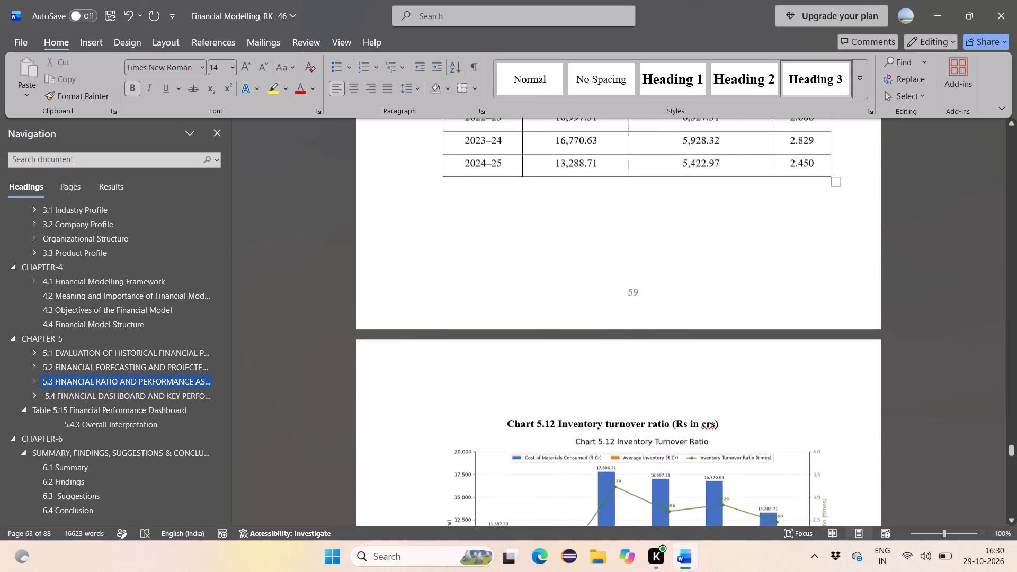
scroll(556, 434, down, 2)
scroll(556, 434, up, 1)
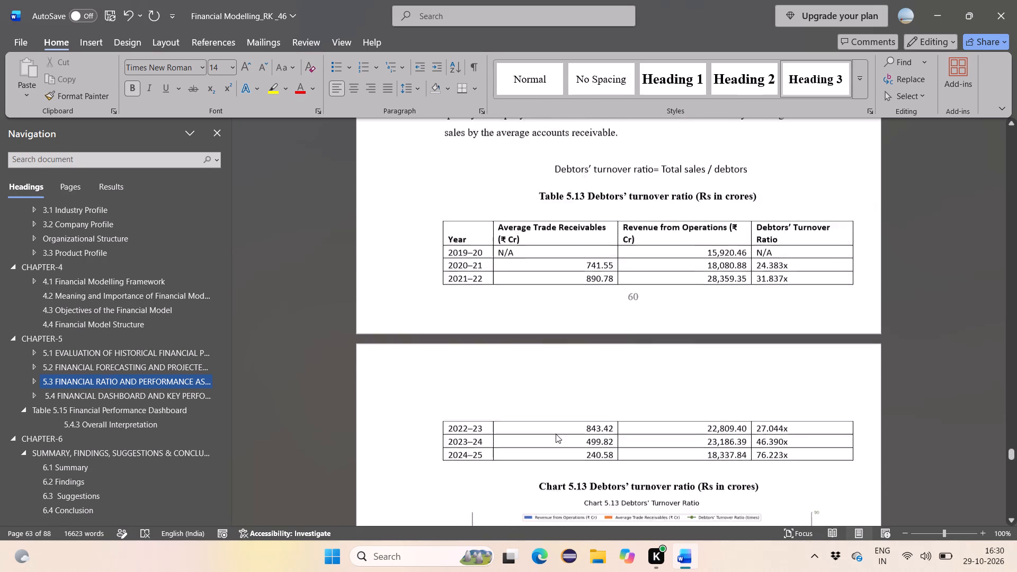
scroll(556, 434, up, 1)
scroll(496, 293, up, 5)
scroll(496, 293, down, 3)
scroll(496, 293, up, 1)
click(490, 305)
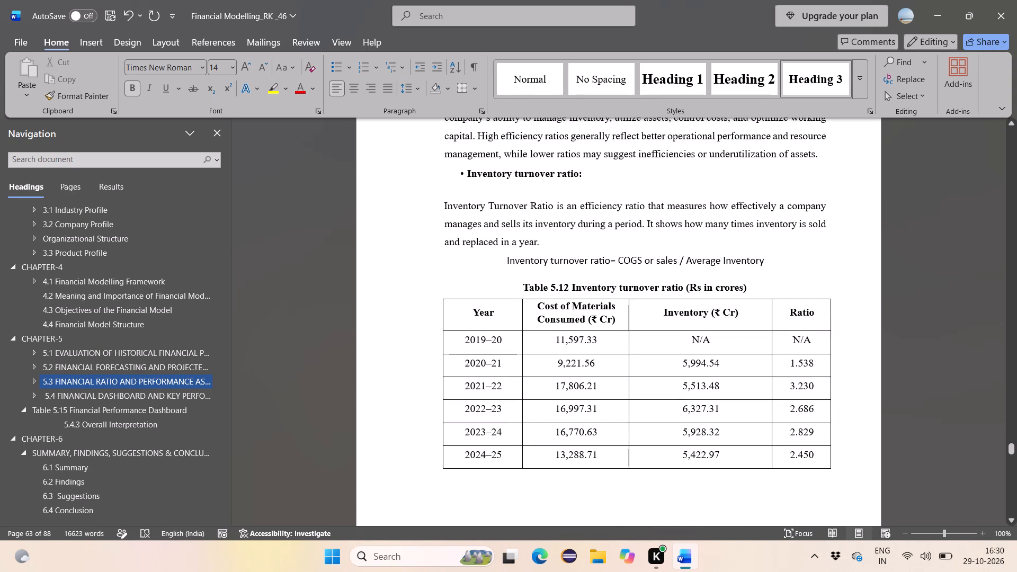
Centre the Year heading in the header row of Table 5.13 Debtors' turnover ratio.
scroll(487, 332, down, 2)
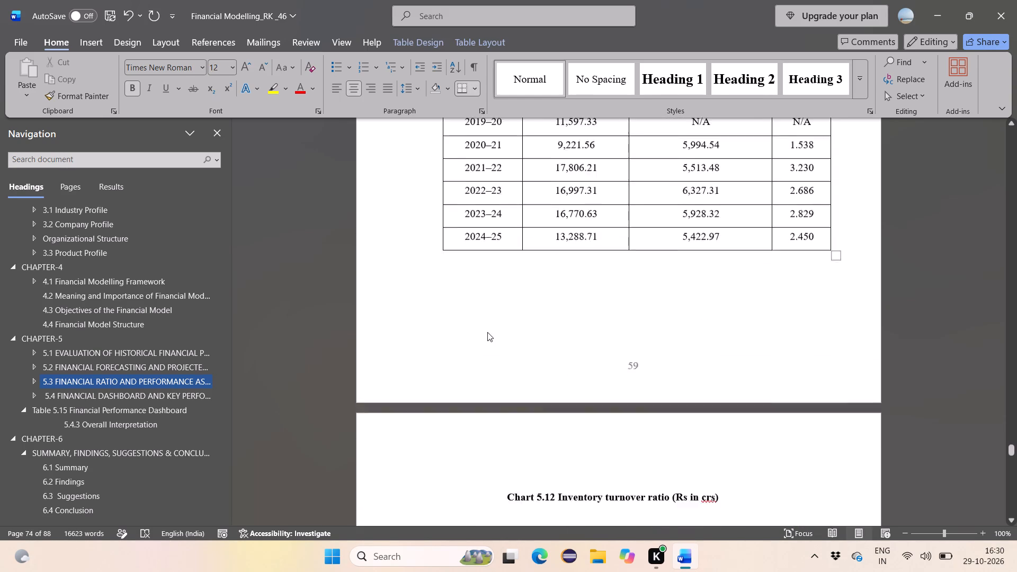
scroll(487, 332, down, 3)
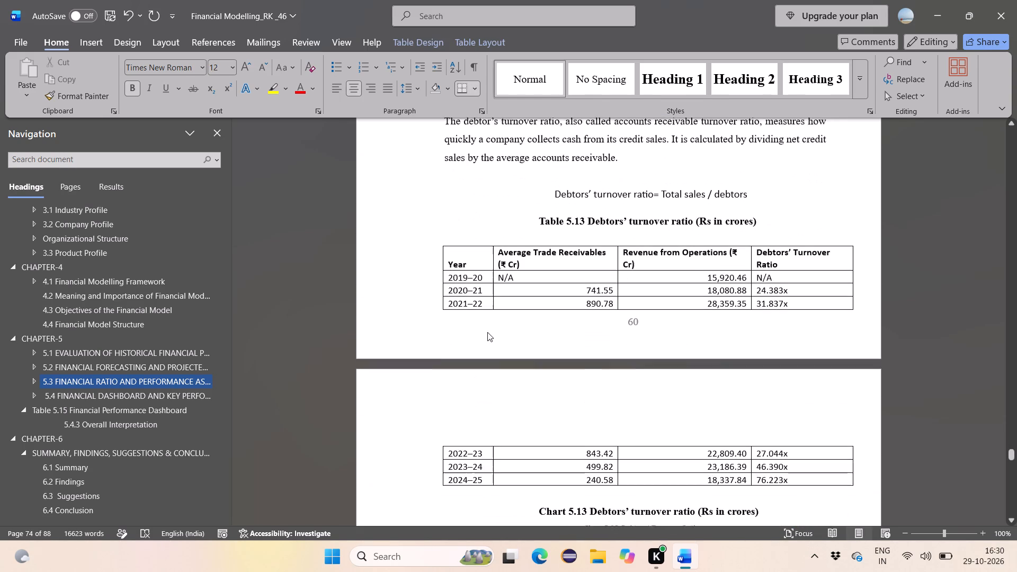
click(463, 261)
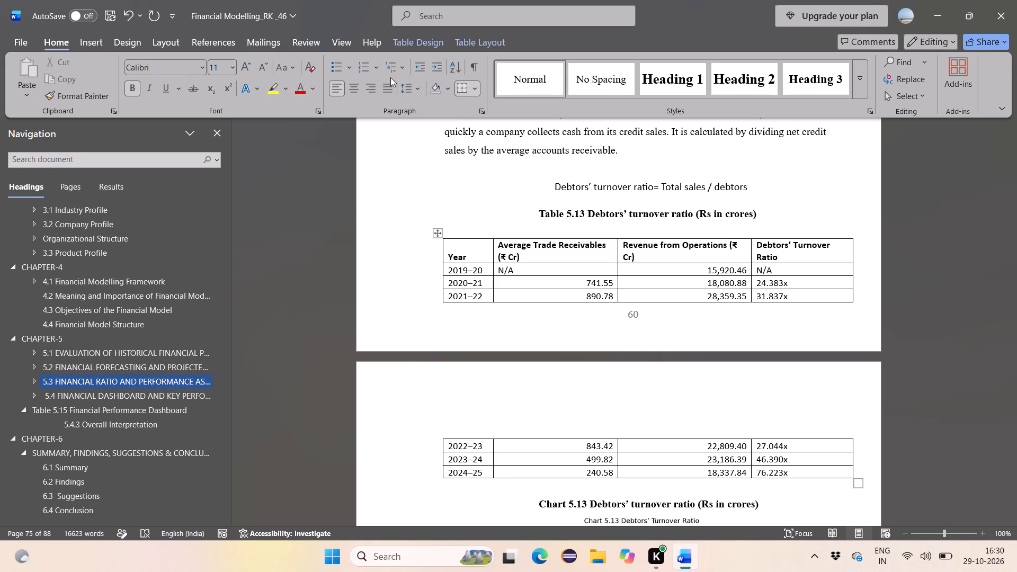
click(355, 88)
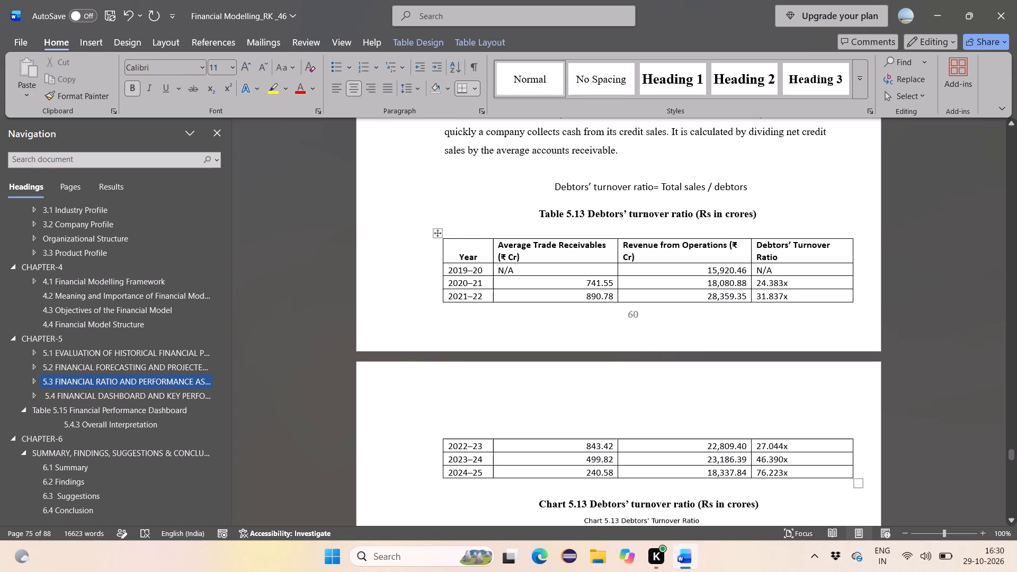
Centre the text in all cells of Table 5.13 Debtors' turnover ratio, from the header row through 2024–25.
drag(453, 254, 829, 501)
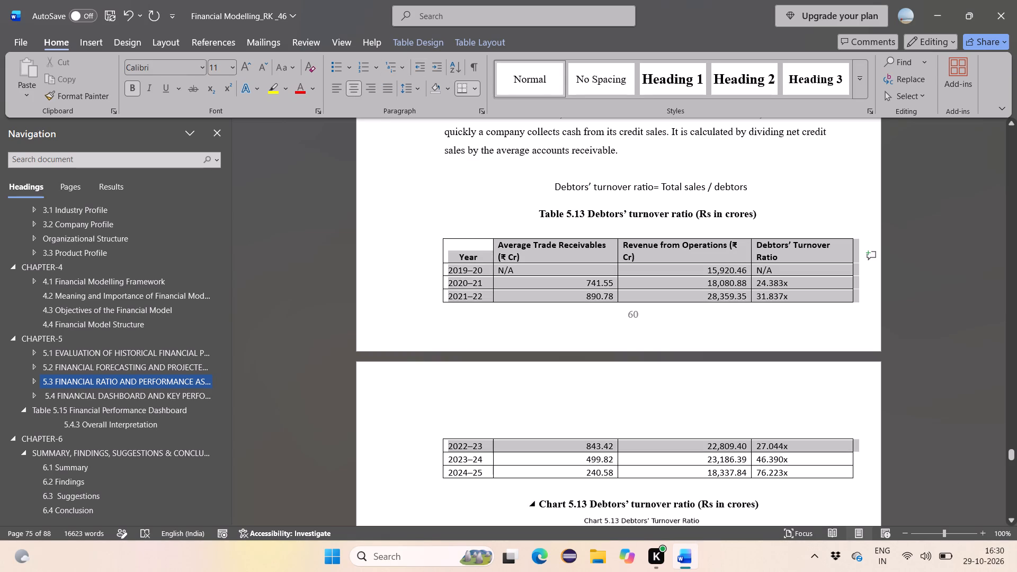
drag(829, 501, 828, 471)
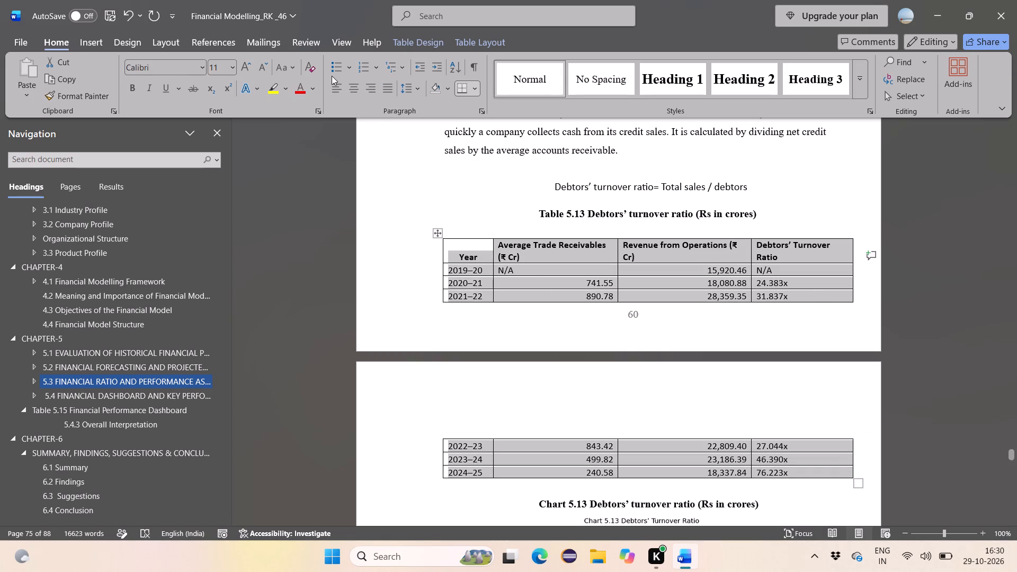
click(356, 85)
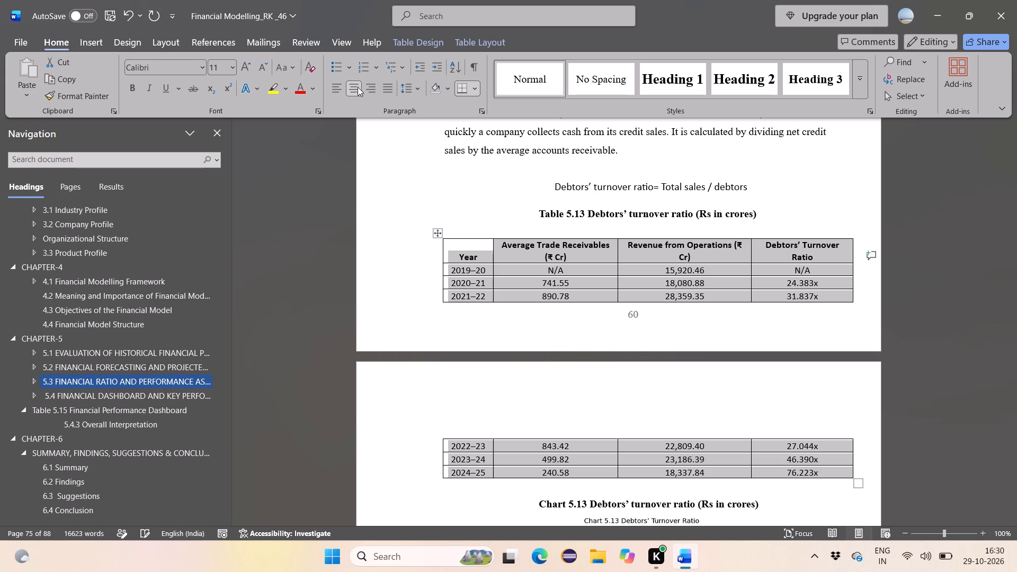
click(403, 288)
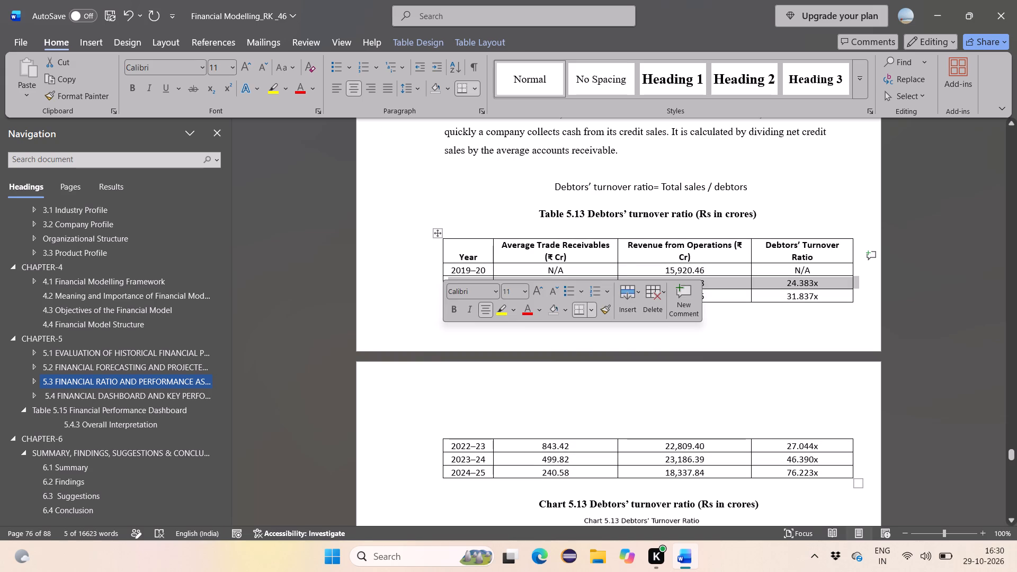
click(406, 256)
click(406, 256)
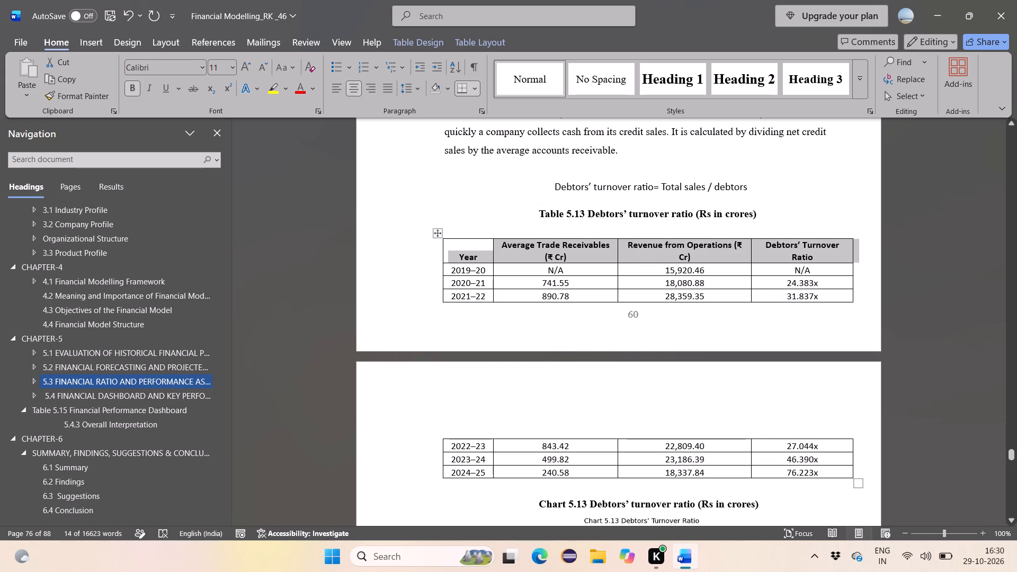
Check the font and size used for the year entries in Table 5.12 Inventory turnover ratio.
scroll(406, 256, up, 2)
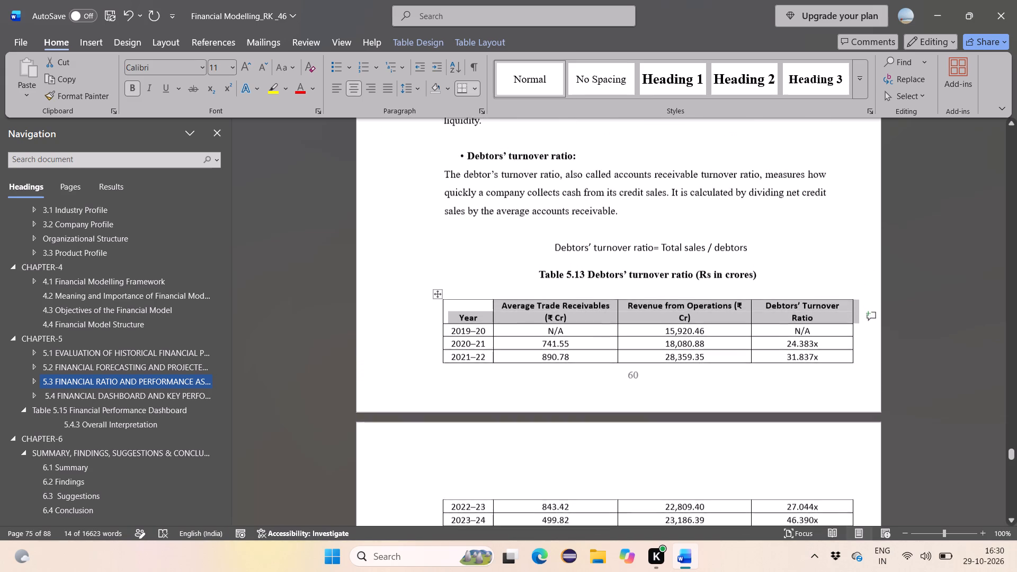
scroll(406, 256, up, 2)
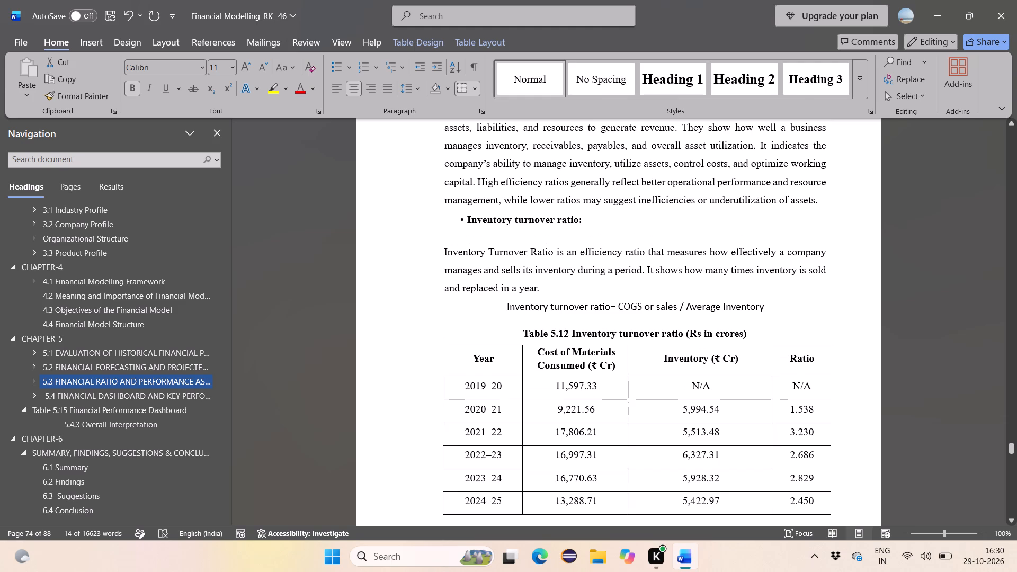
click(481, 397)
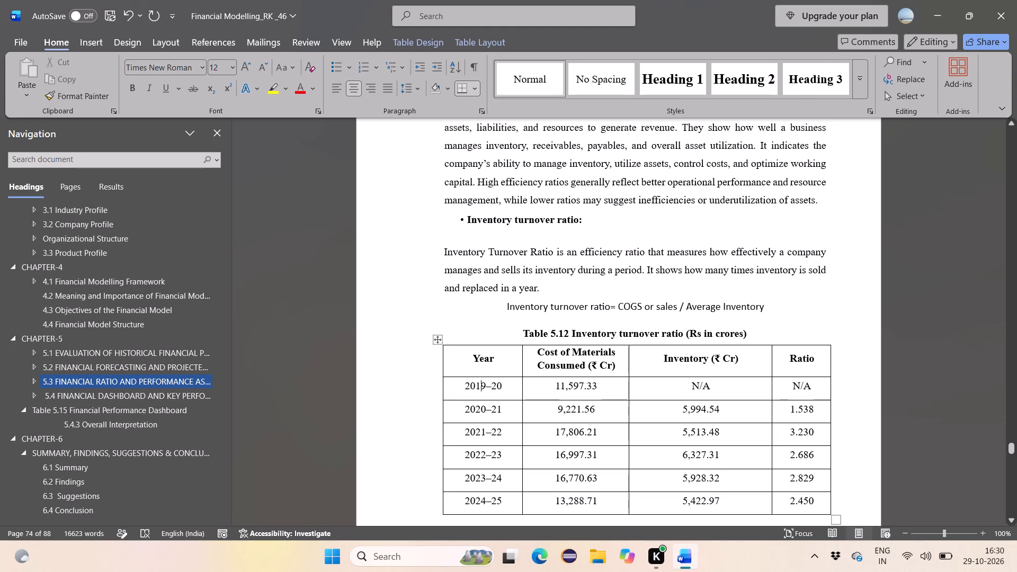
click(504, 265)
scroll(495, 327, down, 3)
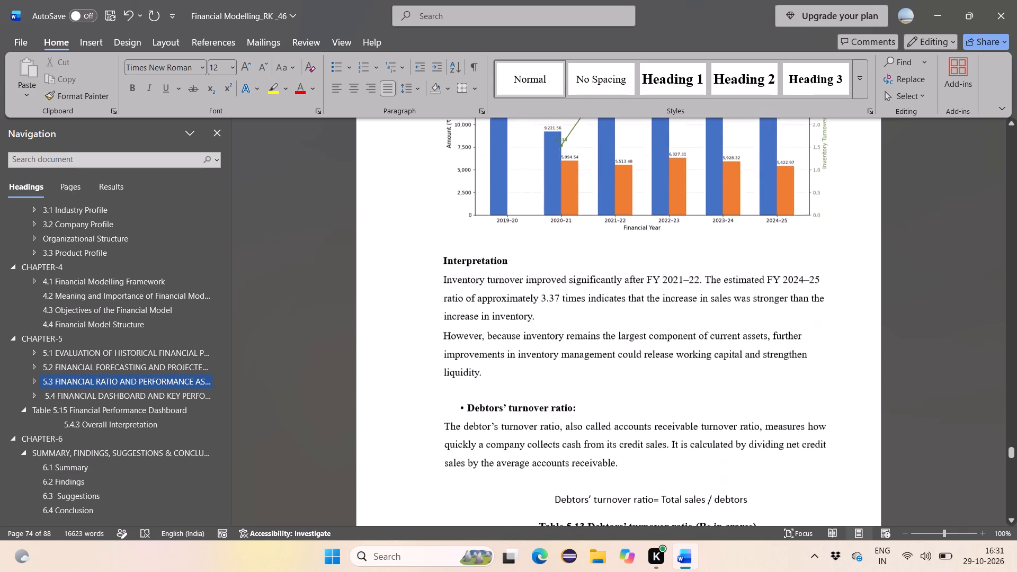
scroll(495, 327, down, 2)
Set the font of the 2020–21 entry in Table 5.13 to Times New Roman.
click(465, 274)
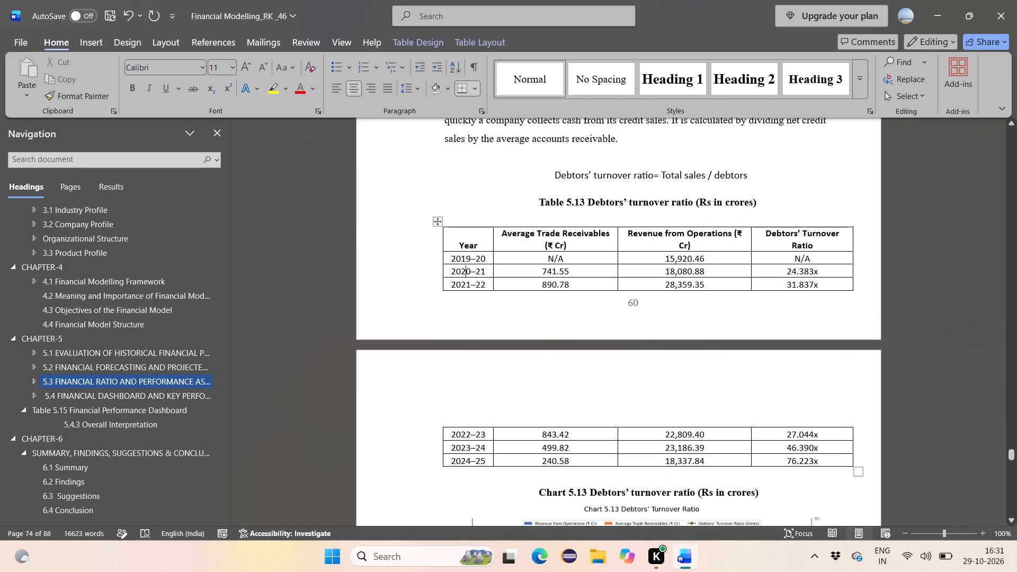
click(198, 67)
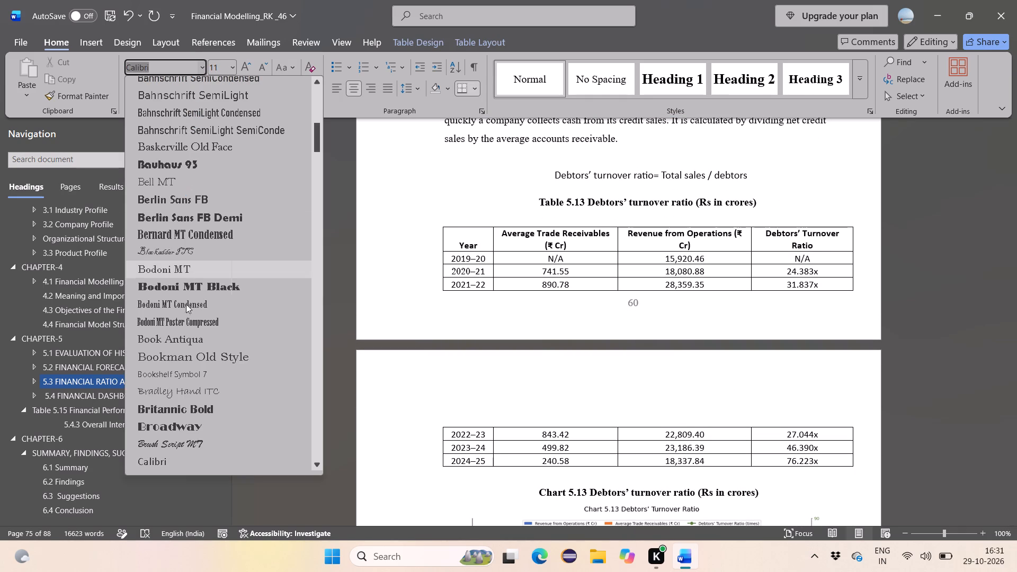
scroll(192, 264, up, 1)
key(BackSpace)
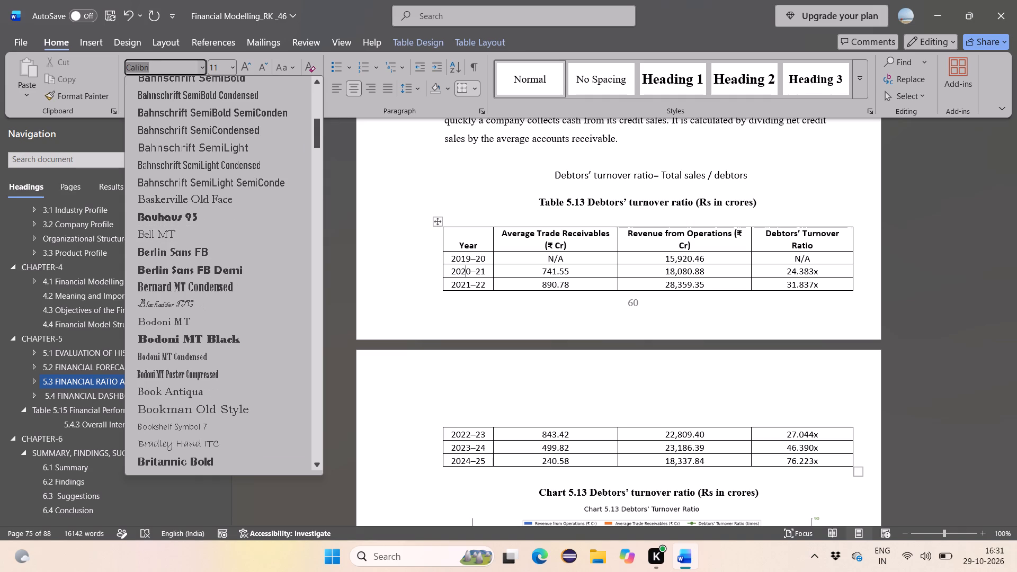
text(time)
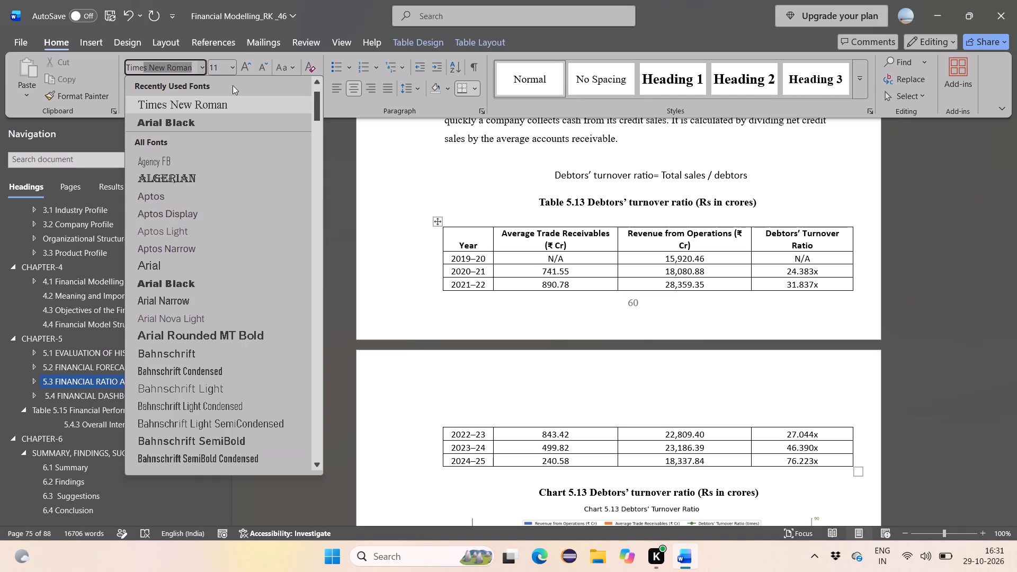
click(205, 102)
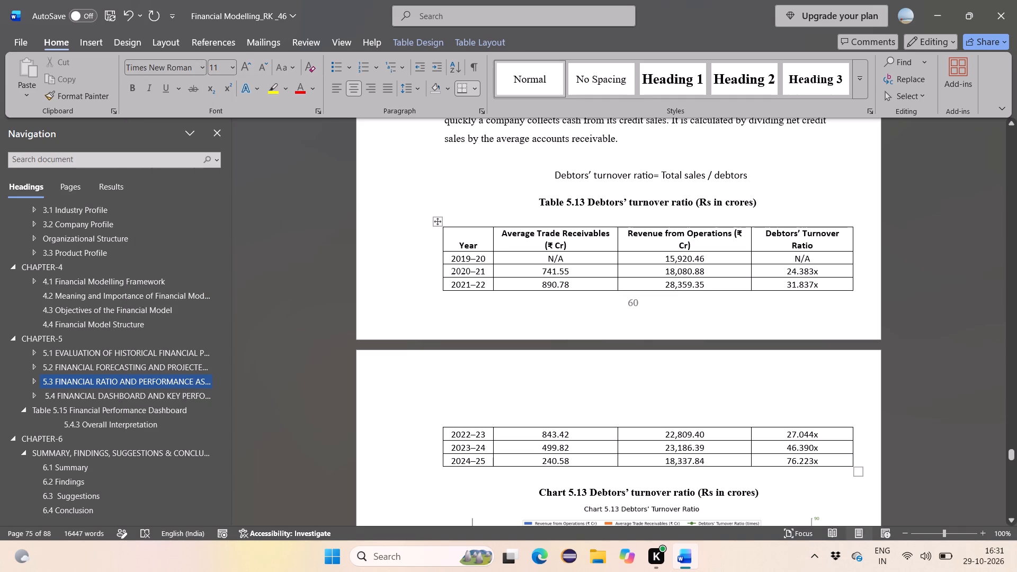
Change the font of all cells in Table 5.13 Debtors' turnover ratio to Times New Roman.
drag(452, 245, 796, 435)
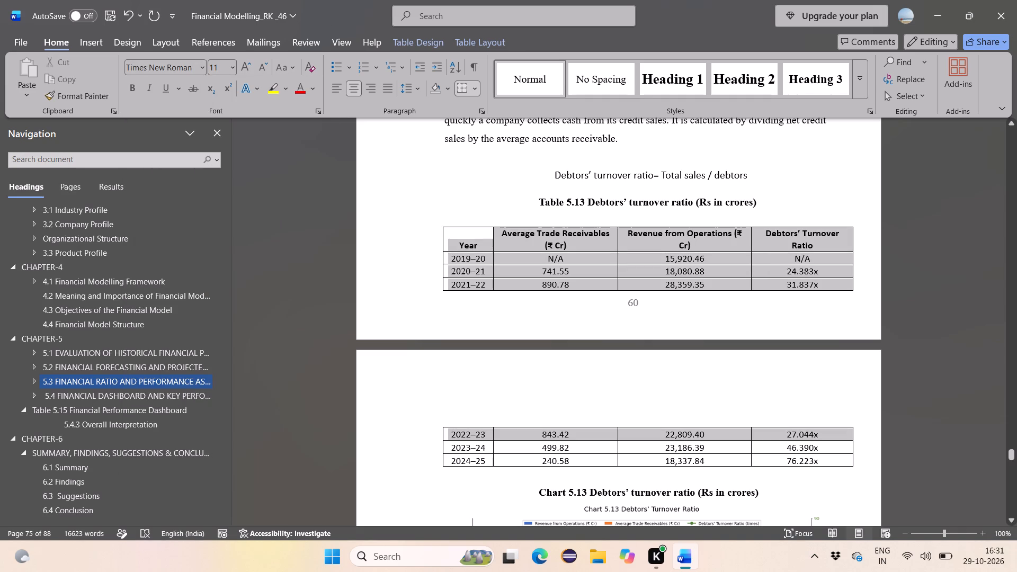
drag(796, 435, 800, 456)
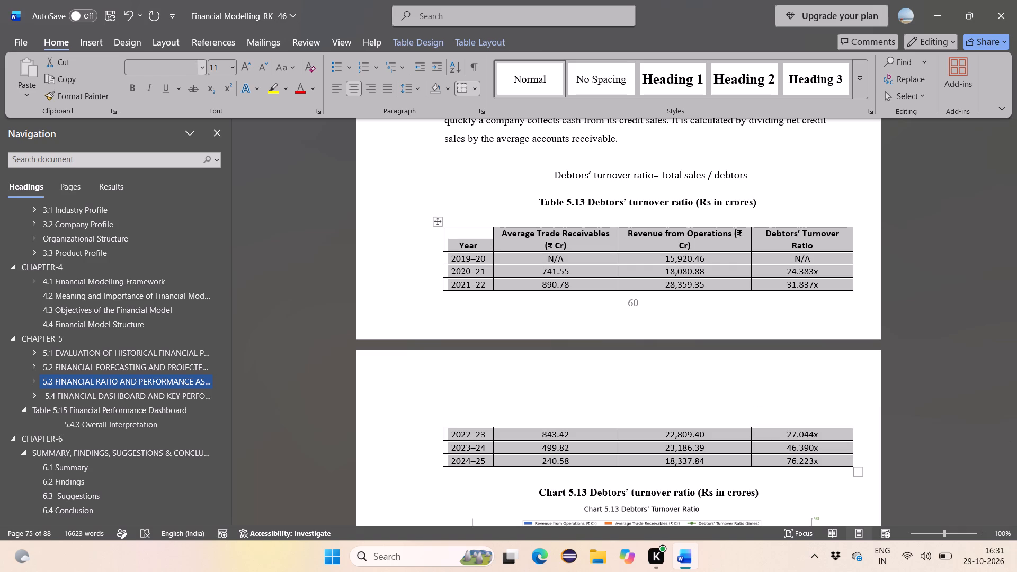
click(190, 64)
text(time)
key(Tab)
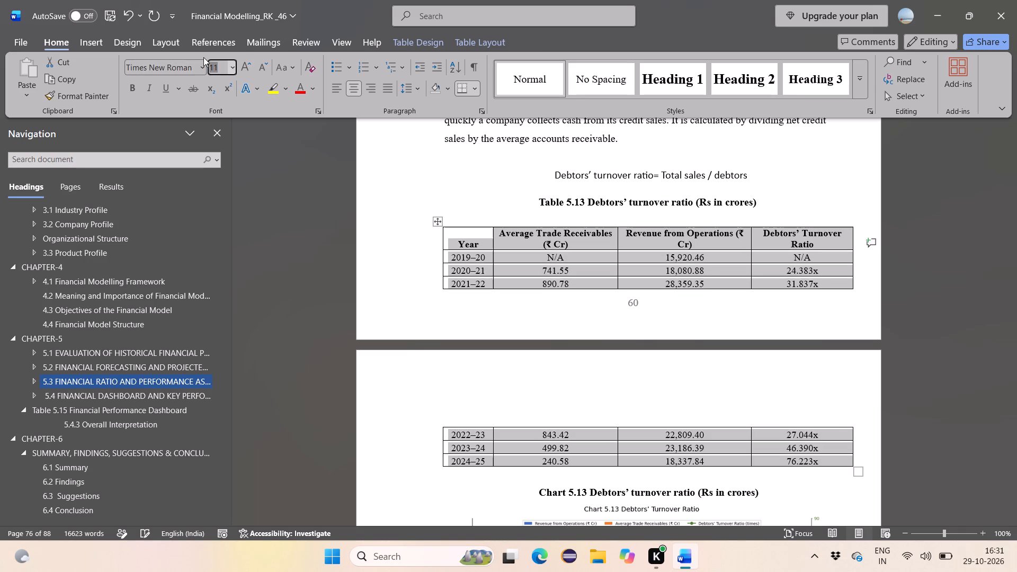
click(393, 258)
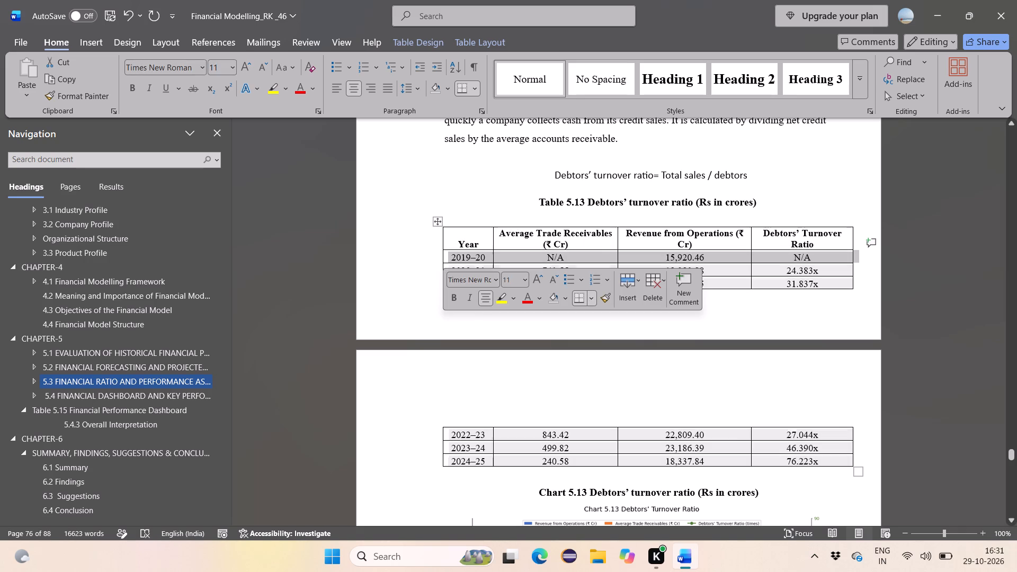
click(397, 218)
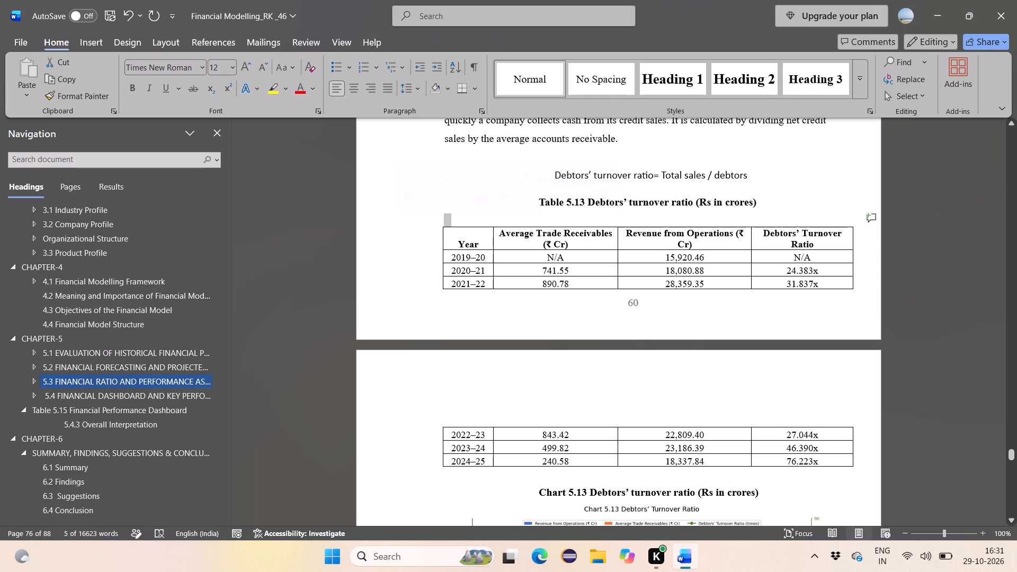
Compare the font and size of the year entries in Table 5.13 with those in Table 5.12 Inventory turnover ratio.
click(468, 263)
scroll(496, 259, up, 1)
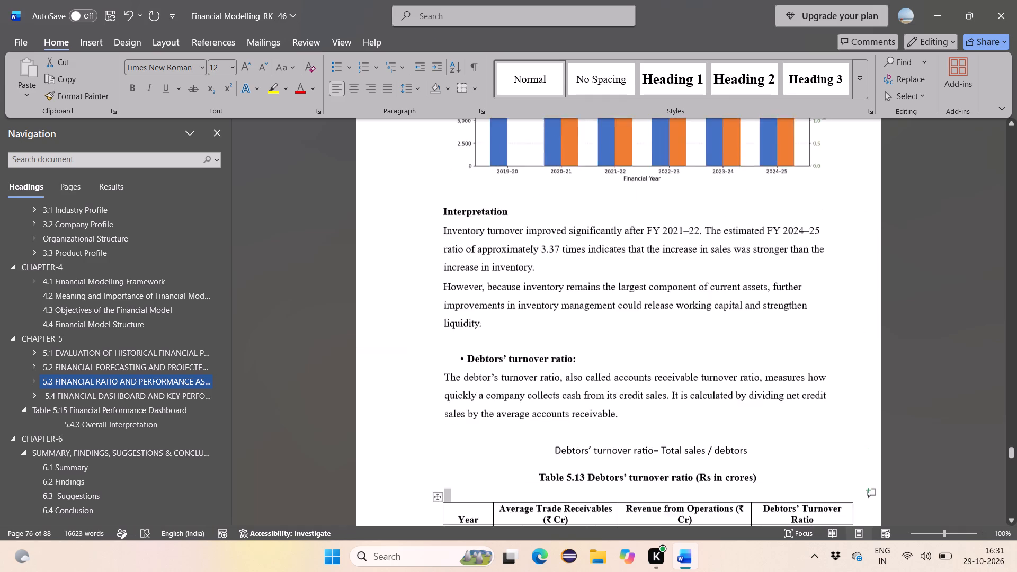
scroll(496, 259, up, 3)
click(496, 259)
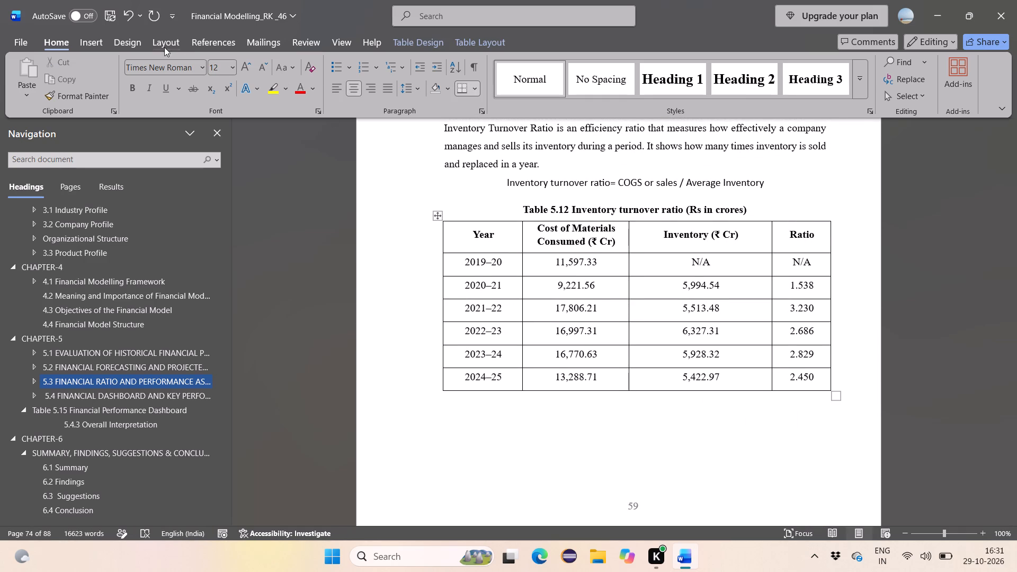
click(473, 284)
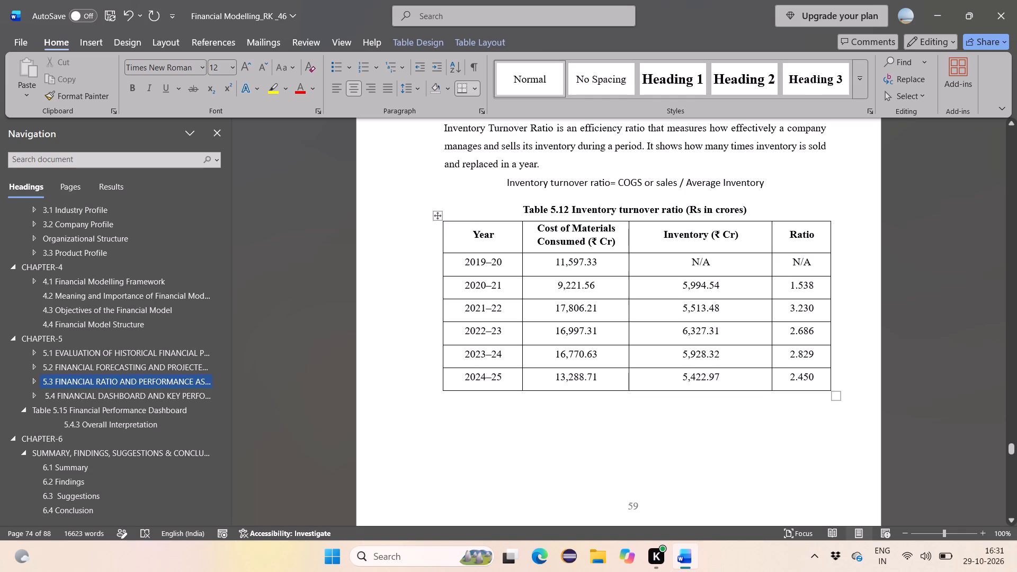
scroll(473, 284, down, 3)
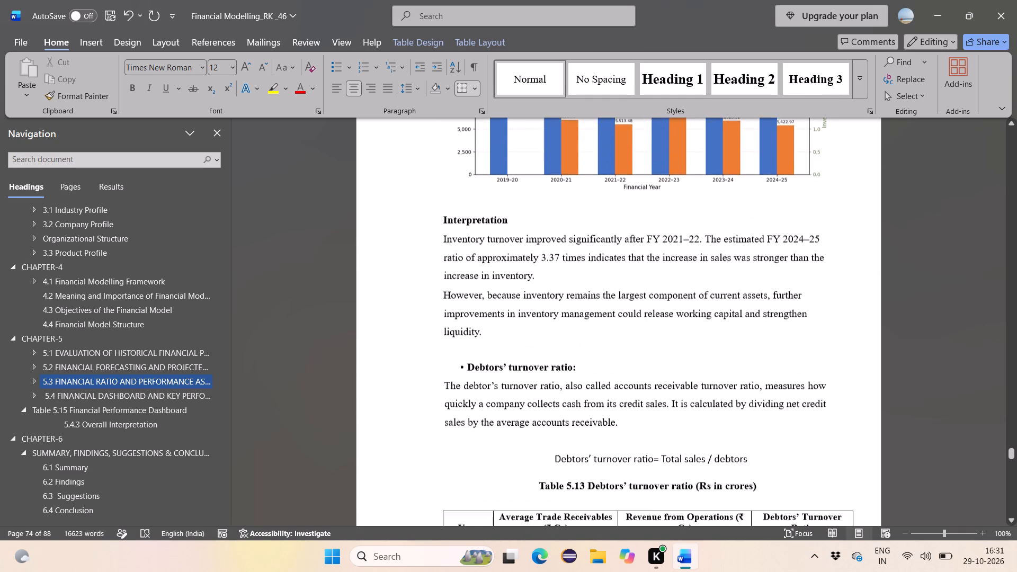
scroll(473, 284, down, 2)
click(466, 233)
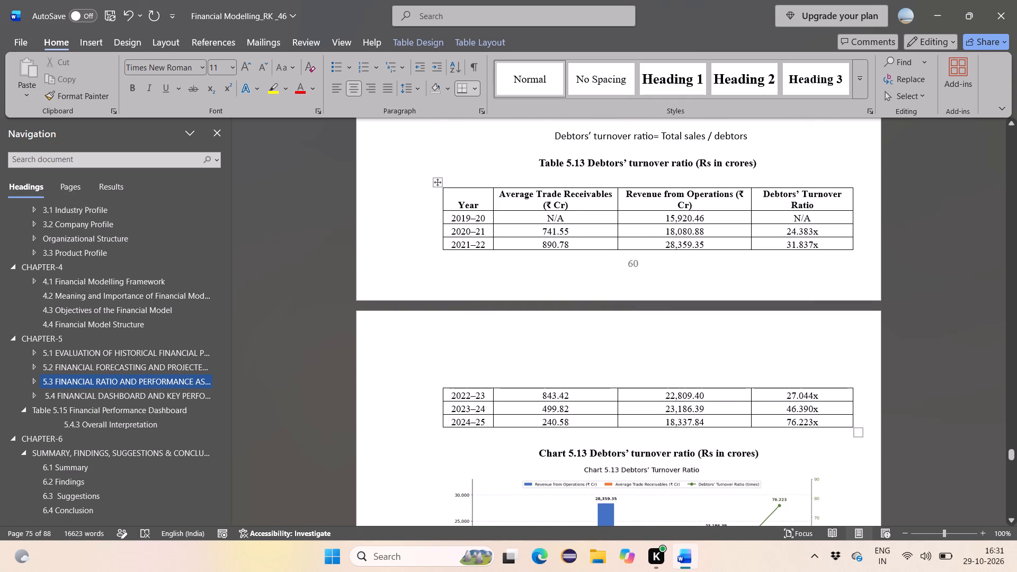
scroll(466, 233, up, 5)
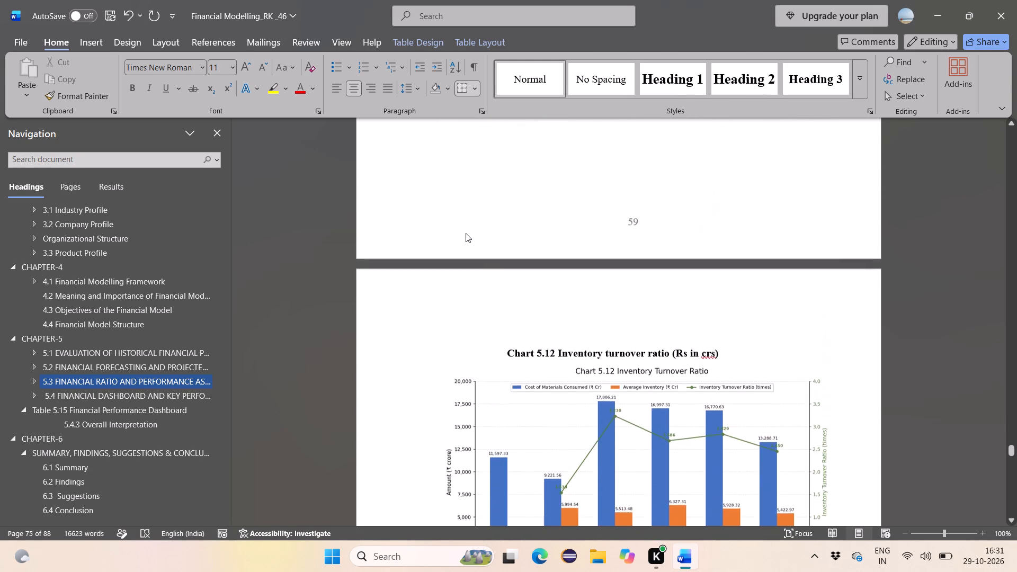
scroll(468, 233, up, 1)
click(483, 234)
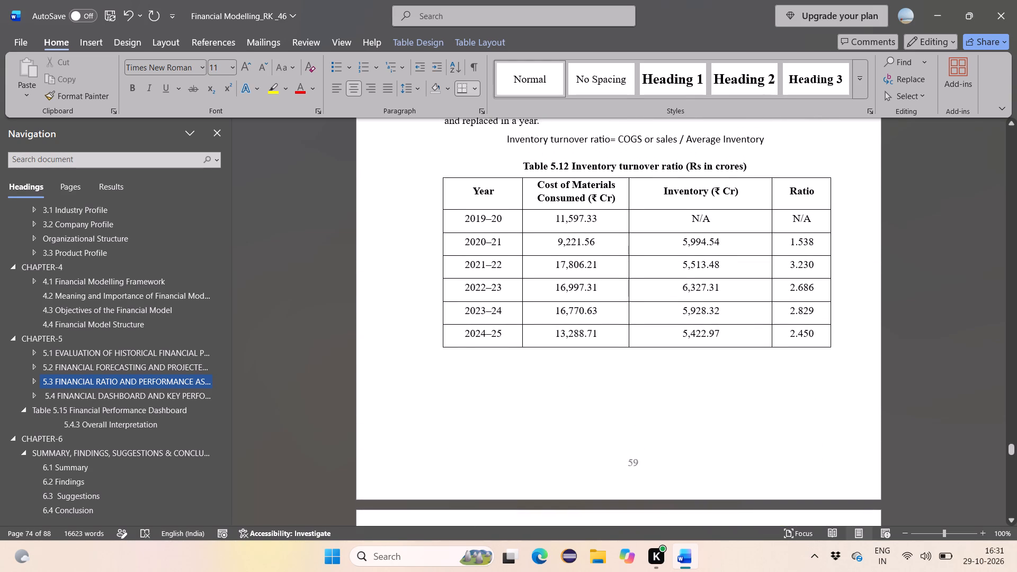
click(483, 234)
click(478, 246)
scroll(478, 246, down, 2)
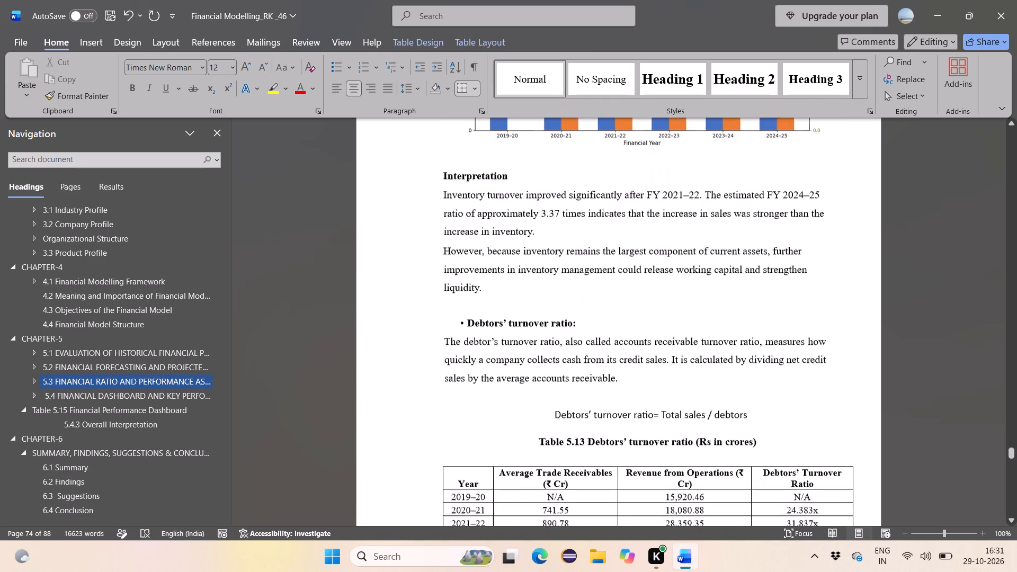
scroll(478, 246, down, 1)
click(461, 164)
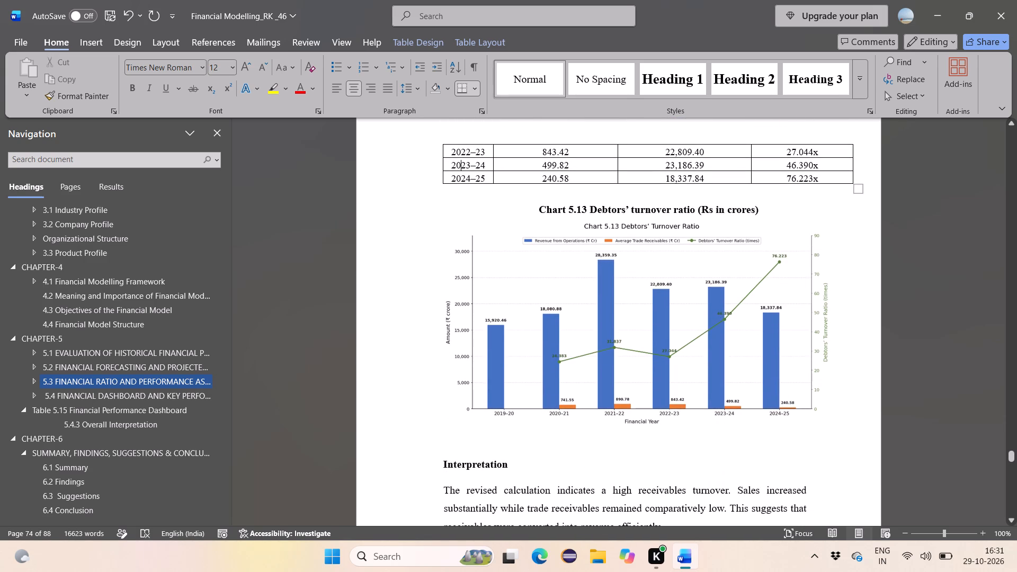
scroll(461, 164, up, 6)
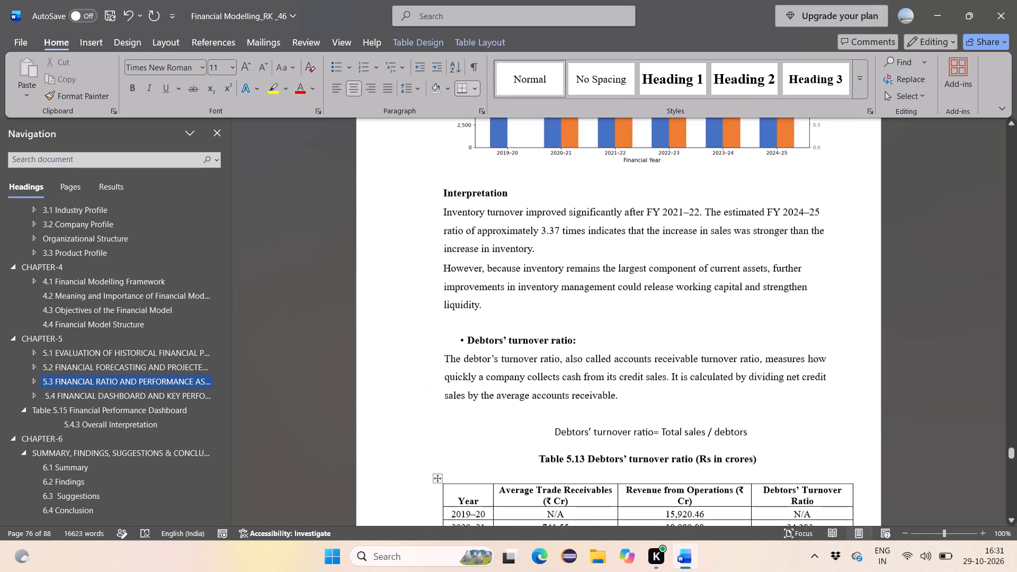
scroll(460, 173, up, 3)
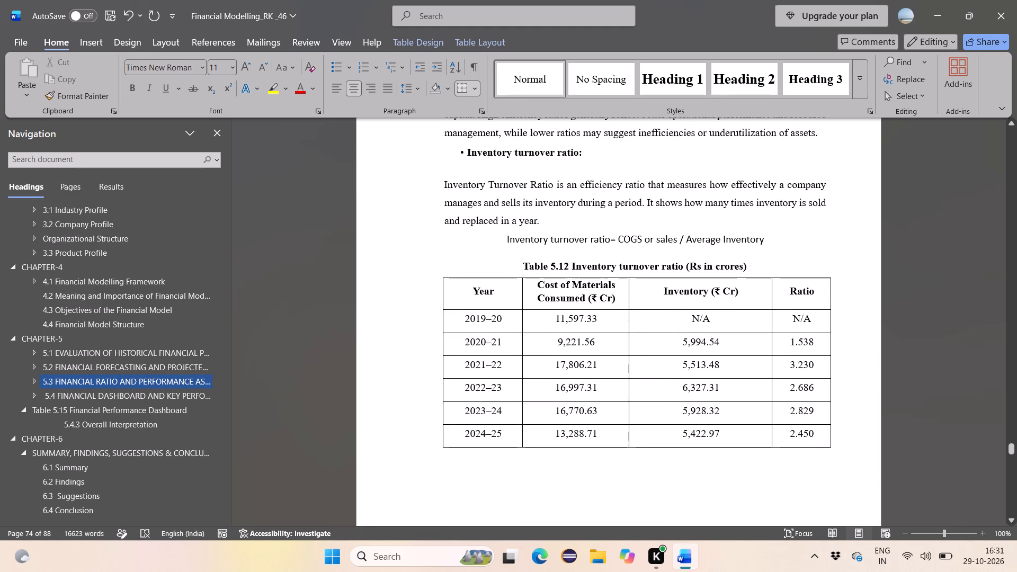
click(477, 339)
scroll(477, 339, down, 2)
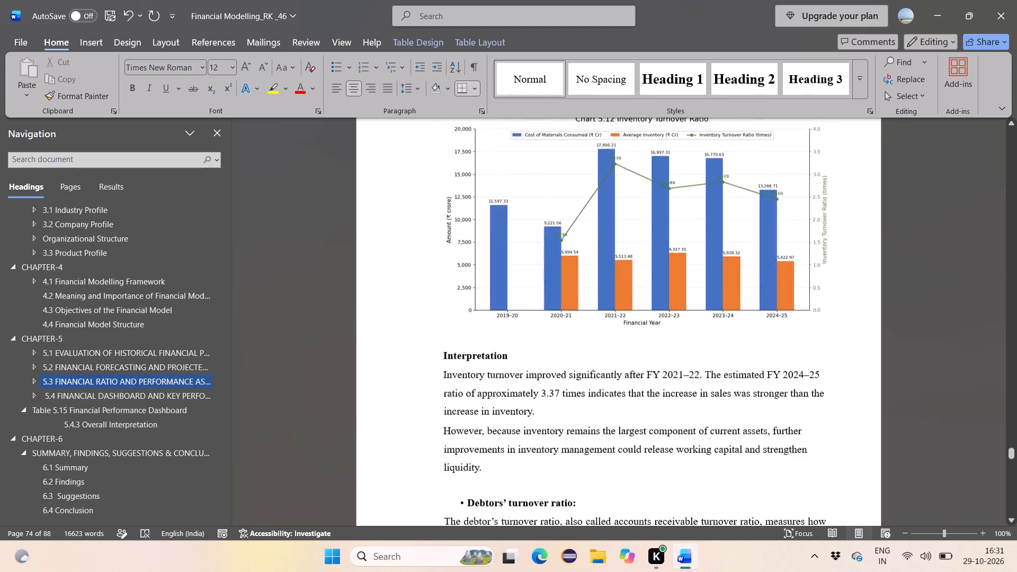
scroll(477, 339, down, 2)
Set the font size of all cells in Table 5.13 Debtors' turnover ratio to 12.
drag(452, 270, 700, 395)
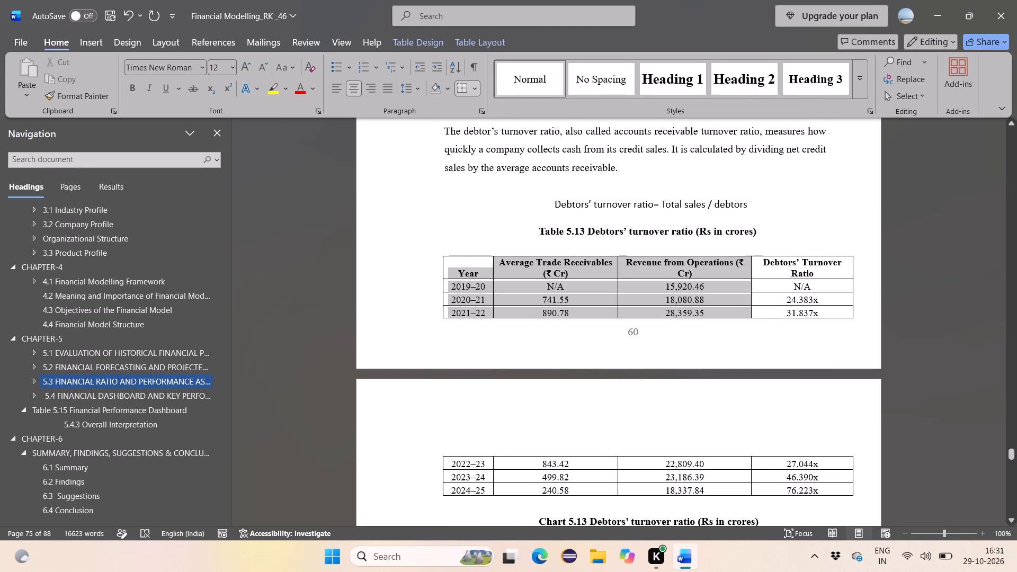
drag(700, 395, 808, 494)
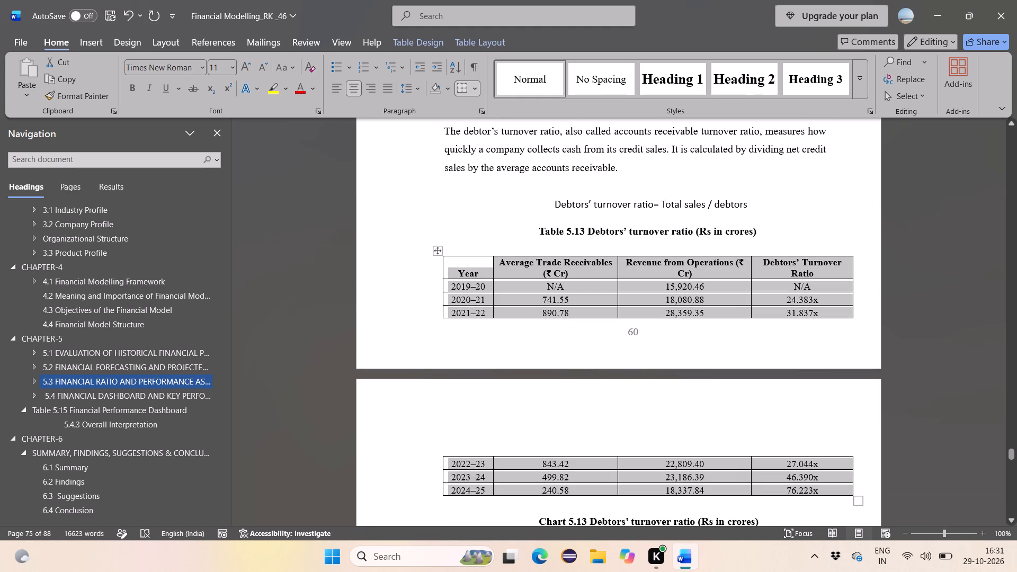
click(234, 66)
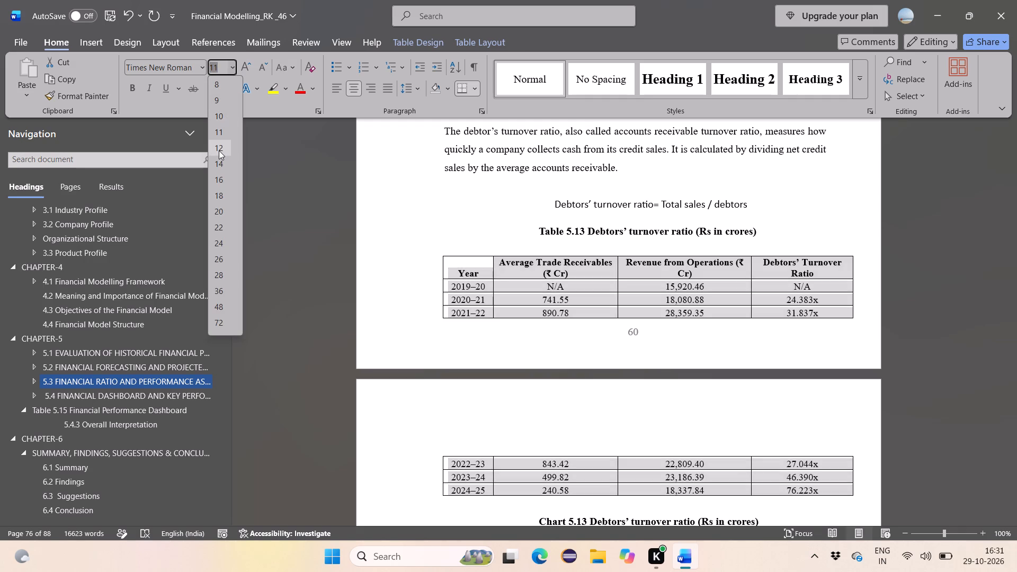
click(219, 150)
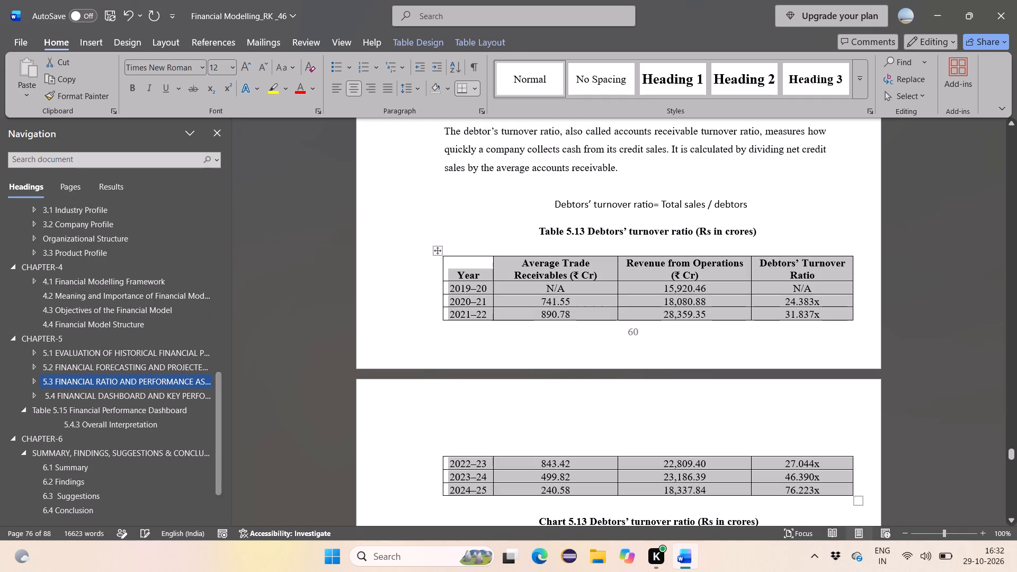
click(415, 299)
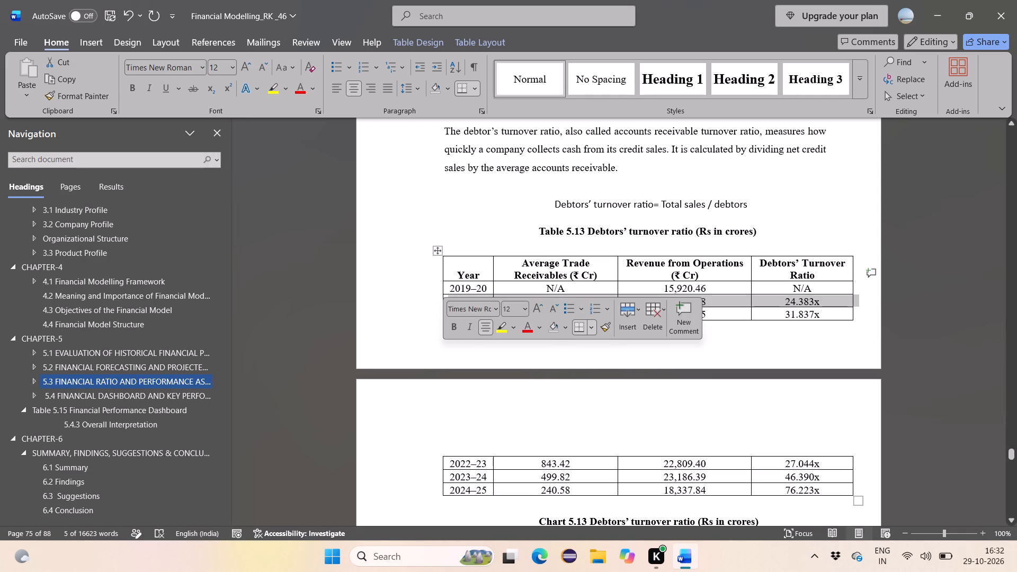
click(415, 299)
click(415, 299)
click(412, 252)
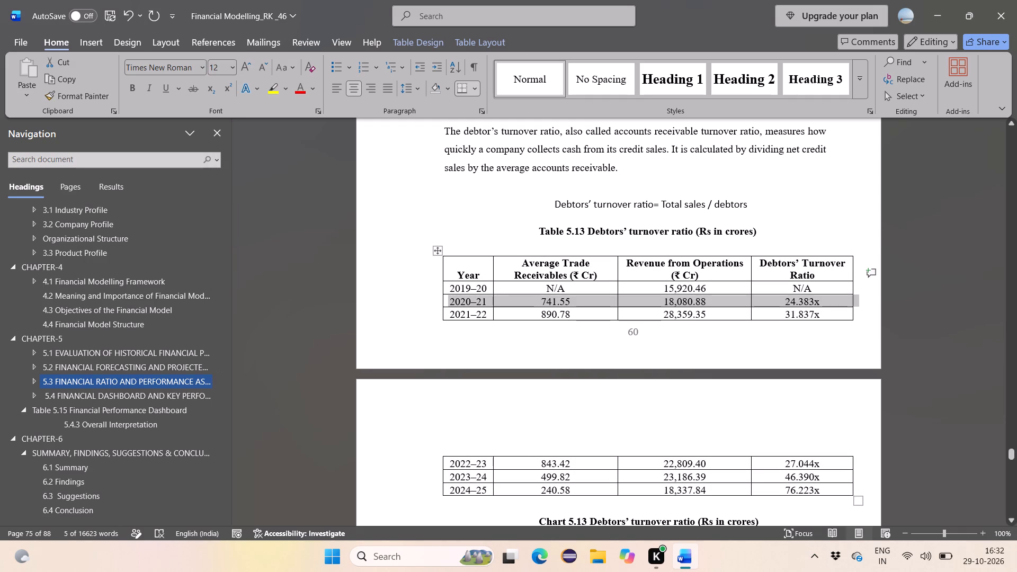
click(411, 235)
click(394, 237)
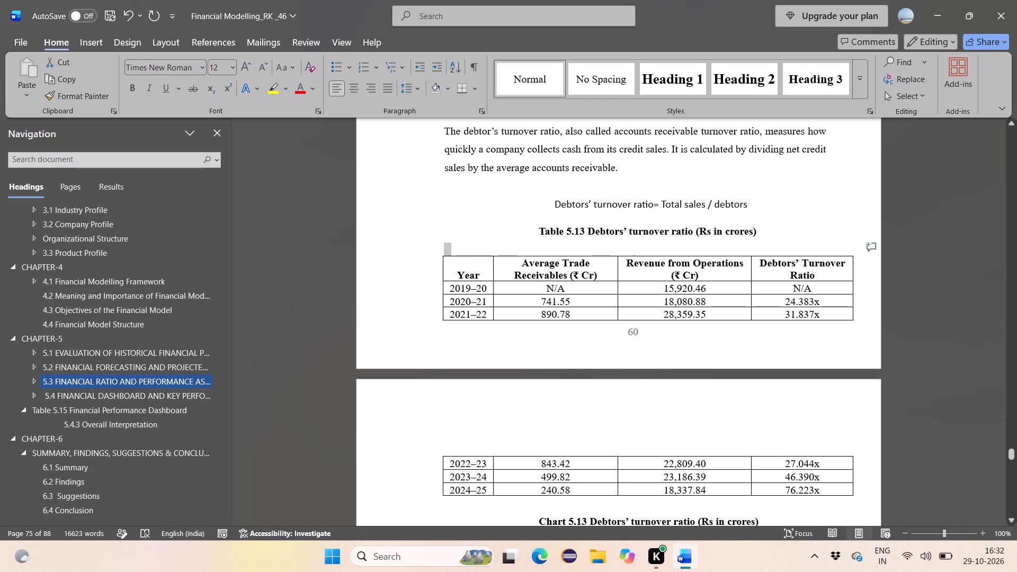
Centre the text in all cells of Table 5.7 Projected Balance Sheet of RINL.
scroll(394, 237, up, 4)
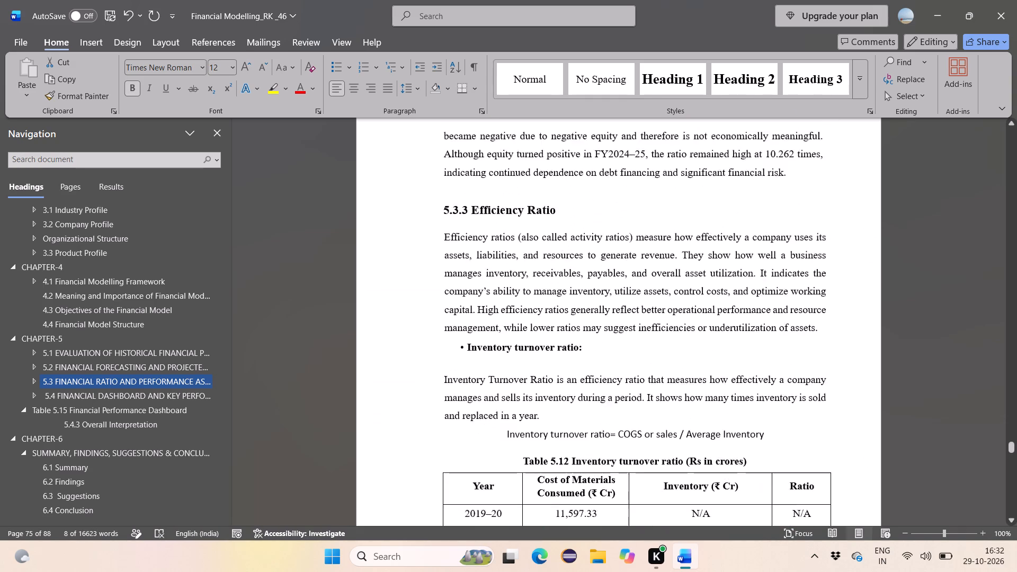
scroll(394, 237, up, 5)
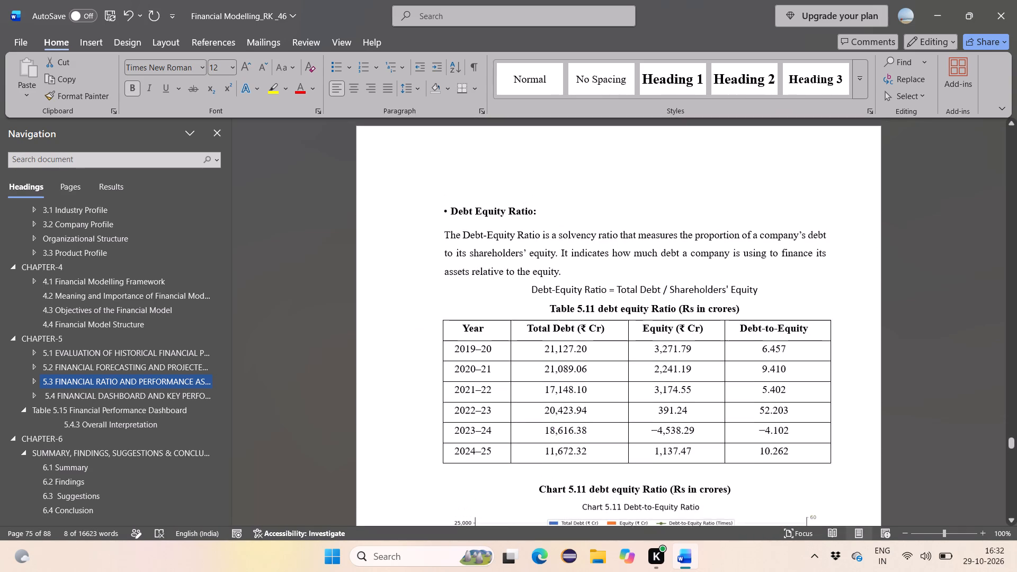
scroll(394, 237, up, 7)
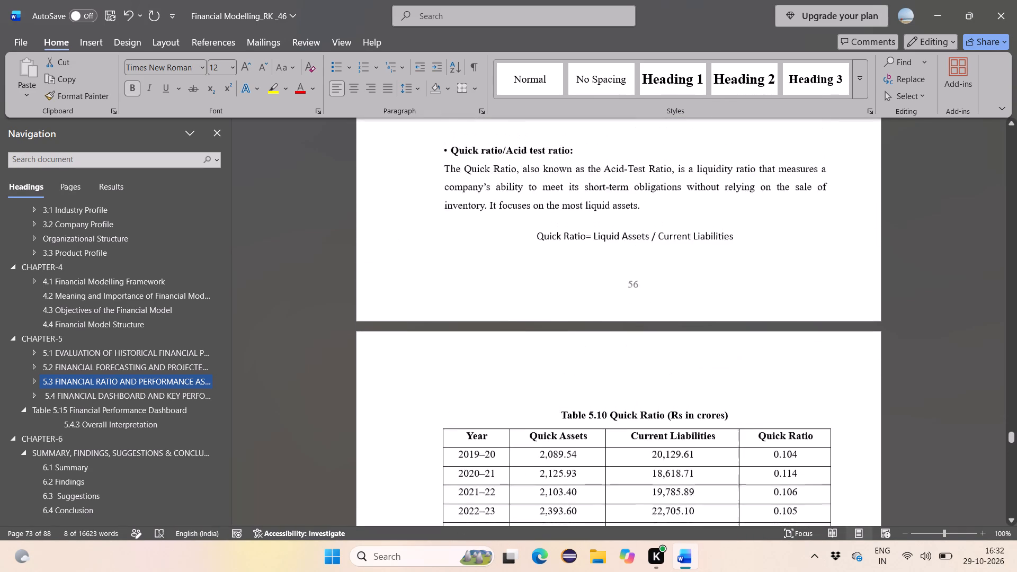
scroll(394, 237, up, 5)
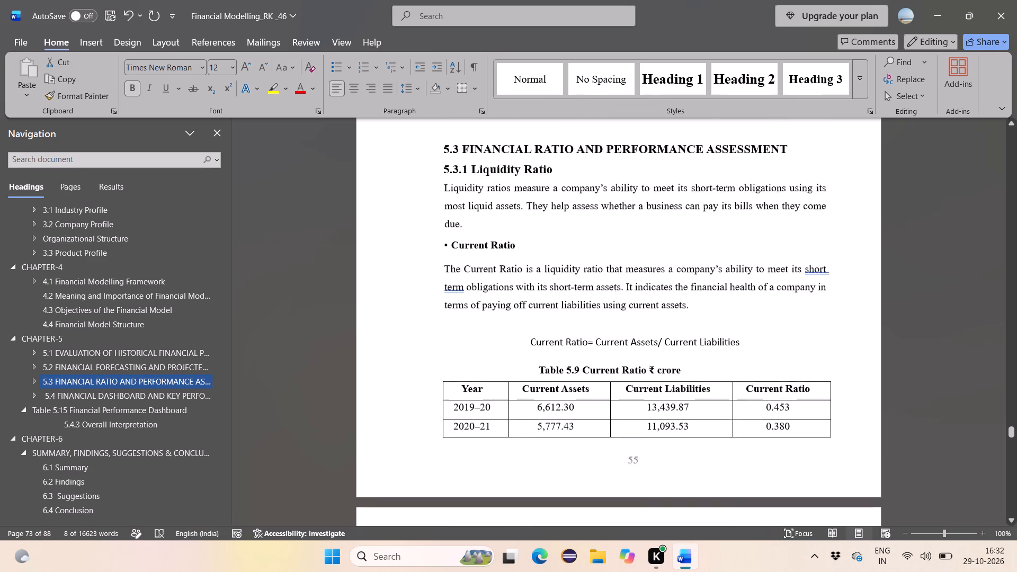
scroll(394, 237, up, 3)
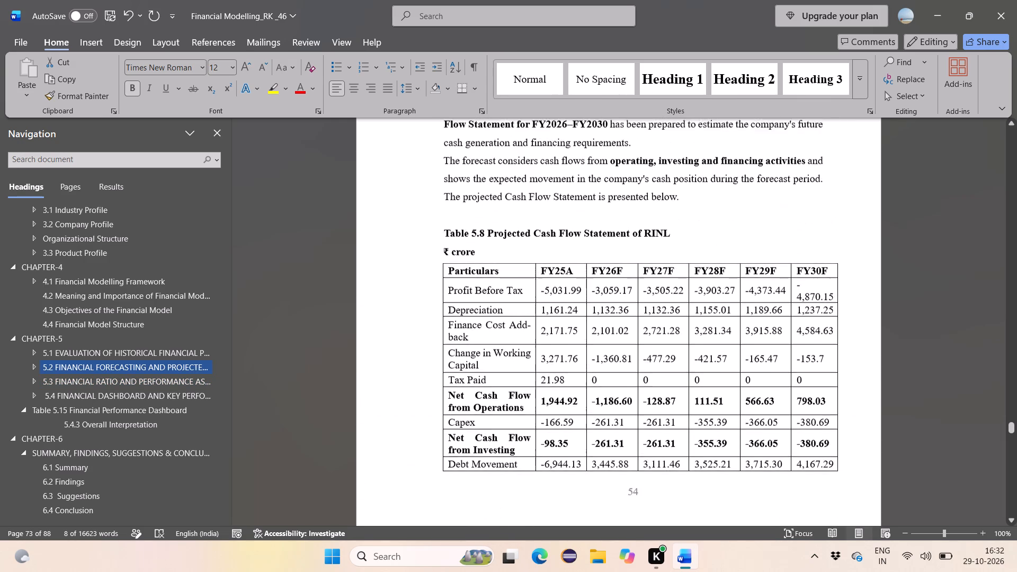
scroll(394, 237, up, 4)
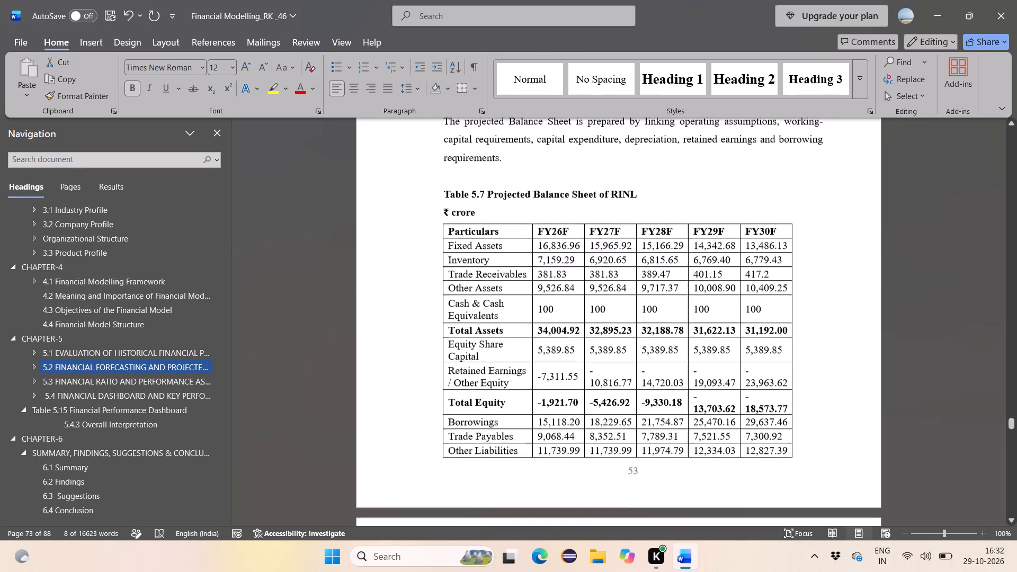
click(463, 273)
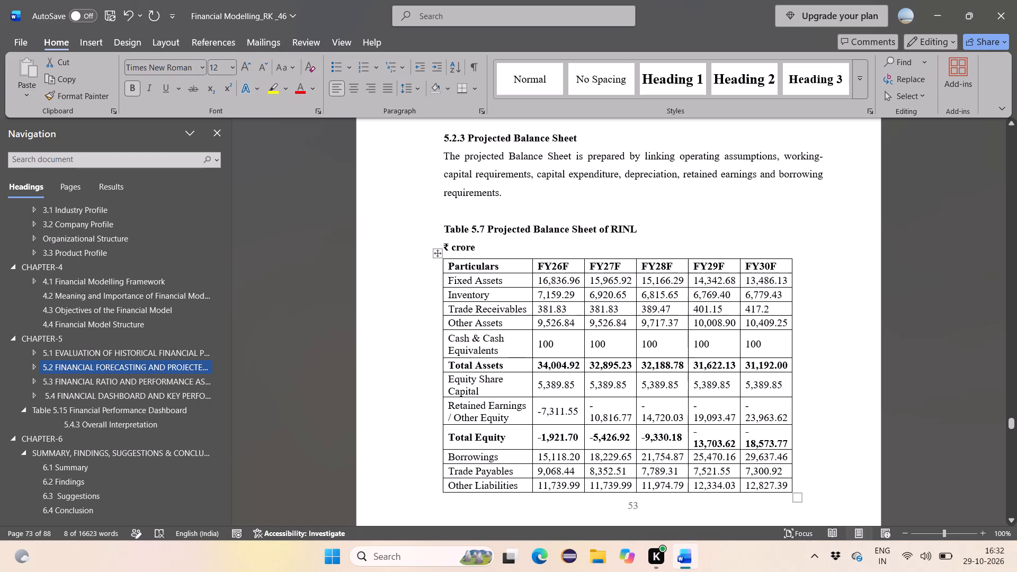
drag(448, 264, 776, 487)
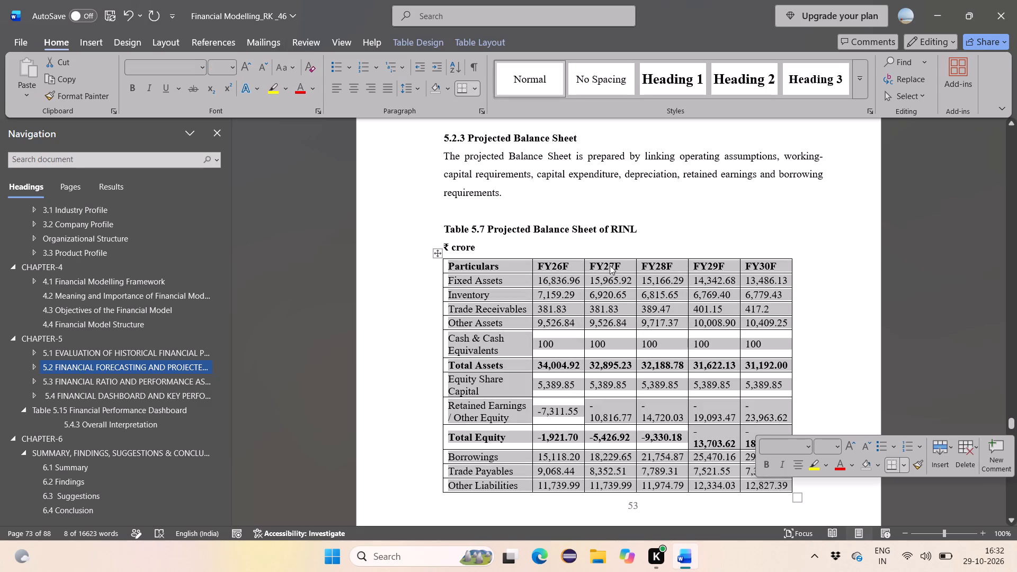
click(353, 90)
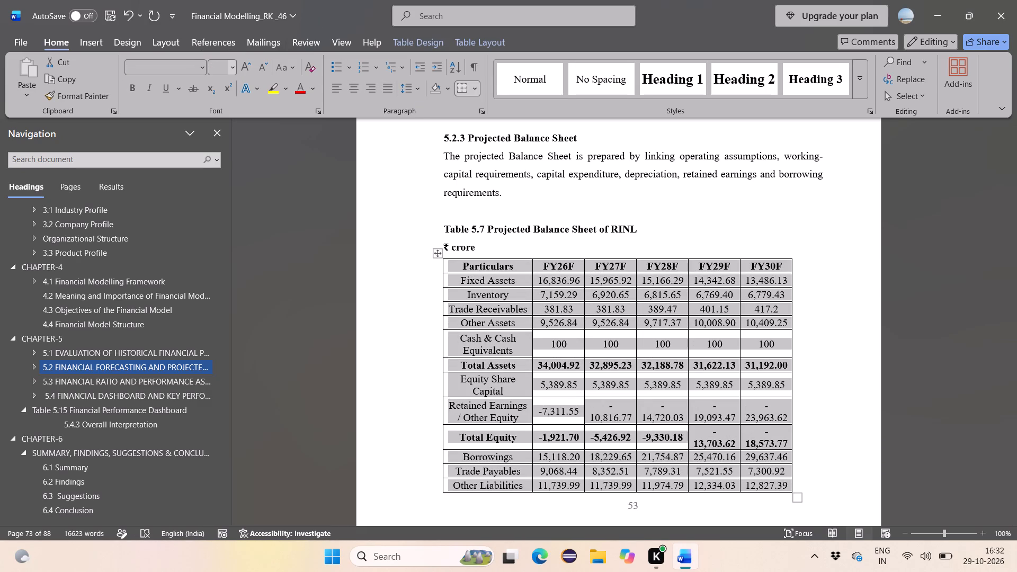
Set all cells of Table 5.7 Projected Balance Sheet to Times New Roman, size 12.
click(228, 67)
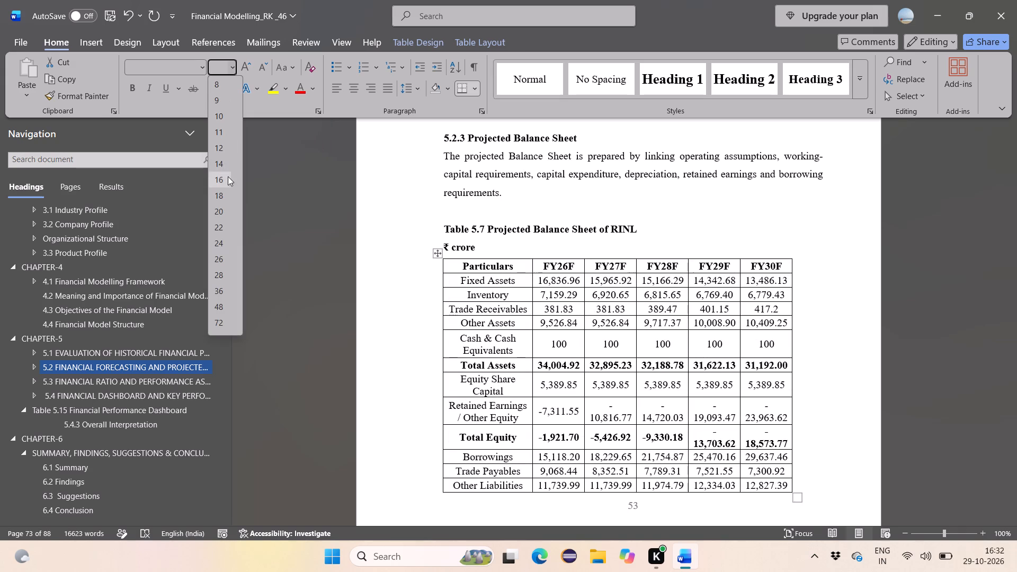
click(229, 149)
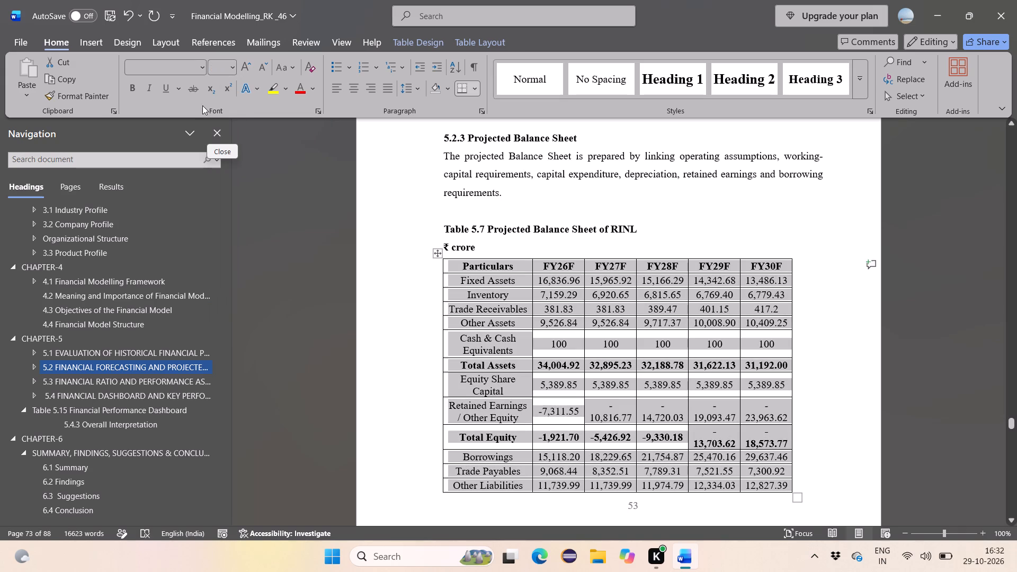
click(202, 66)
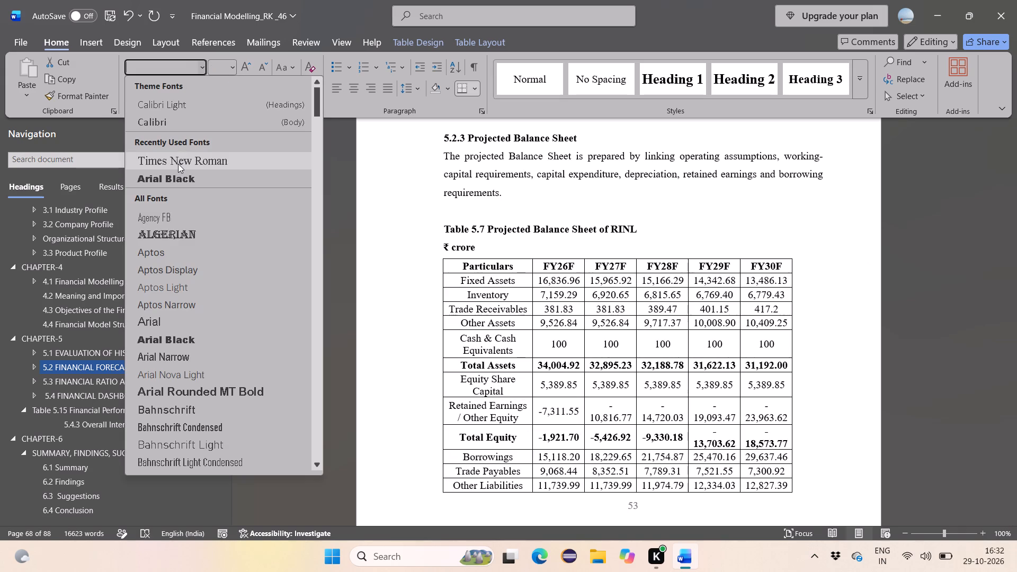
click(178, 164)
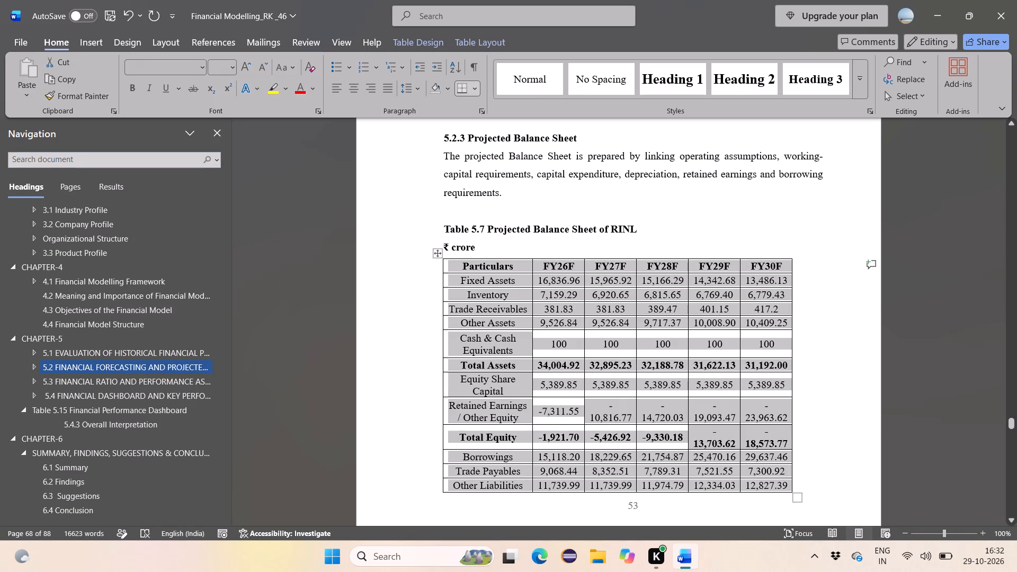
click(390, 271)
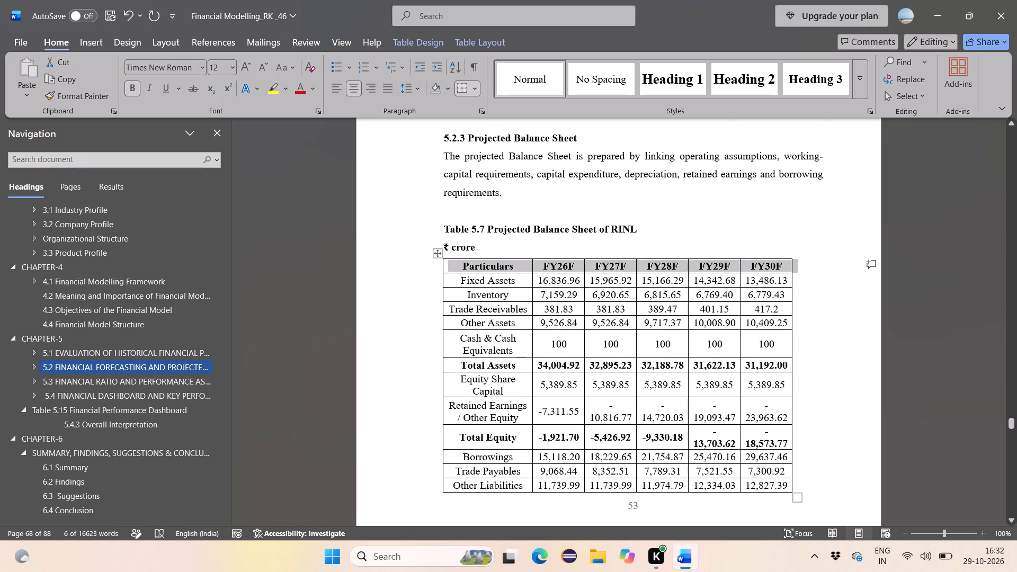
Centre the text in every row below the header of Table 5.6 Projected Income Statement of RINL.
scroll(786, 312, up, 1)
click(765, 293)
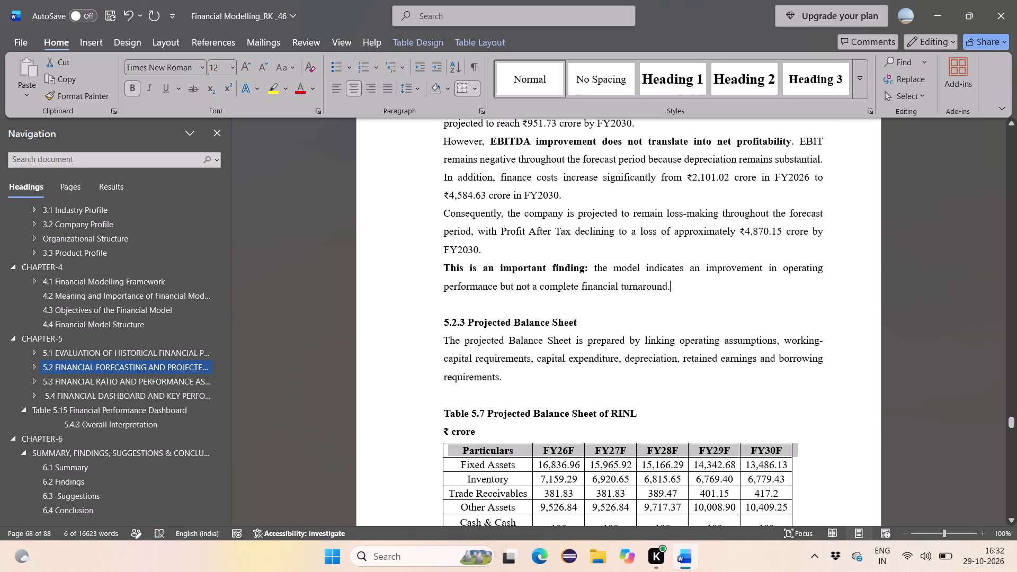
scroll(738, 304, up, 3)
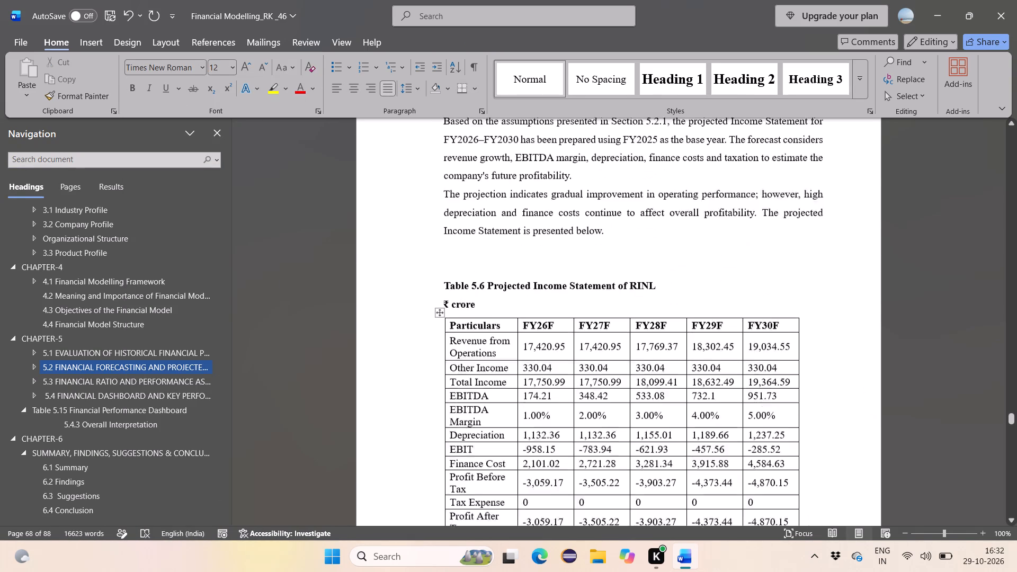
scroll(738, 304, up, 1)
click(484, 367)
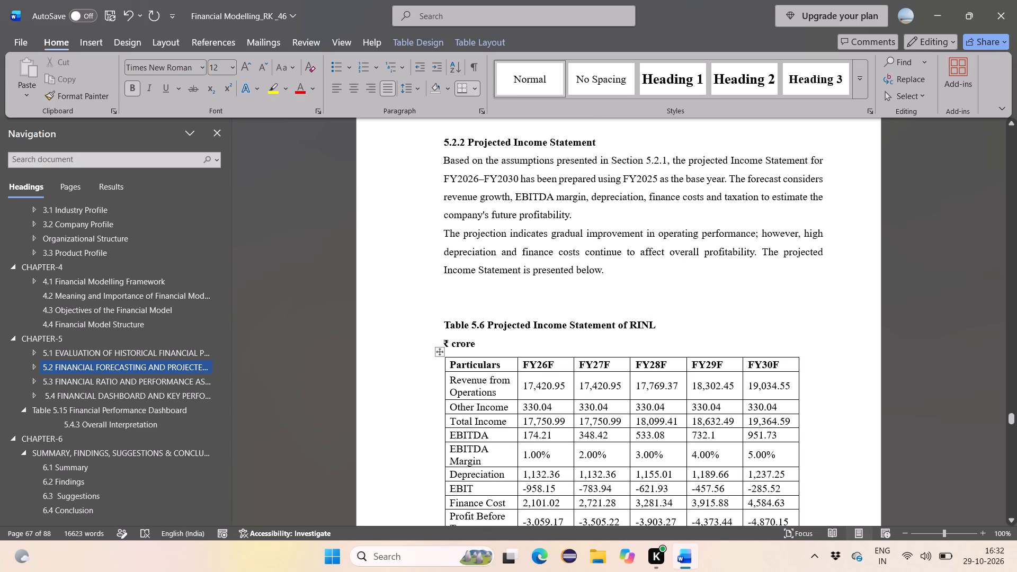
click(472, 386)
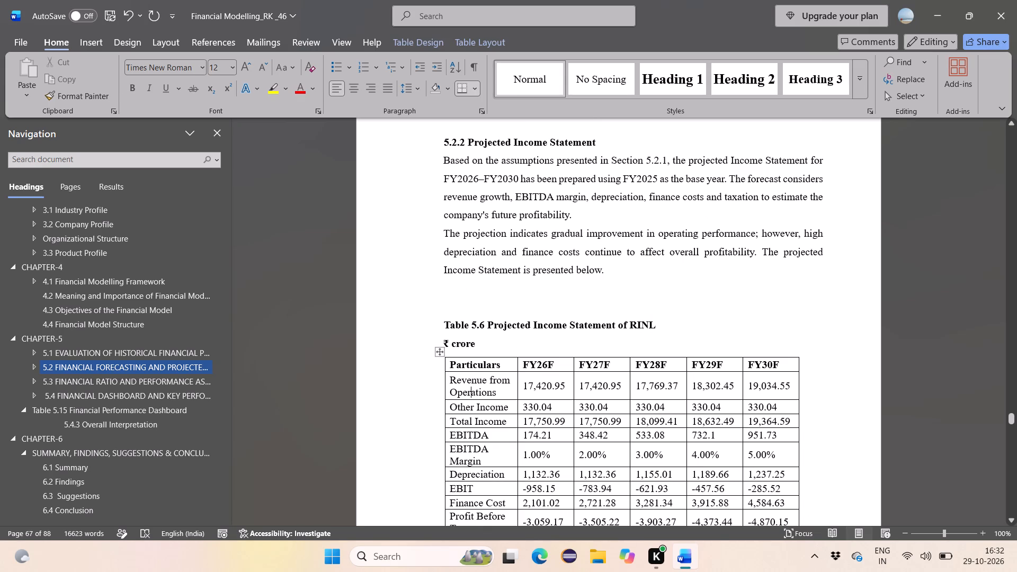
click(461, 381)
drag(450, 379, 658, 558)
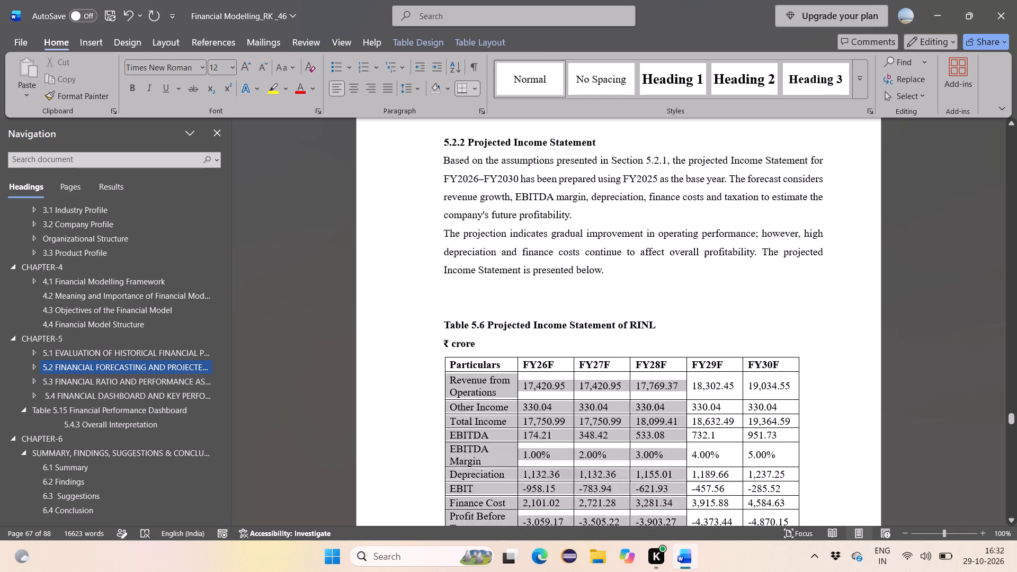
drag(658, 558, 783, 222)
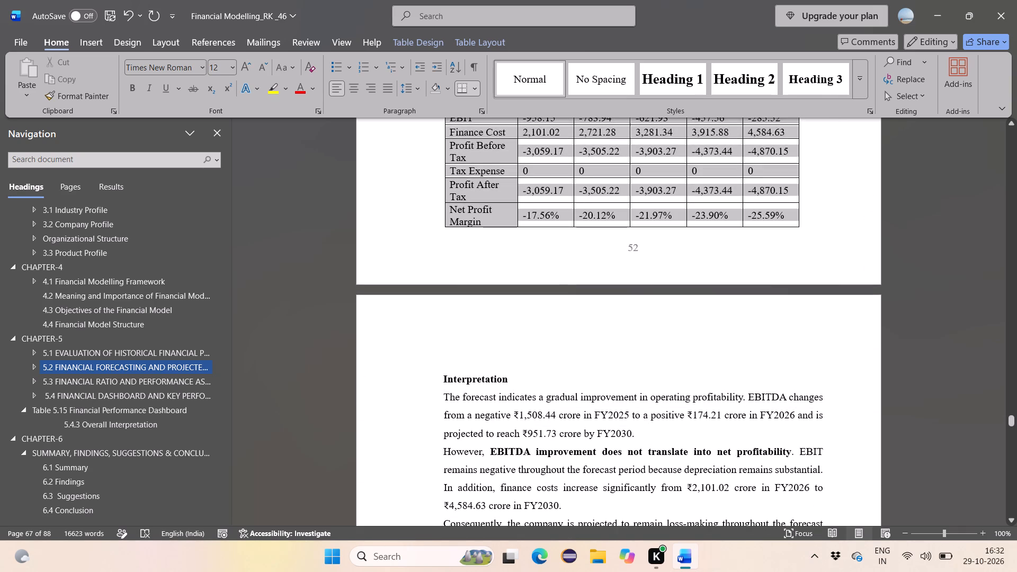
drag(783, 222, 784, 222)
click(356, 89)
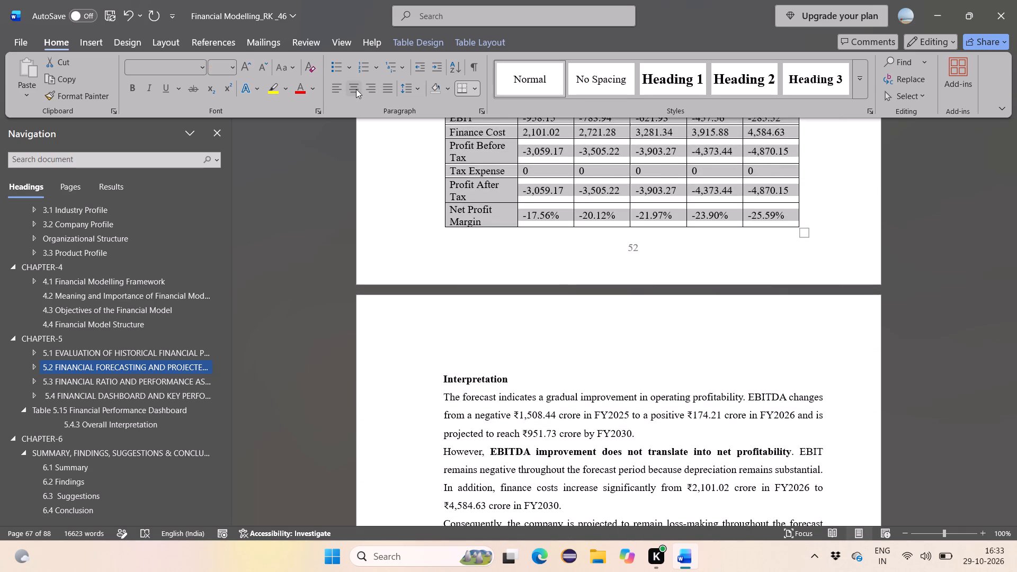
click(424, 212)
scroll(424, 212, up, 2)
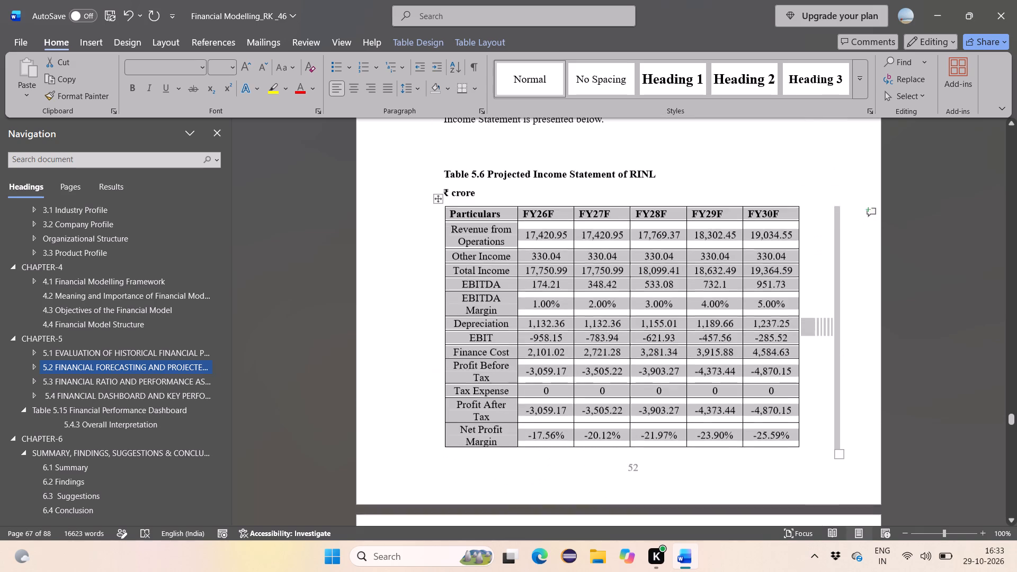
click(413, 210)
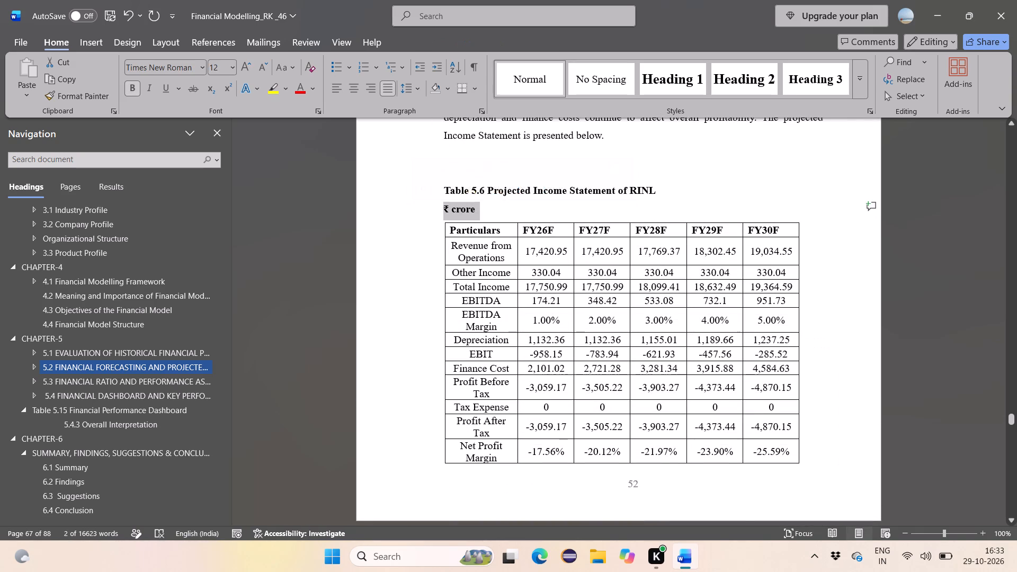
click(408, 252)
click(423, 252)
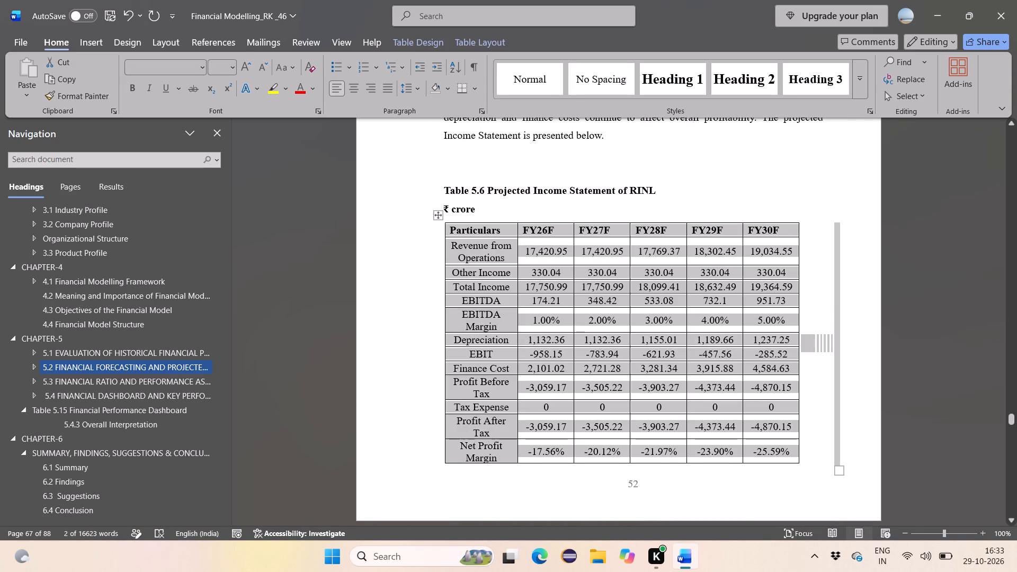
click(420, 237)
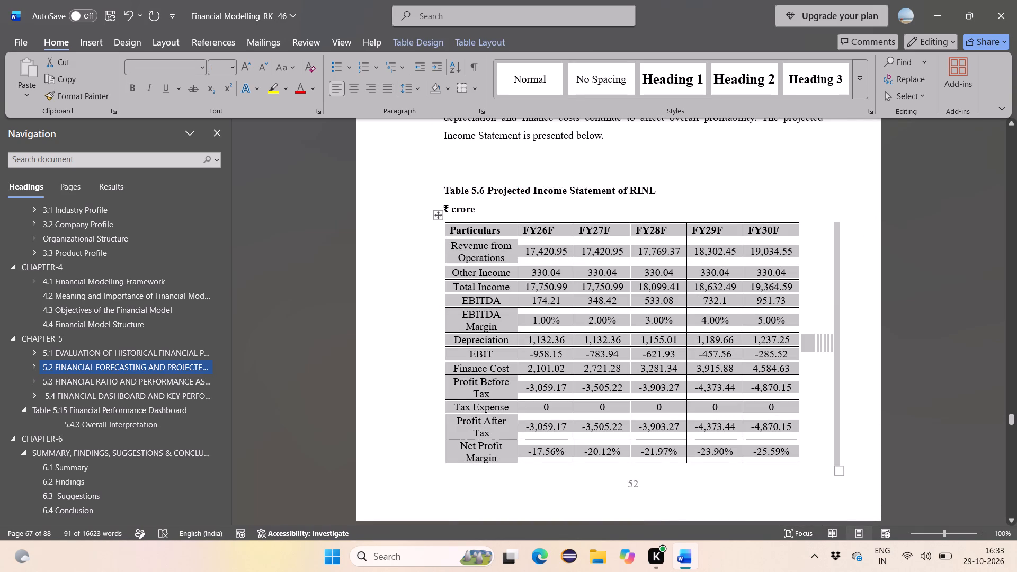
Set the font size of the selected cells in Table 5.6 Projected Income Statement of RINL to 12.
scroll(420, 237, up, 3)
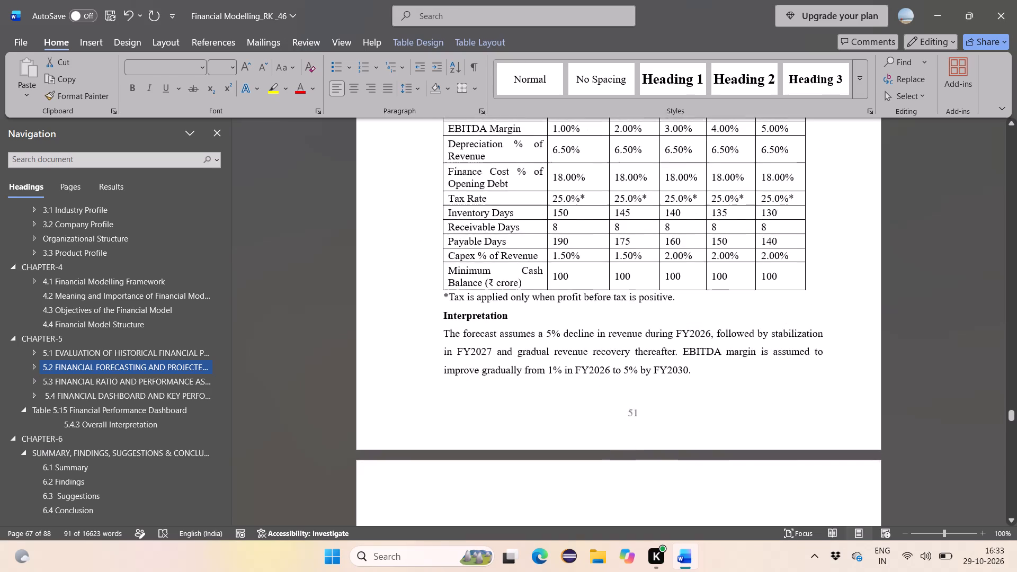
scroll(420, 237, up, 1)
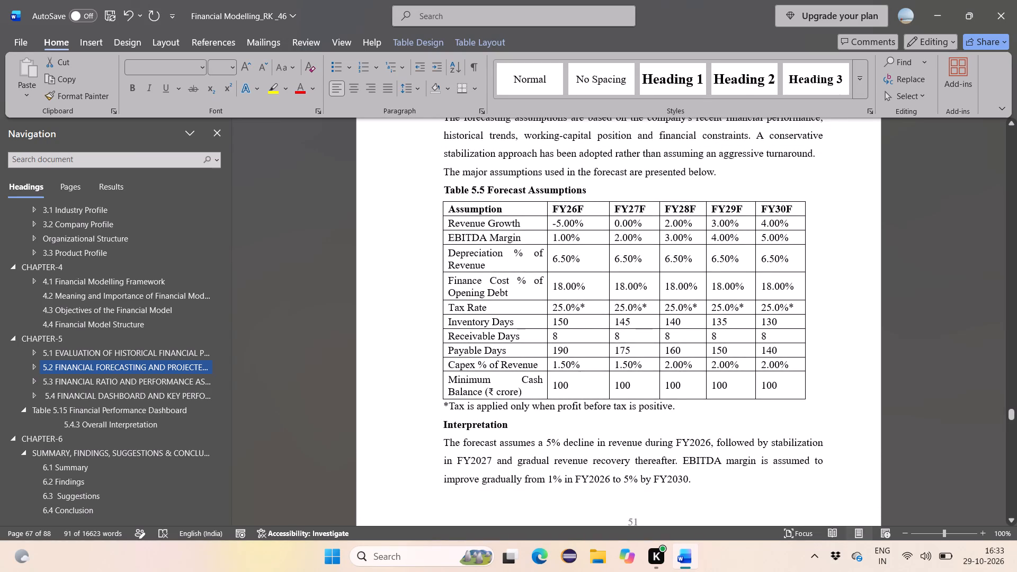
scroll(449, 244, down, 2)
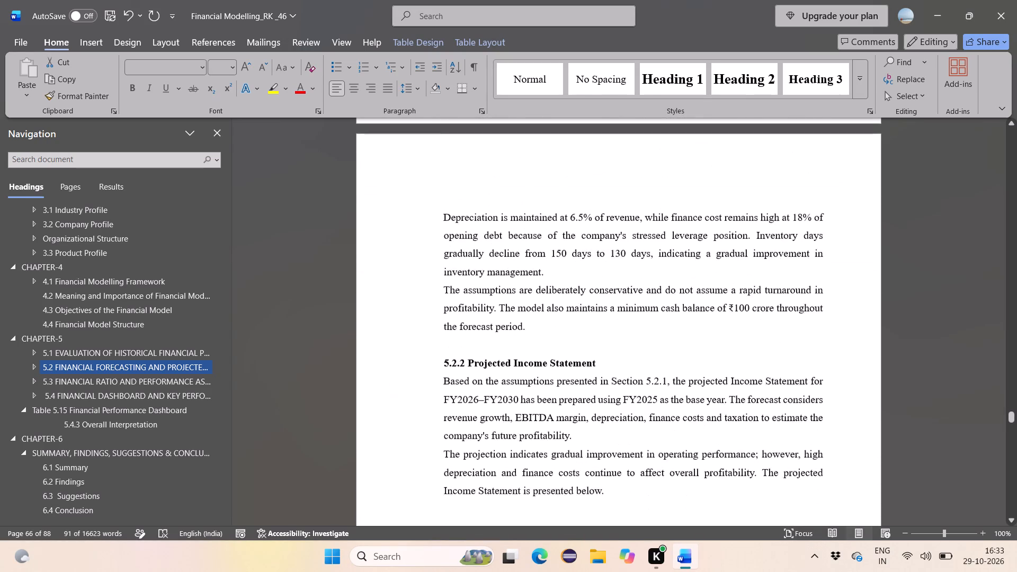
scroll(449, 244, down, 1)
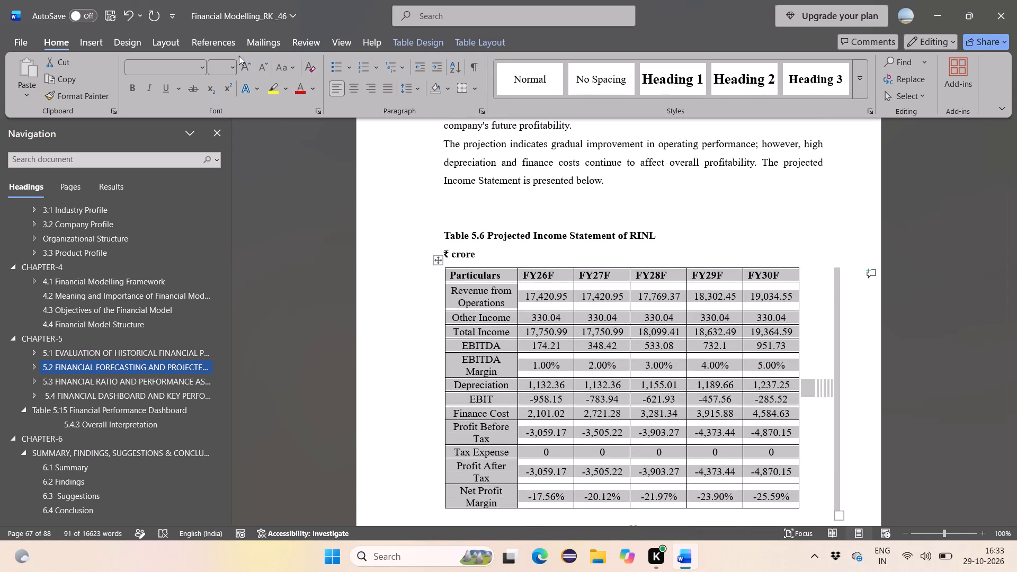
click(230, 66)
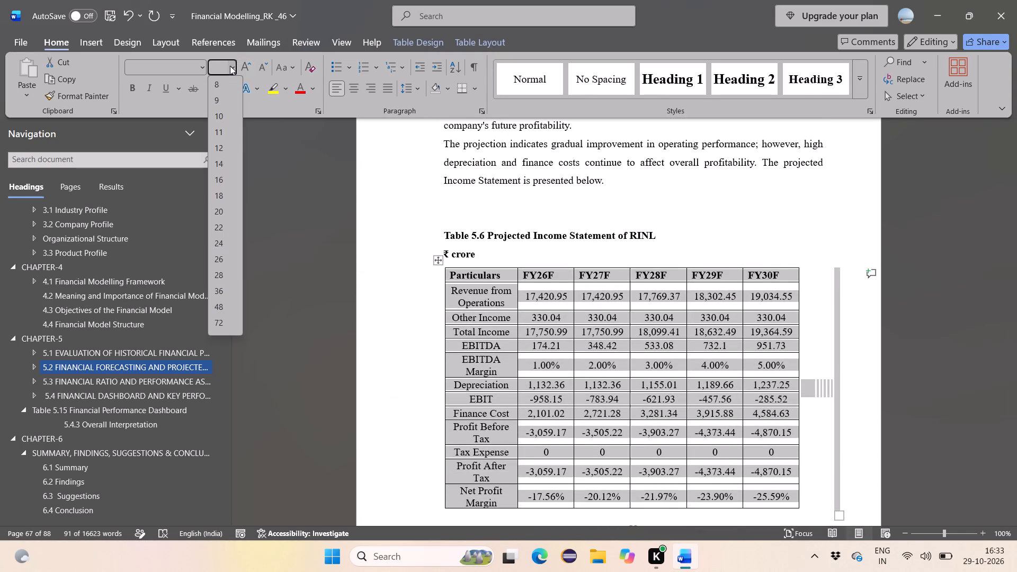
click(220, 146)
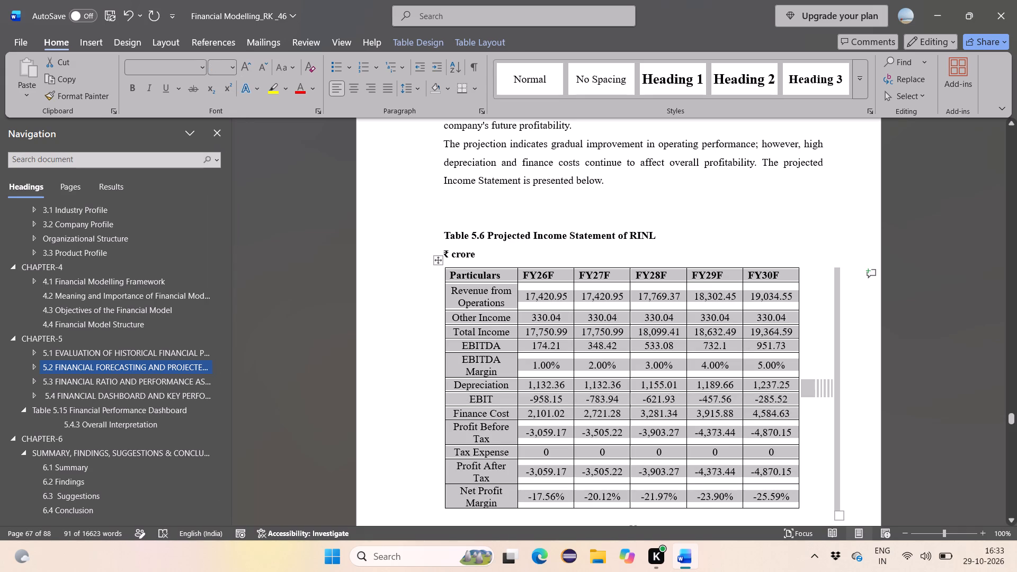
click(380, 229)
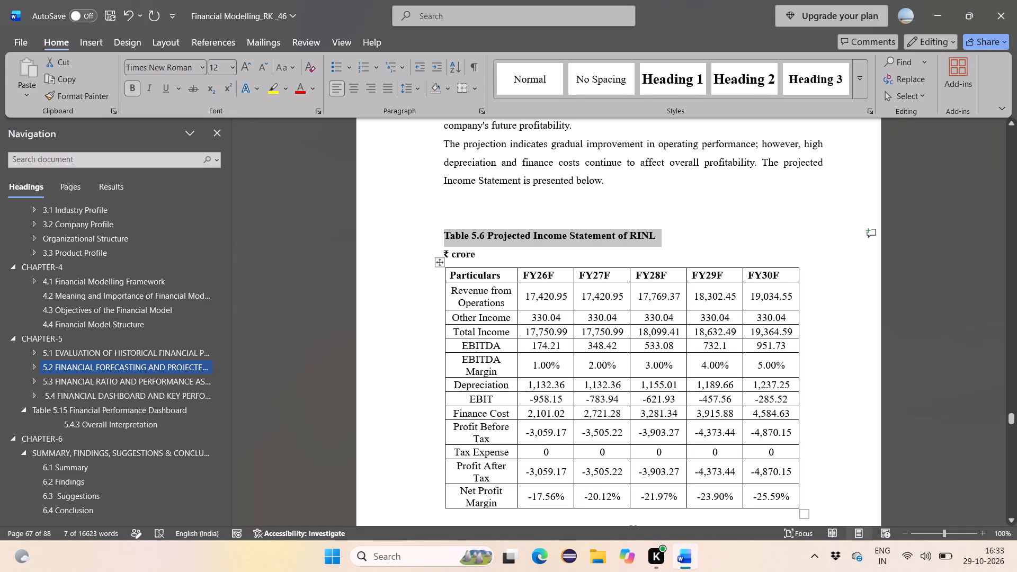
click(791, 213)
Justify the header row text of Table 5.2 Comparative Balance Sheet in section 5.1.2.
scroll(791, 213, up, 3)
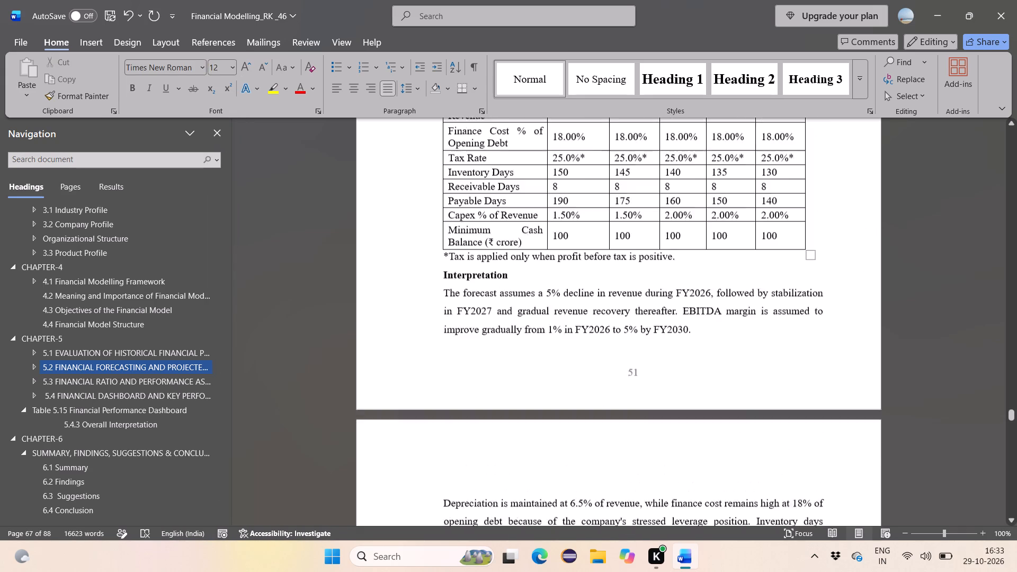
scroll(791, 213, up, 8)
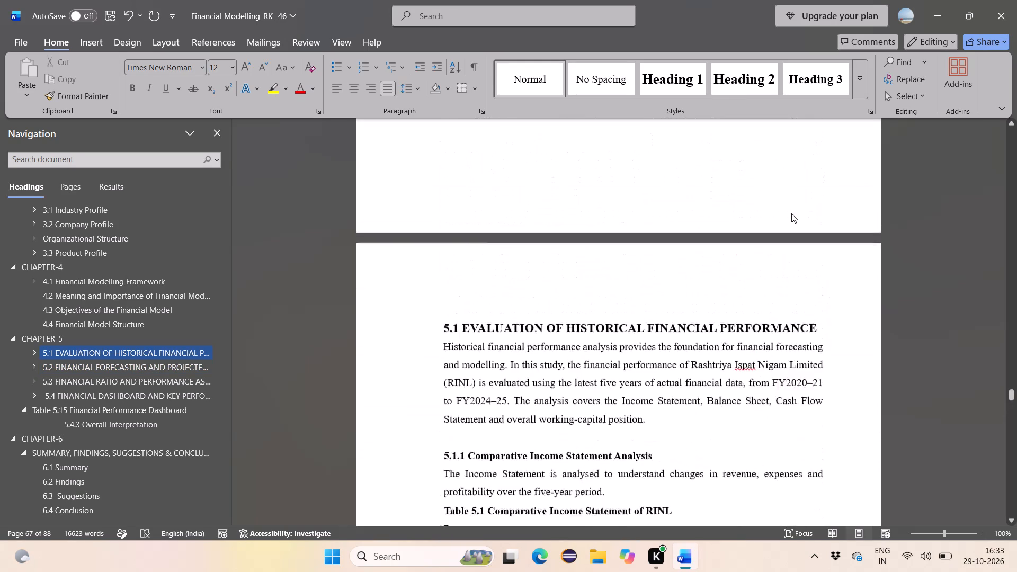
scroll(791, 213, up, 5)
scroll(791, 213, down, 2)
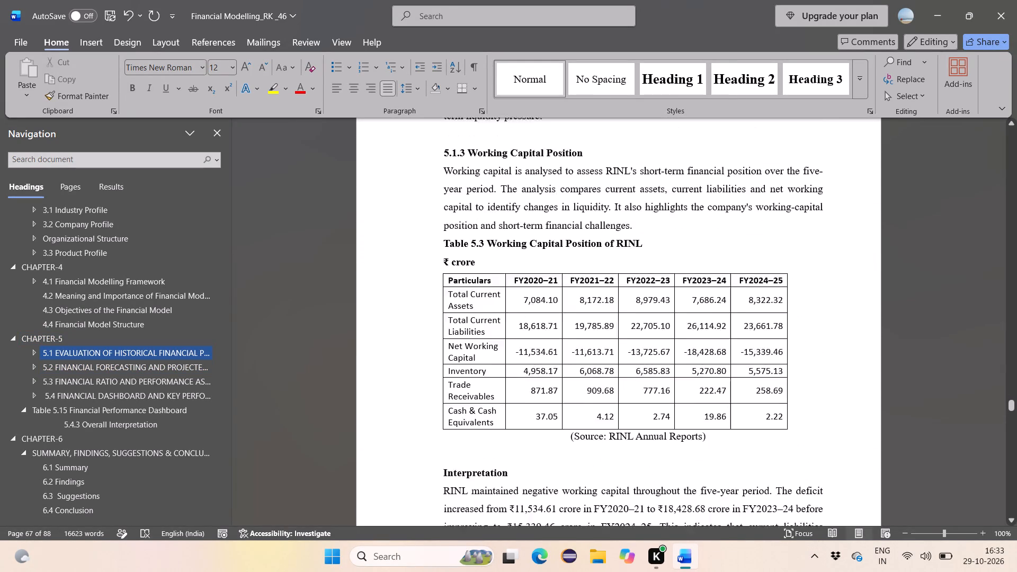
scroll(791, 213, up, 6)
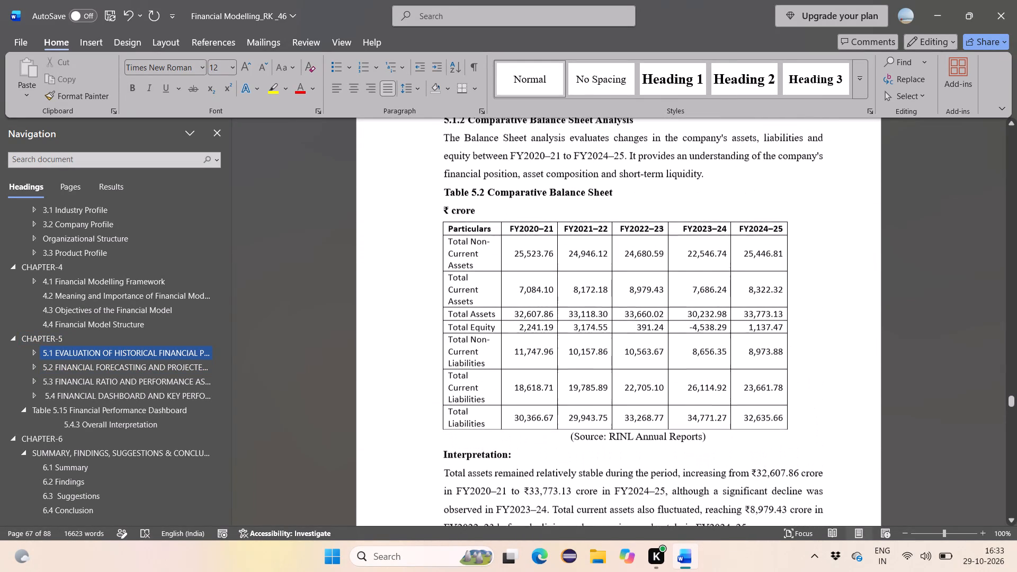
click(460, 241)
click(467, 227)
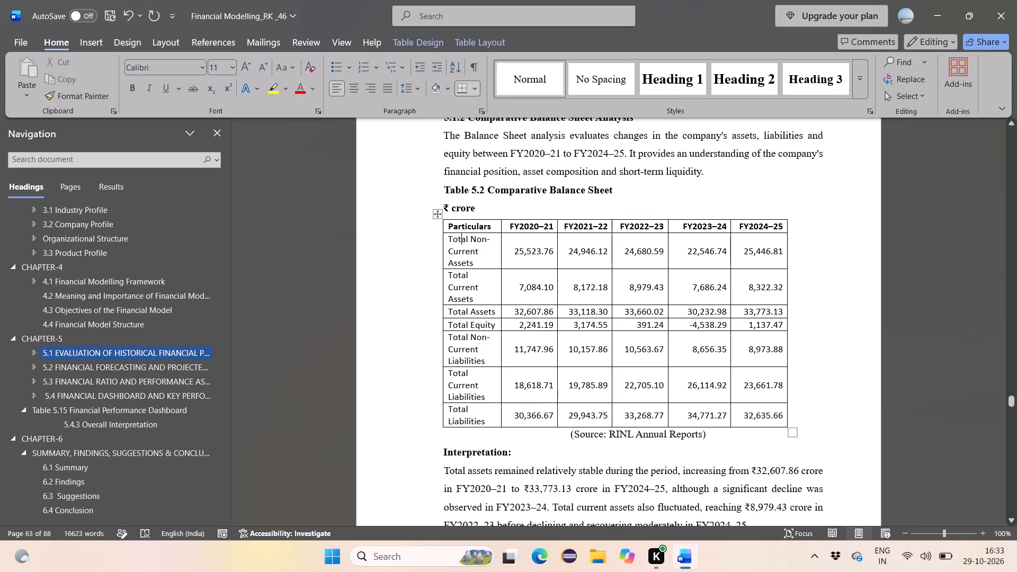
click(467, 227)
drag(449, 223, 762, 227)
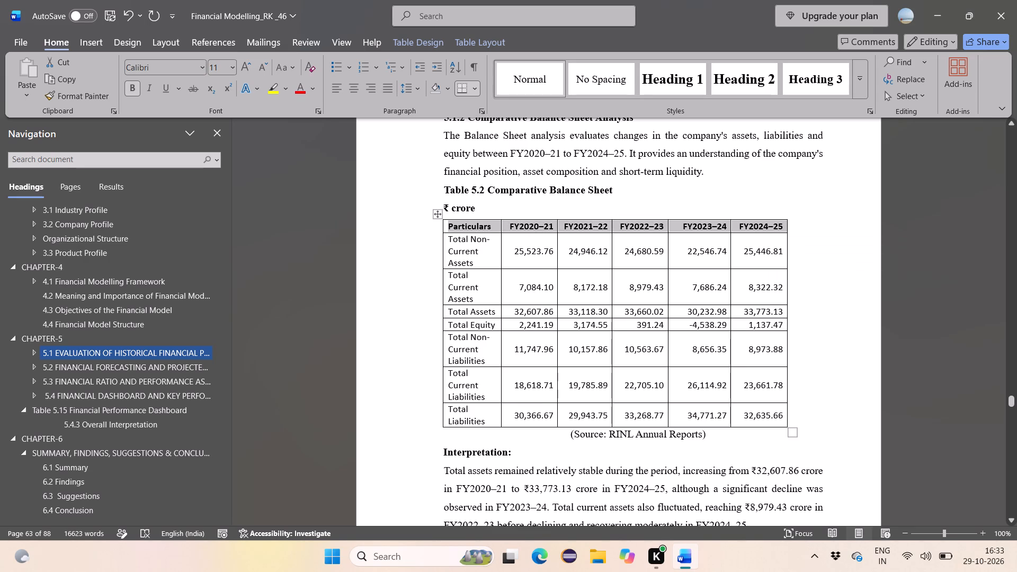
click(387, 87)
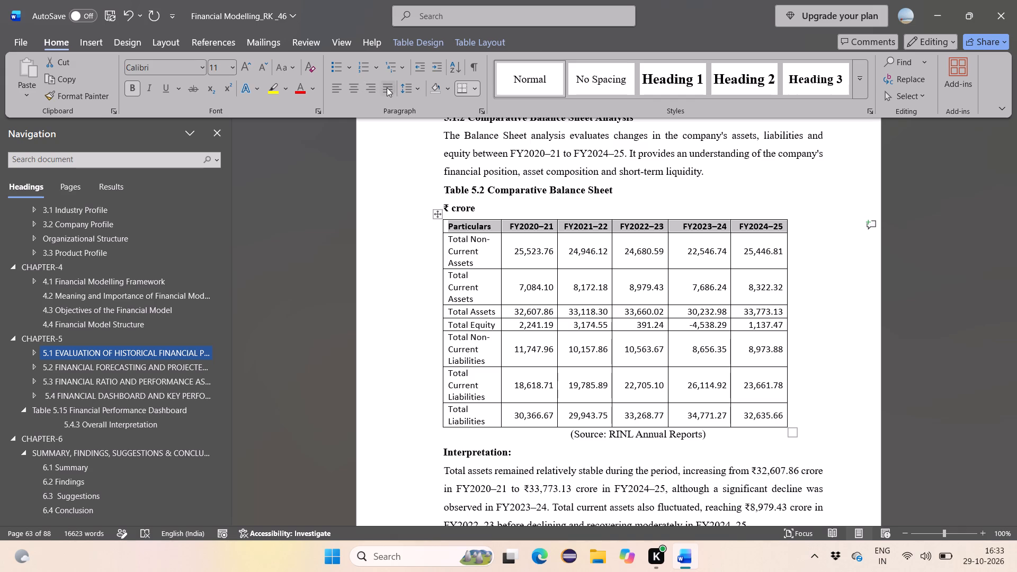
Set all cells of Table 5.2 Comparative Balance Sheet to Times New Roman, size 12.
click(458, 243)
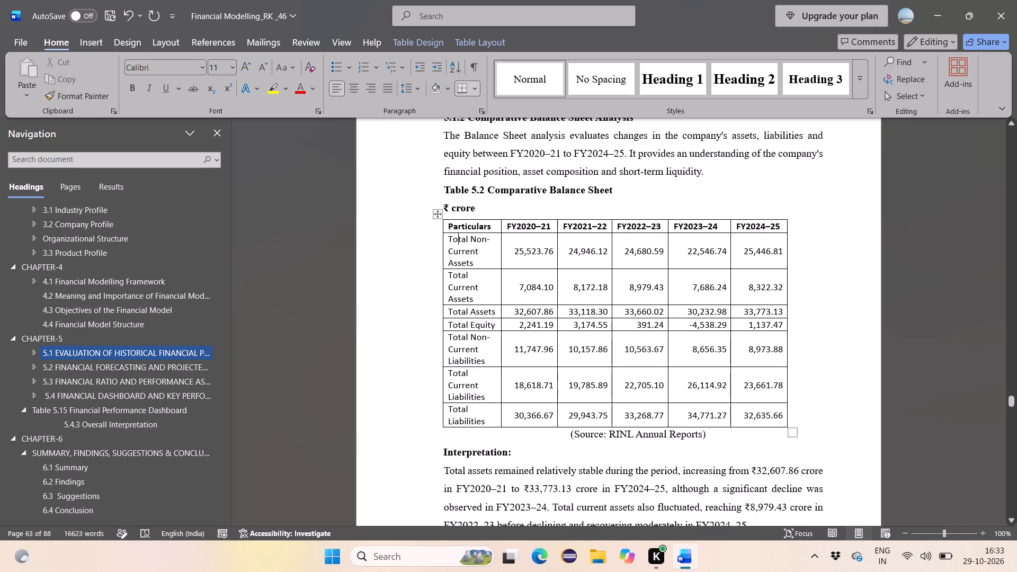
drag(448, 228, 782, 421)
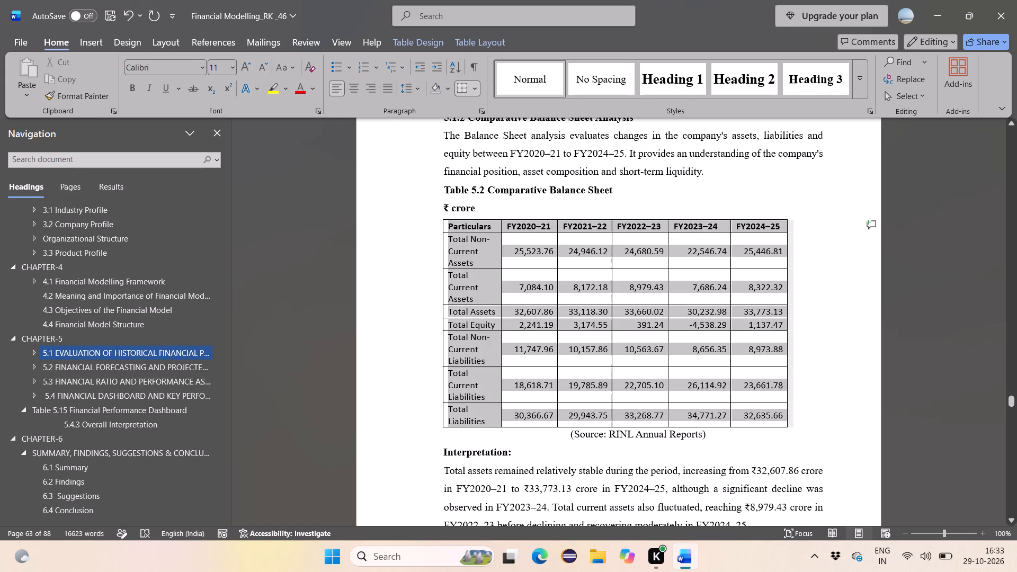
drag(782, 421, 782, 415)
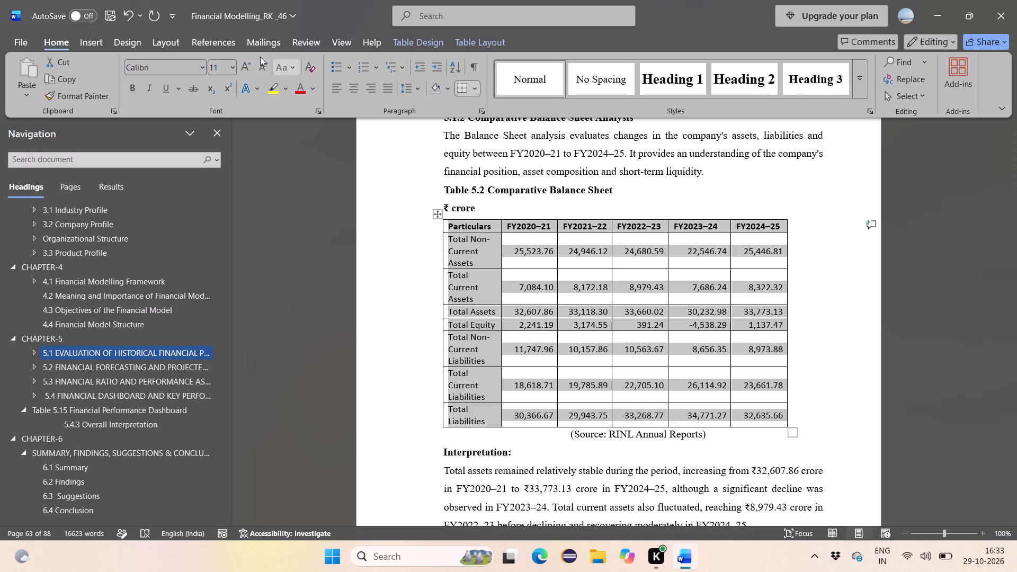
click(242, 65)
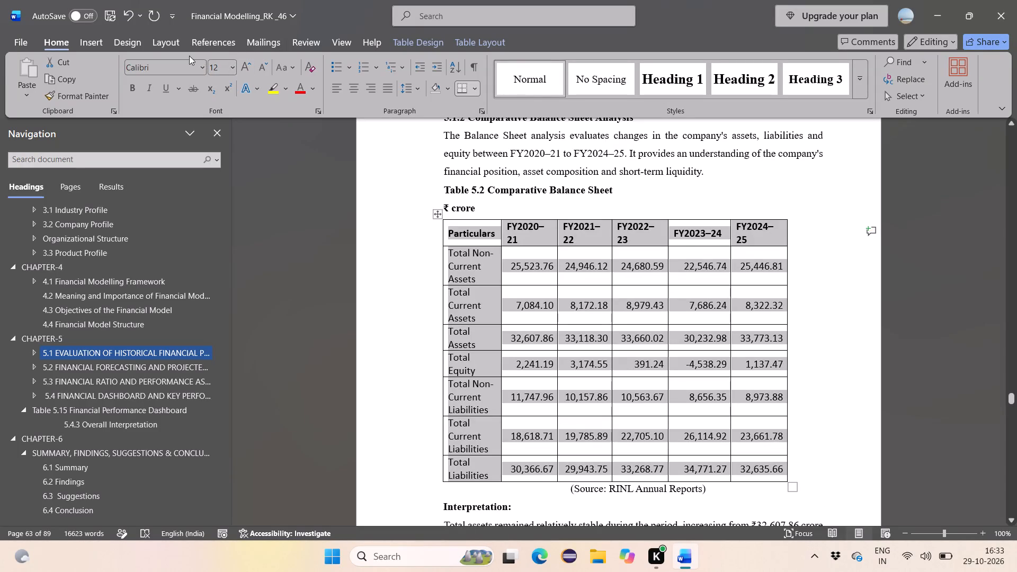
click(201, 66)
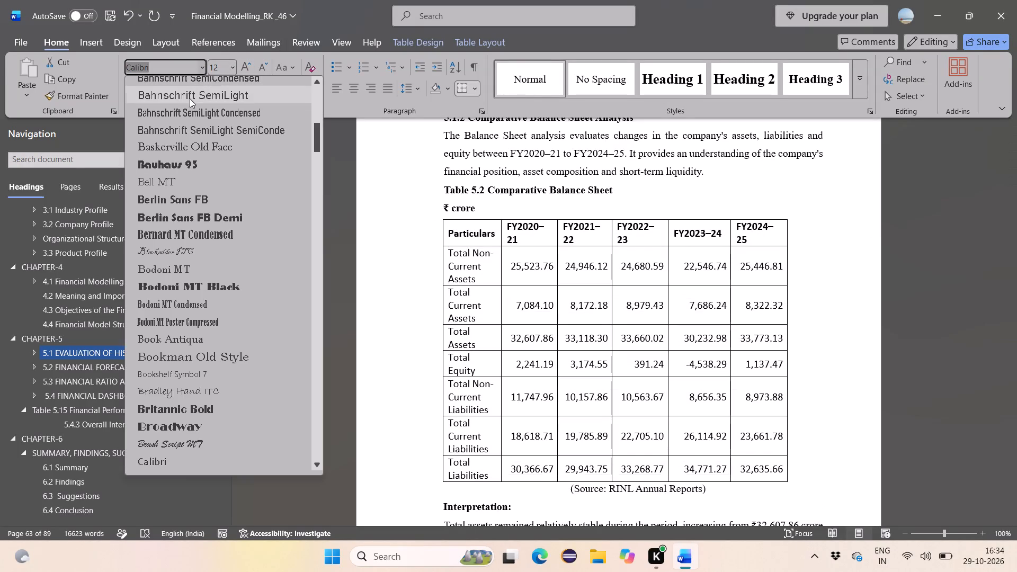
scroll(187, 107, up, 2)
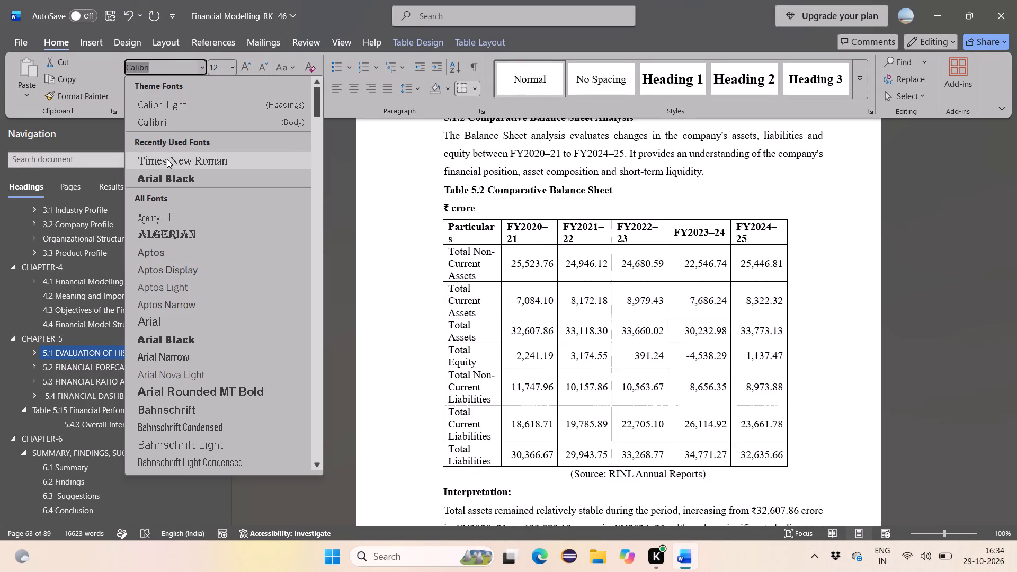
click(167, 159)
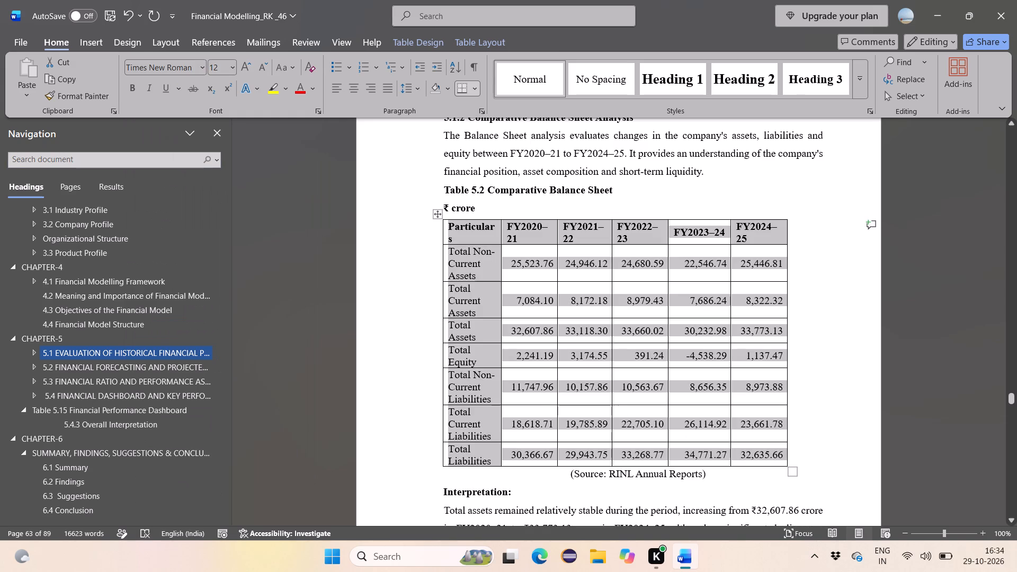
click(397, 252)
click(393, 298)
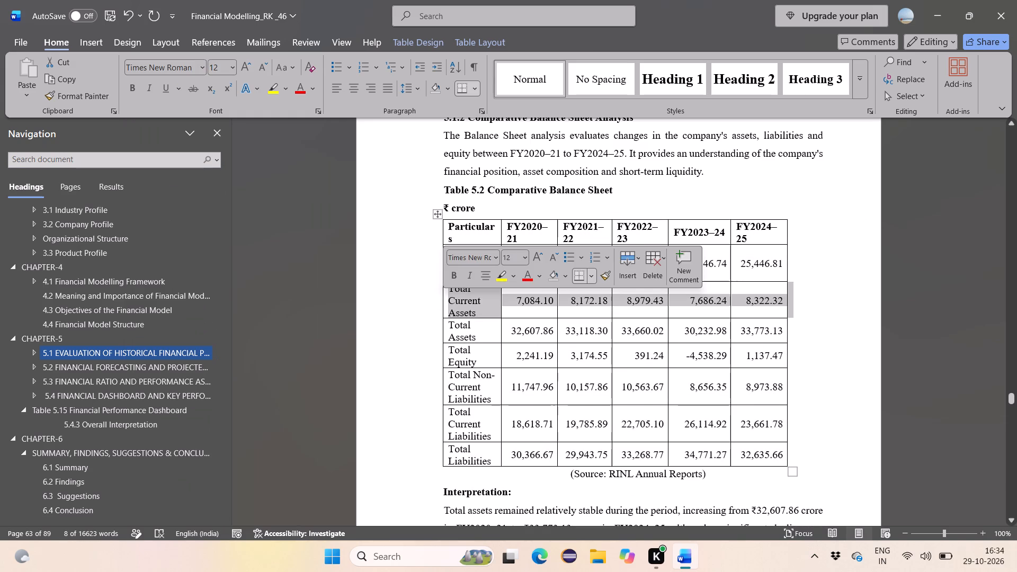
click(843, 234)
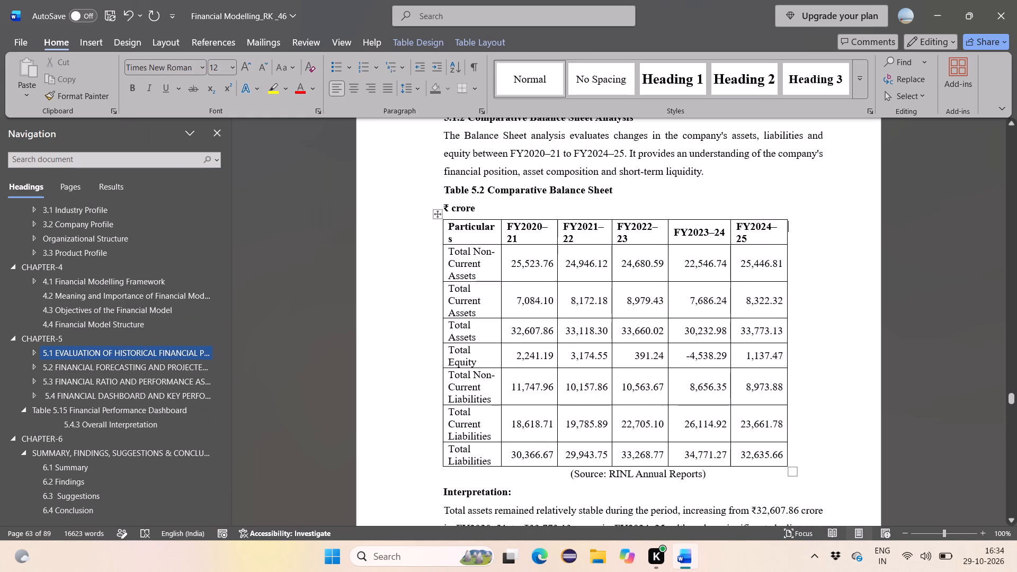
Widen the Particulars, FY2020–21, FY2021–22 and FY2022–23 columns of Table 5.2 so each header fits on one line.
click(501, 229)
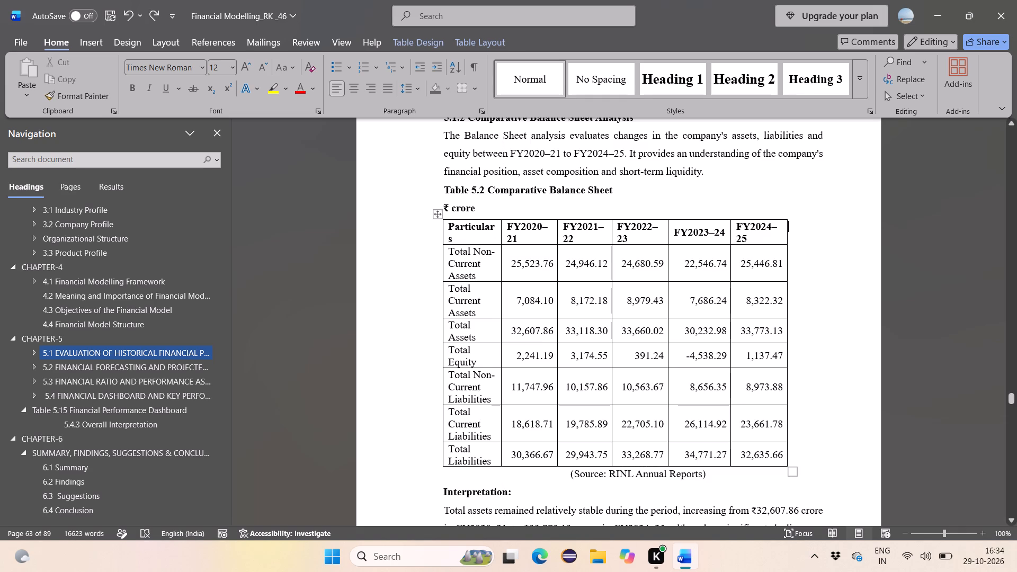
click(501, 228)
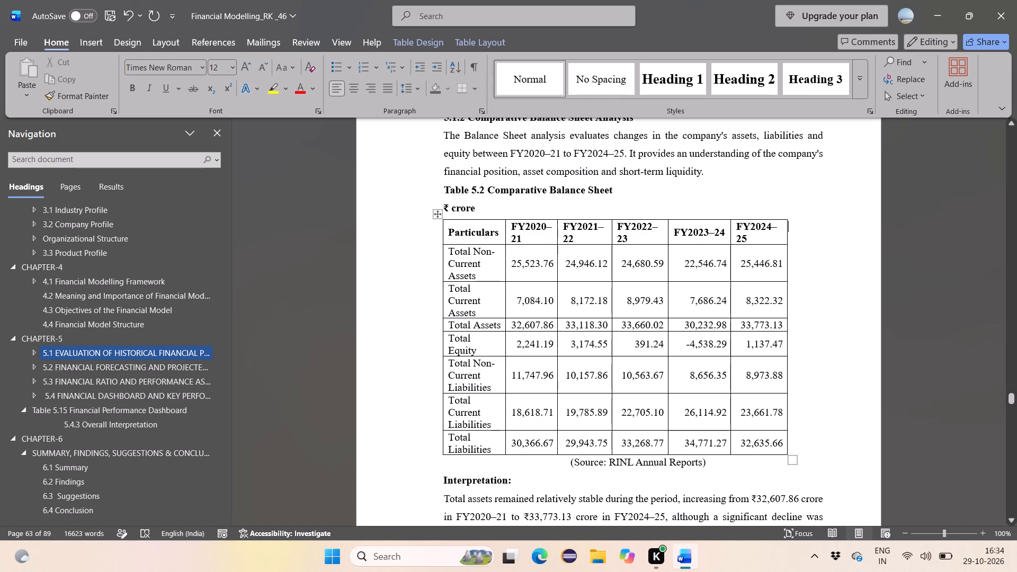
drag(786, 229, 796, 229)
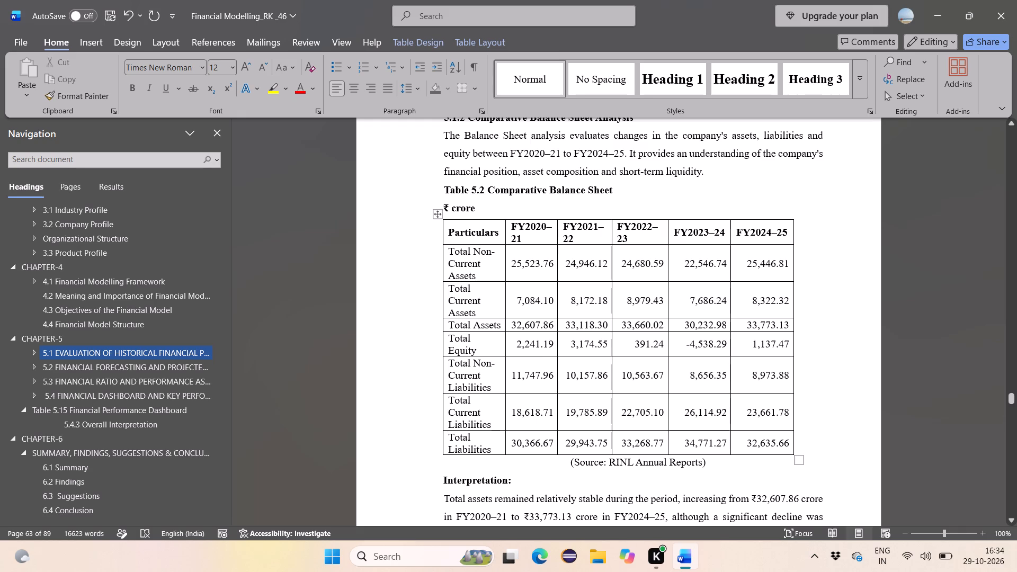
click(667, 228)
drag(556, 234, 560, 234)
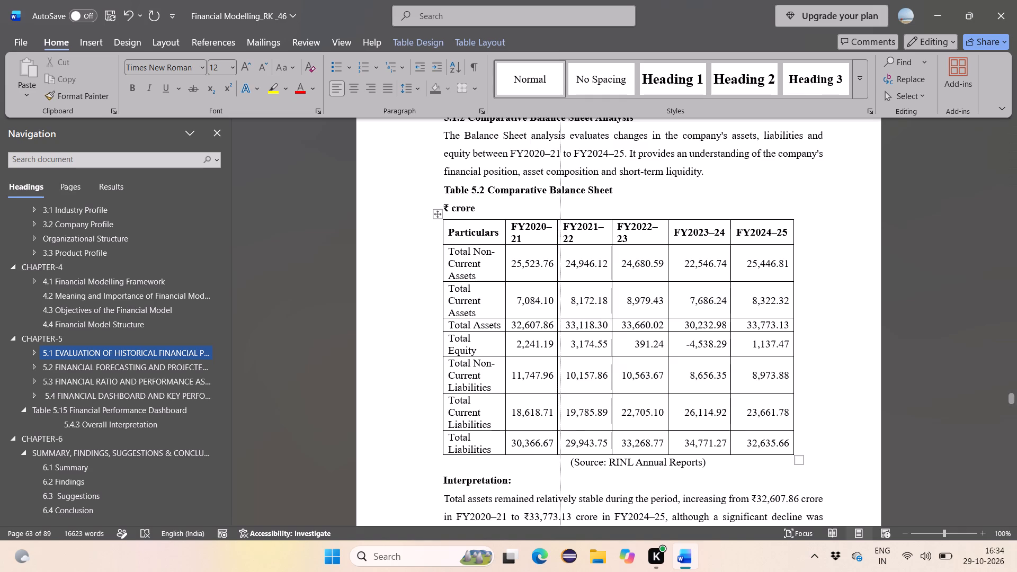
drag(560, 234, 569, 234)
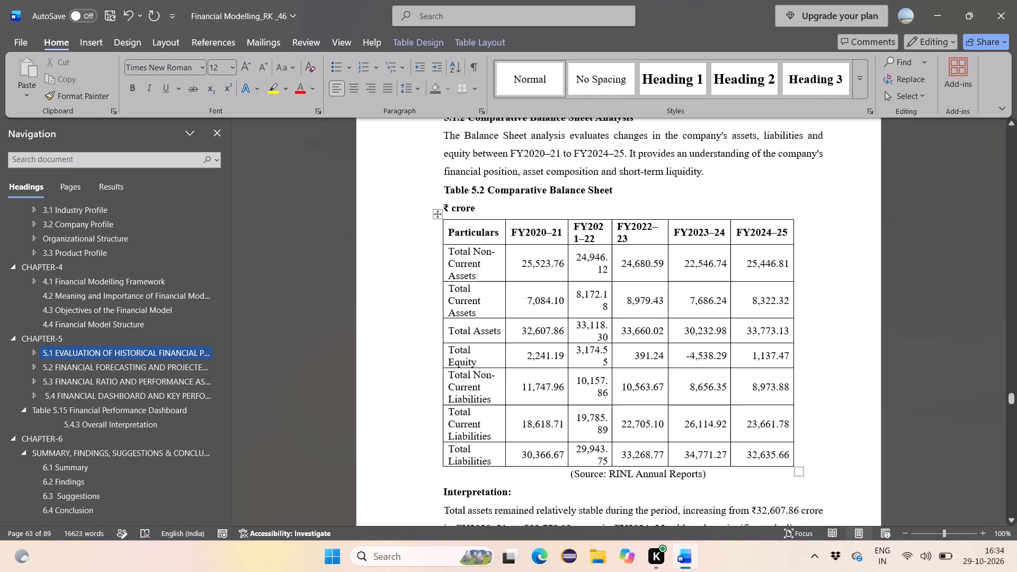
drag(610, 234, 629, 234)
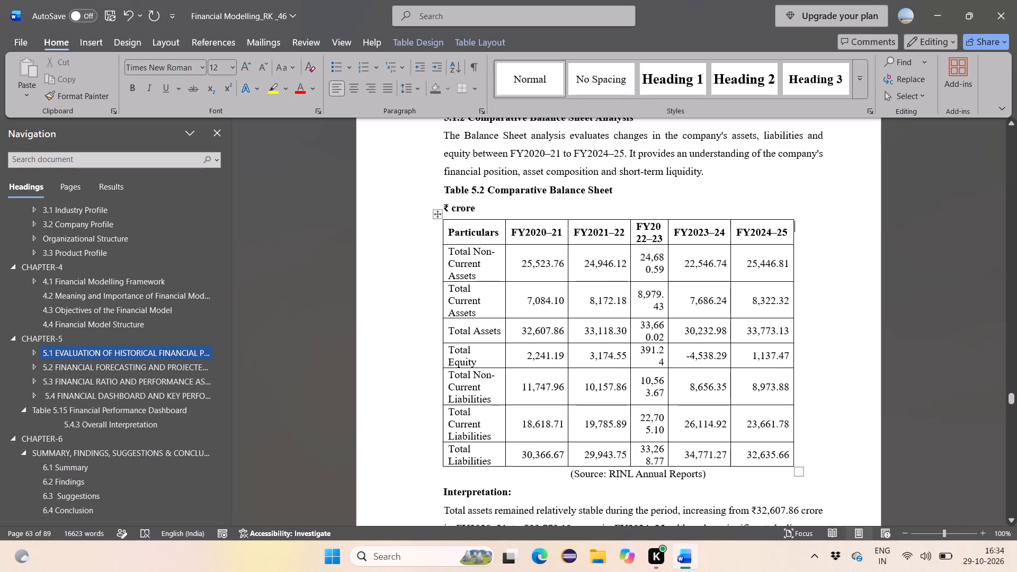
drag(667, 233, 691, 233)
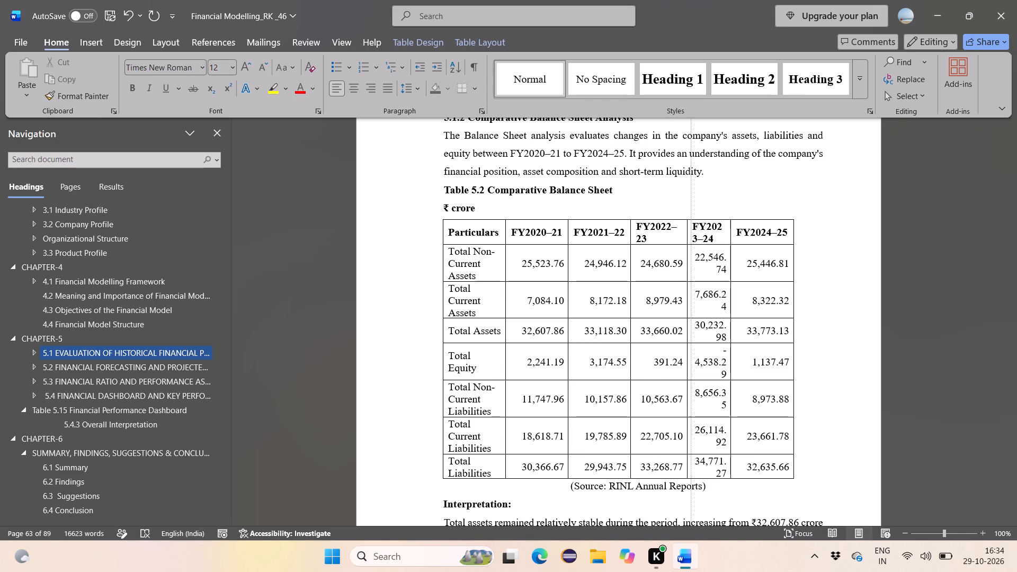
drag(691, 233, 691, 233)
drag(691, 233, 691, 233)
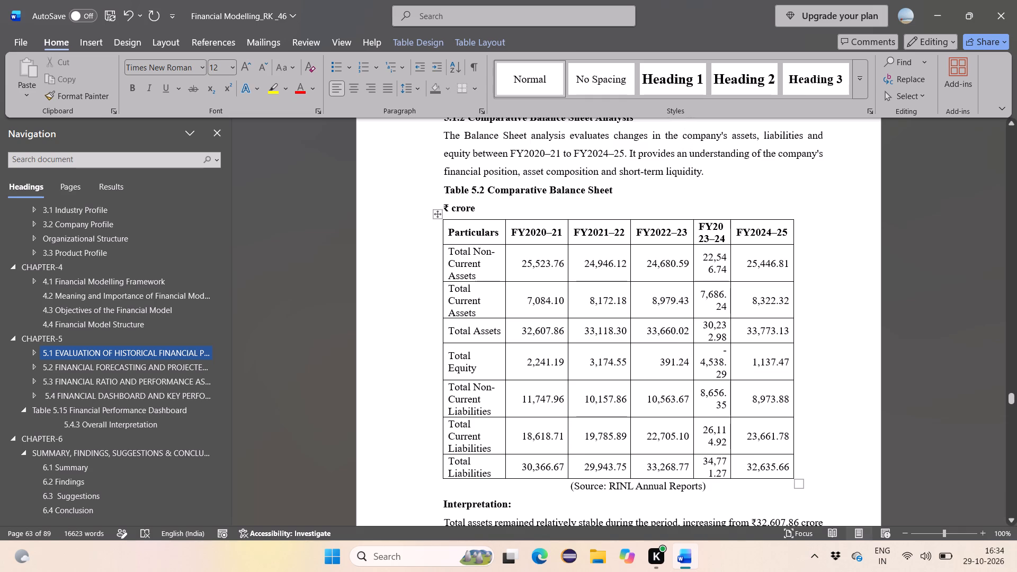
Widen the FY2023–24 and FY2024–25 columns of Table 5.2 so their headers and figures fit on one line.
drag(729, 232, 745, 229)
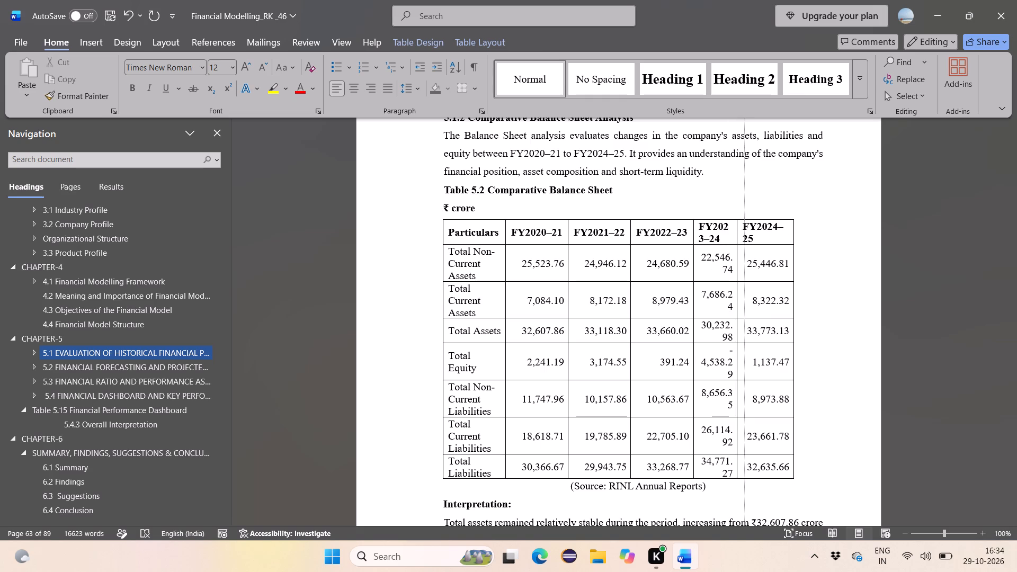
drag(745, 229, 735, 235)
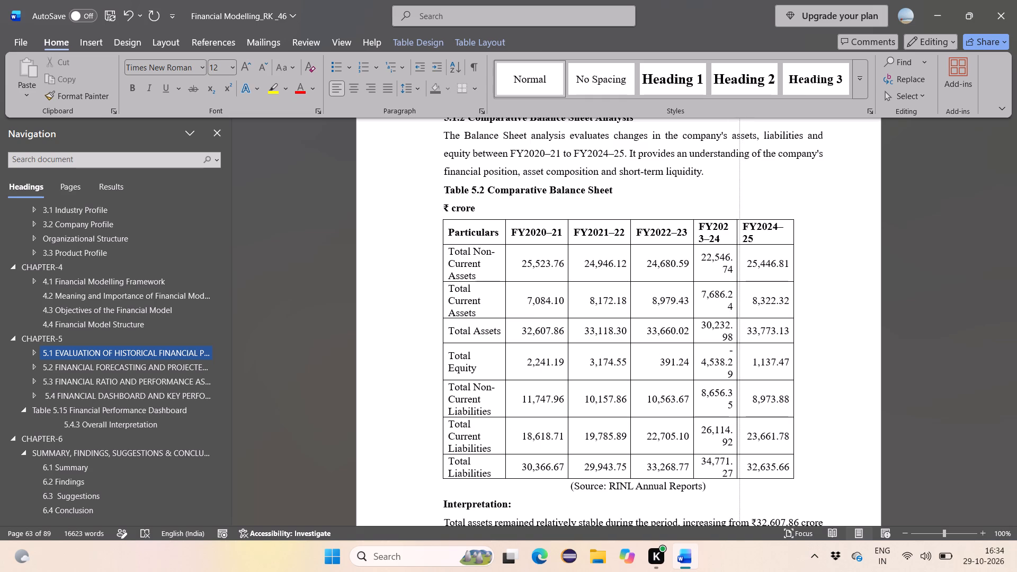
drag(735, 235, 737, 234)
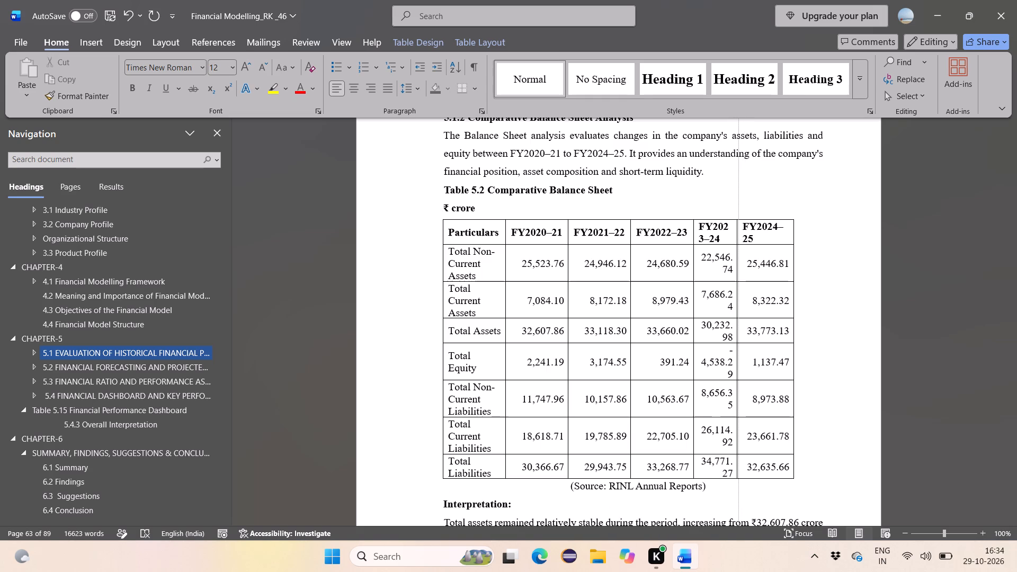
drag(737, 234, 745, 232)
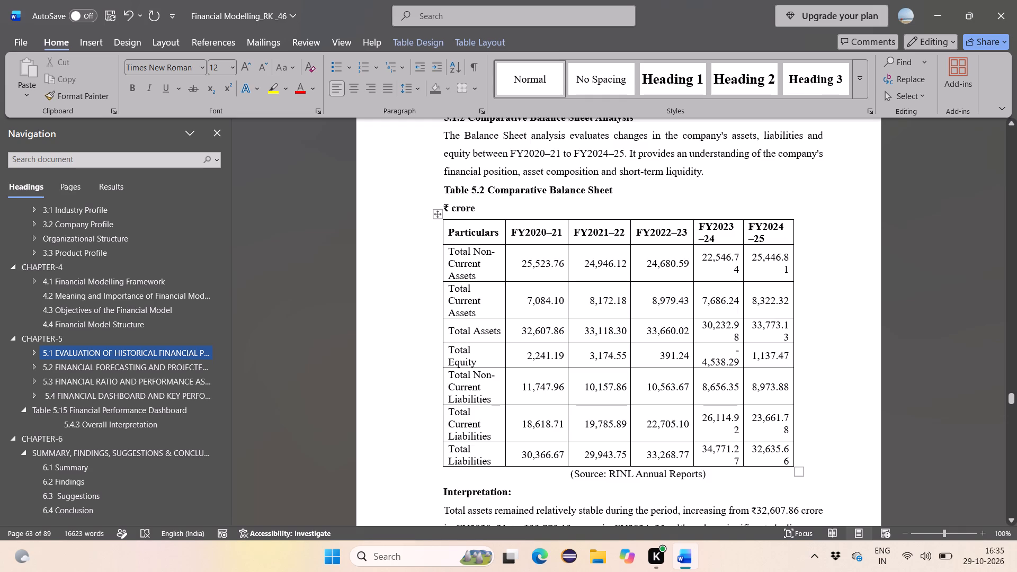
drag(743, 231, 756, 230)
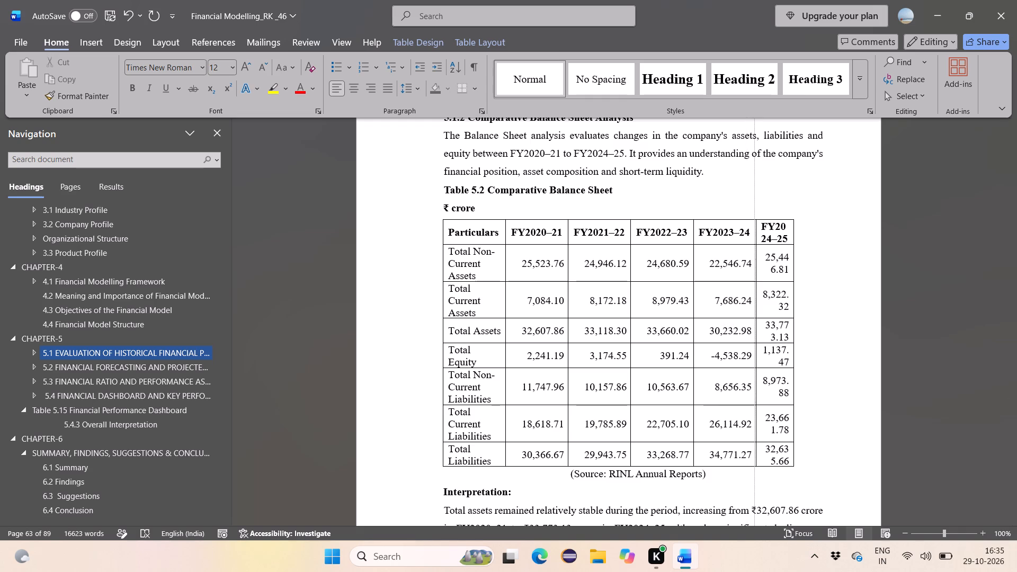
drag(756, 230, 755, 230)
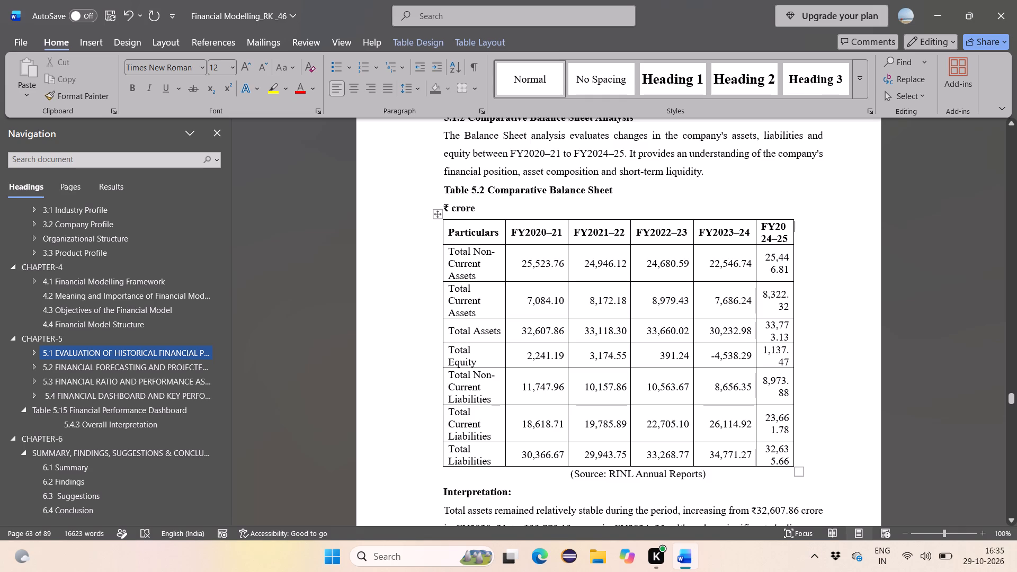
drag(792, 233, 808, 227)
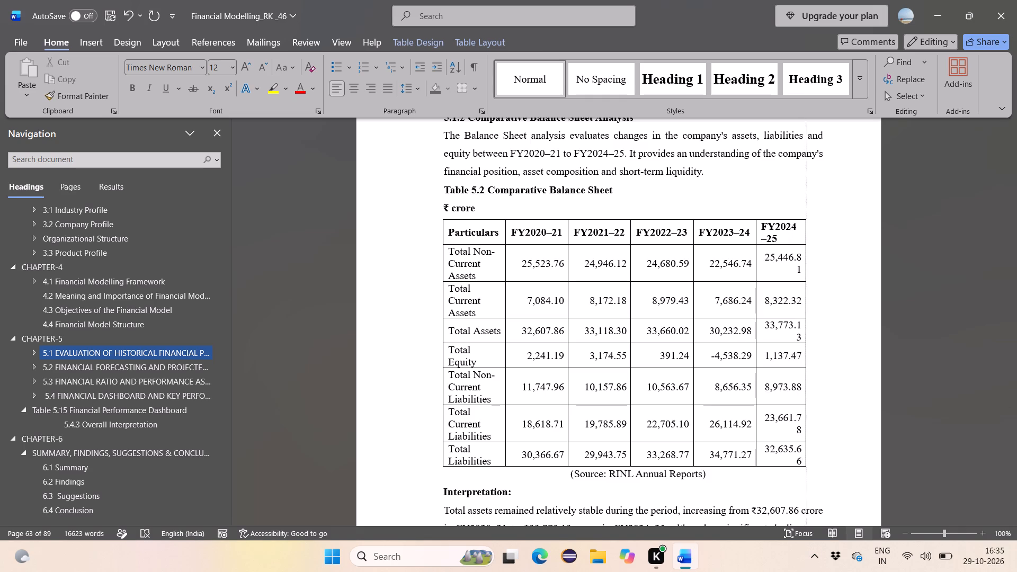
drag(808, 227, 819, 227)
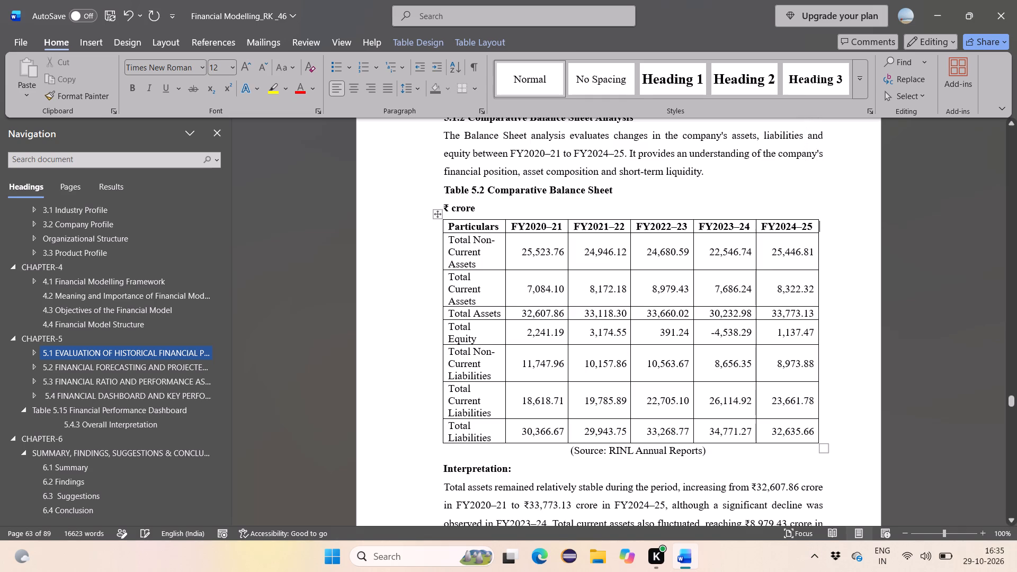
click(402, 270)
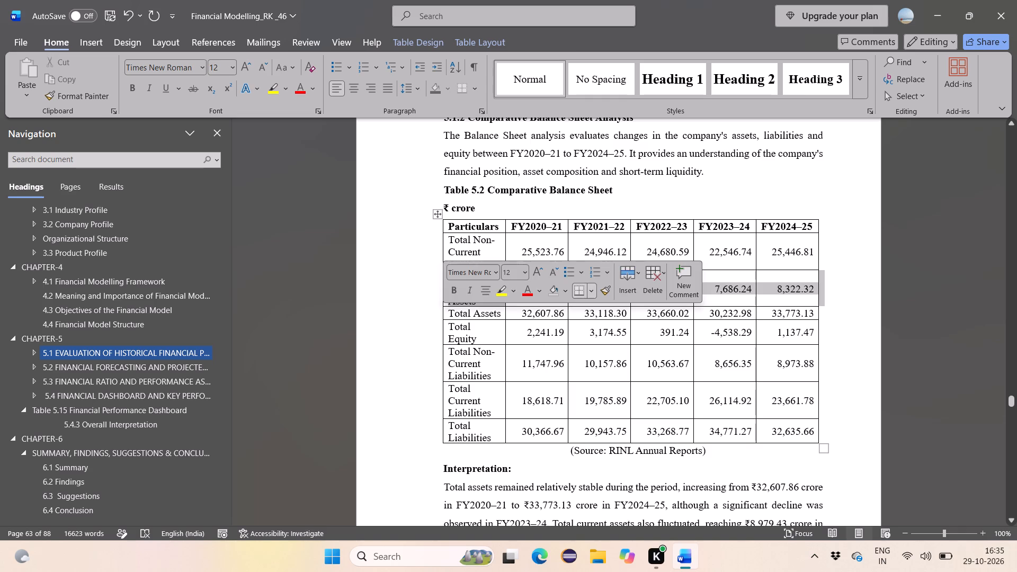
click(397, 291)
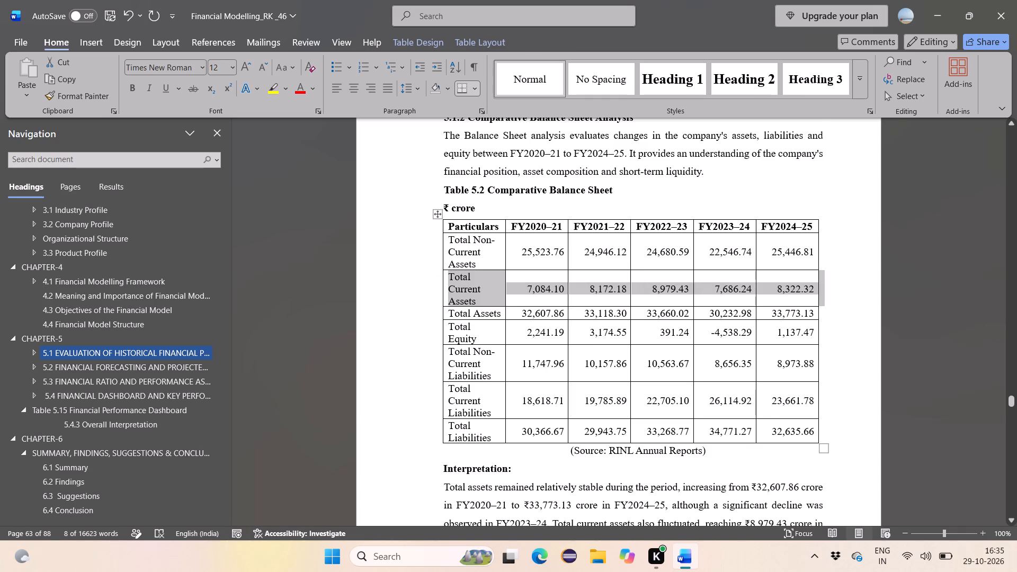
Justify the header row of Table 5.3 Working Capital Position of RINL and set it to Times New Roman, size 12.
scroll(397, 291, down, 1)
scroll(435, 361, down, 2)
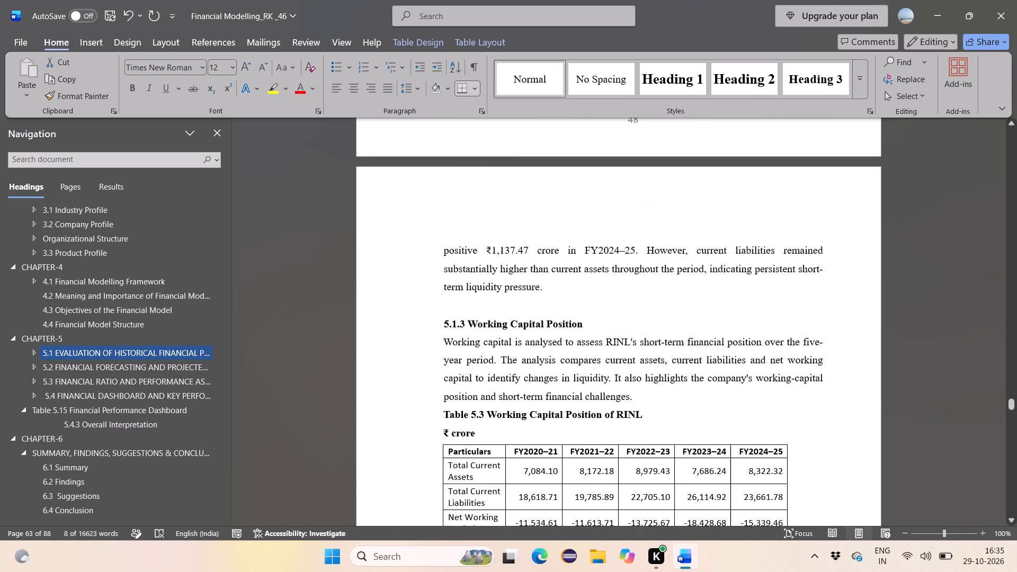
scroll(435, 361, down, 1)
click(453, 251)
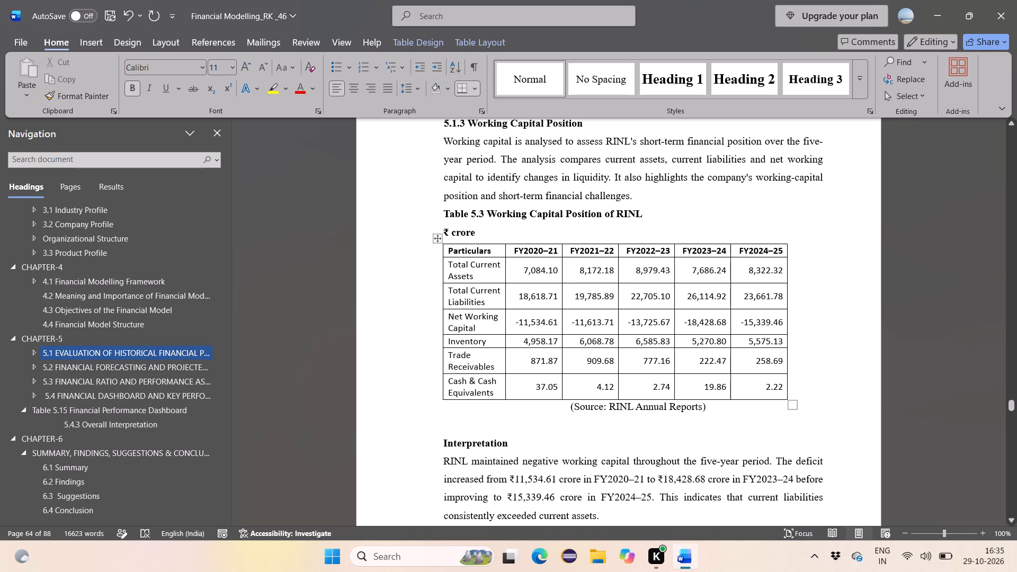
drag(449, 251, 750, 251)
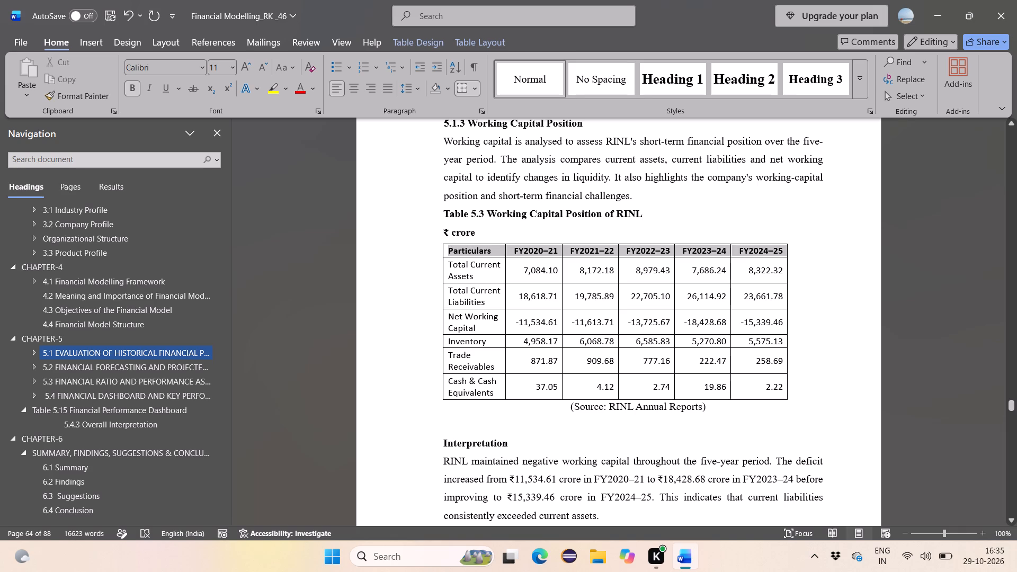
drag(750, 251, 766, 250)
click(392, 85)
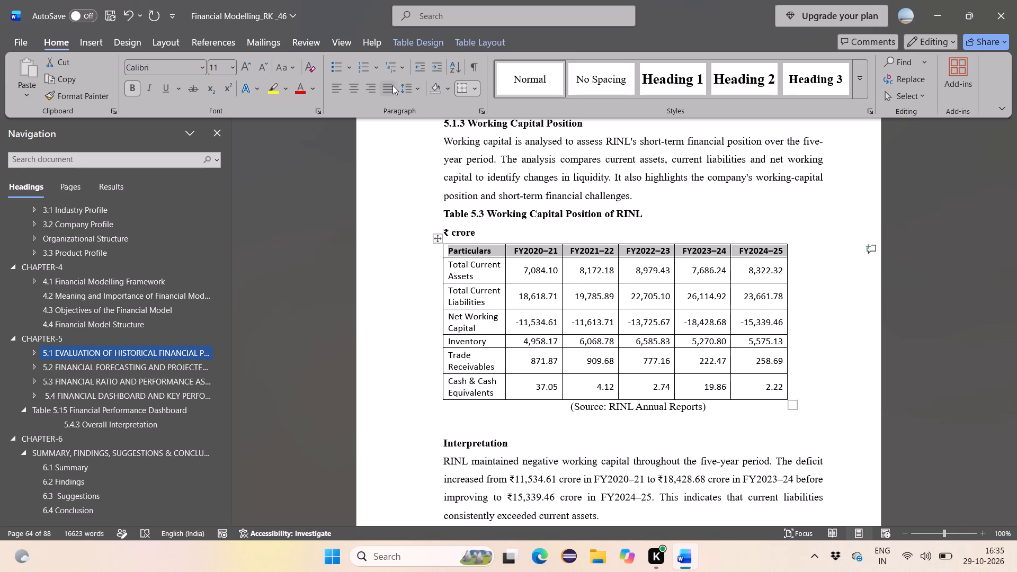
click(249, 65)
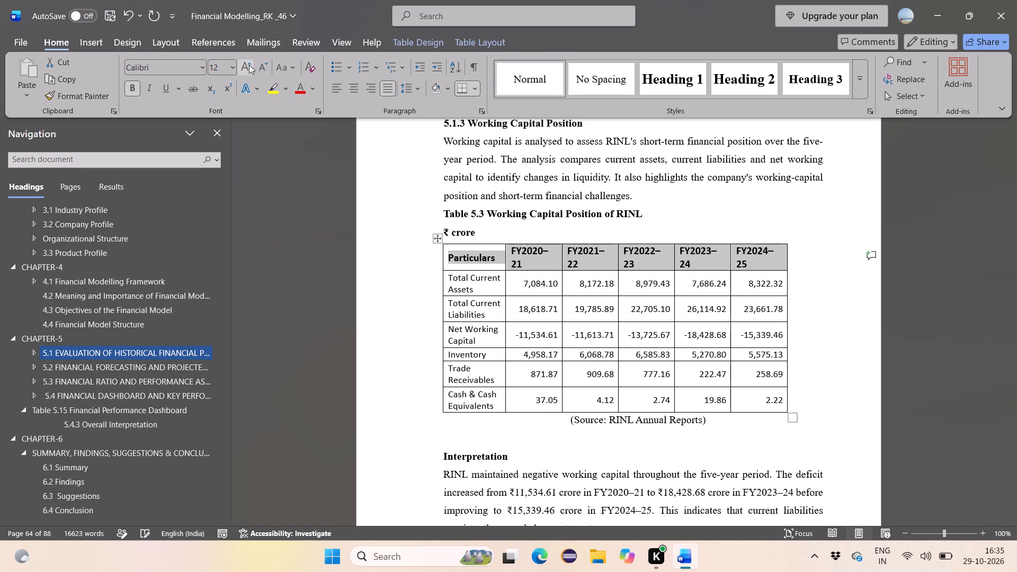
click(206, 69)
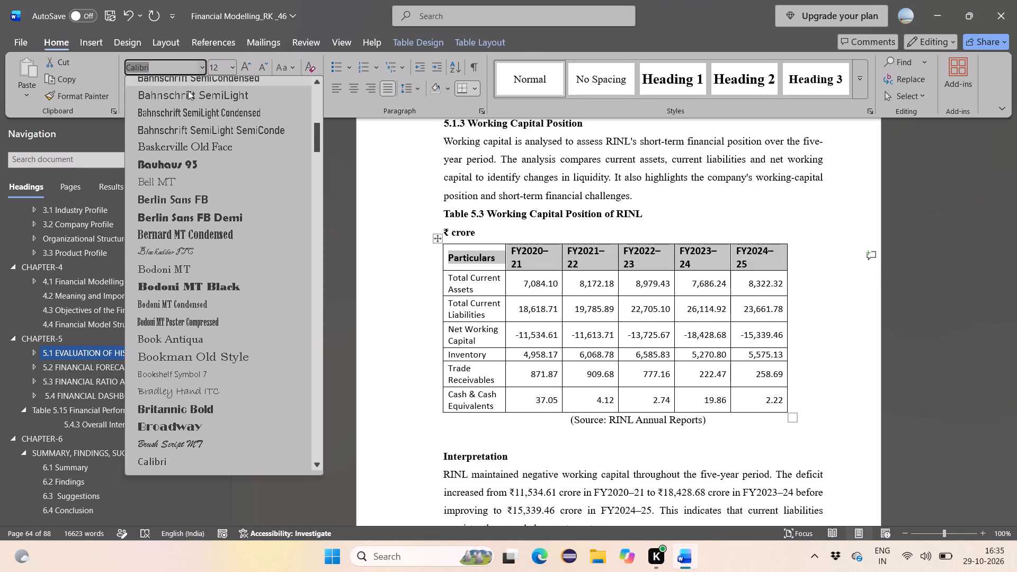
scroll(172, 153, up, 6)
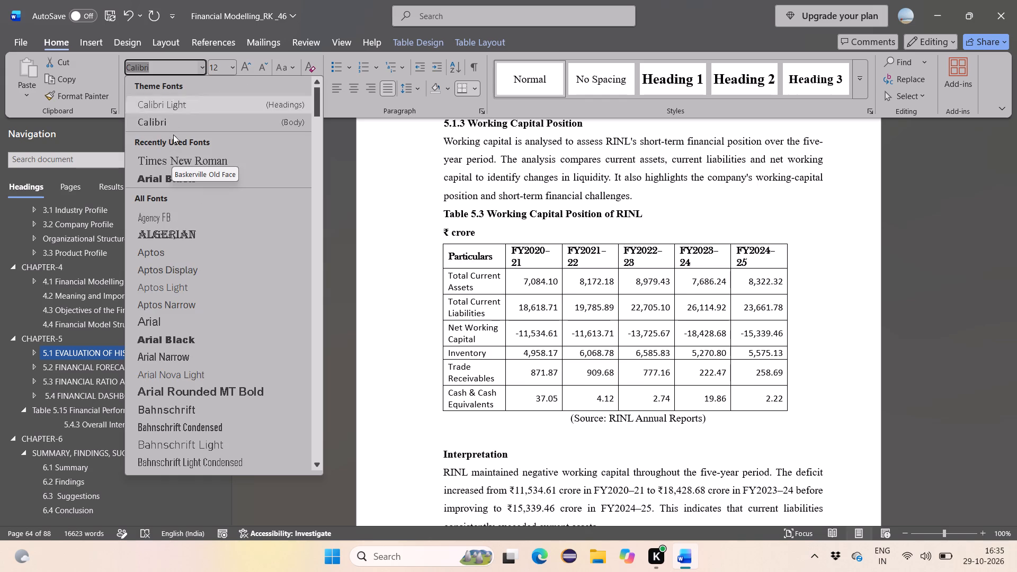
click(164, 160)
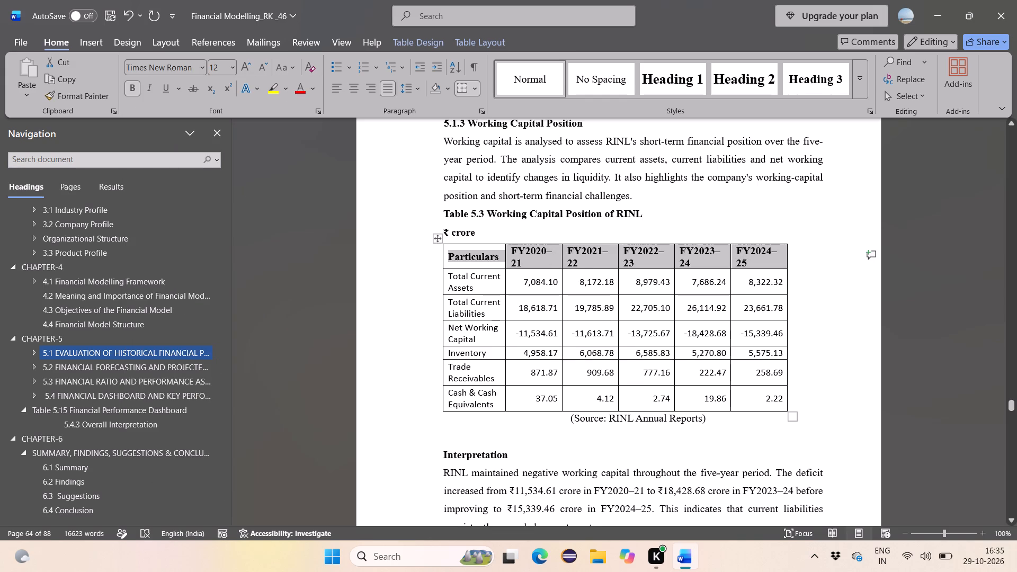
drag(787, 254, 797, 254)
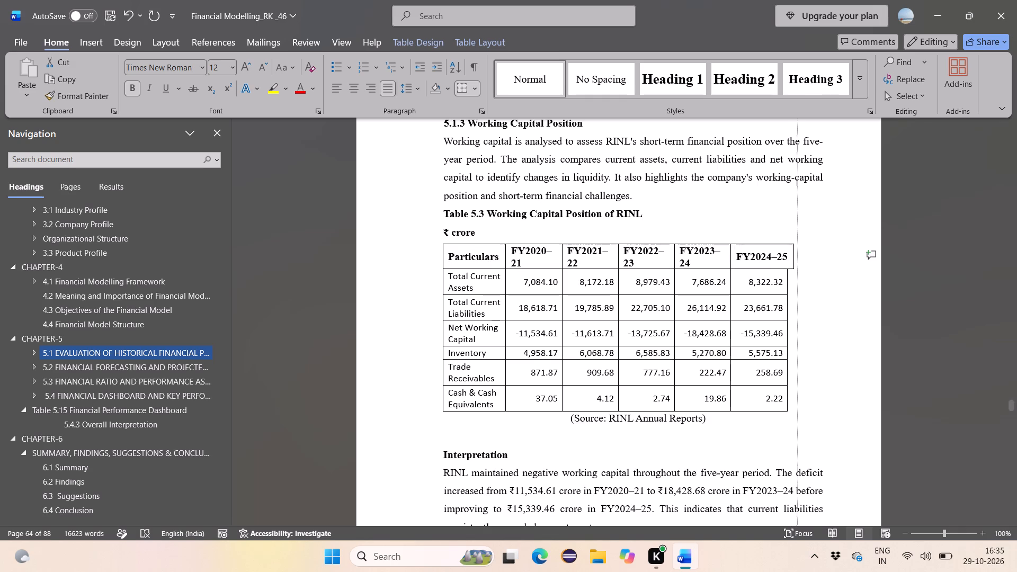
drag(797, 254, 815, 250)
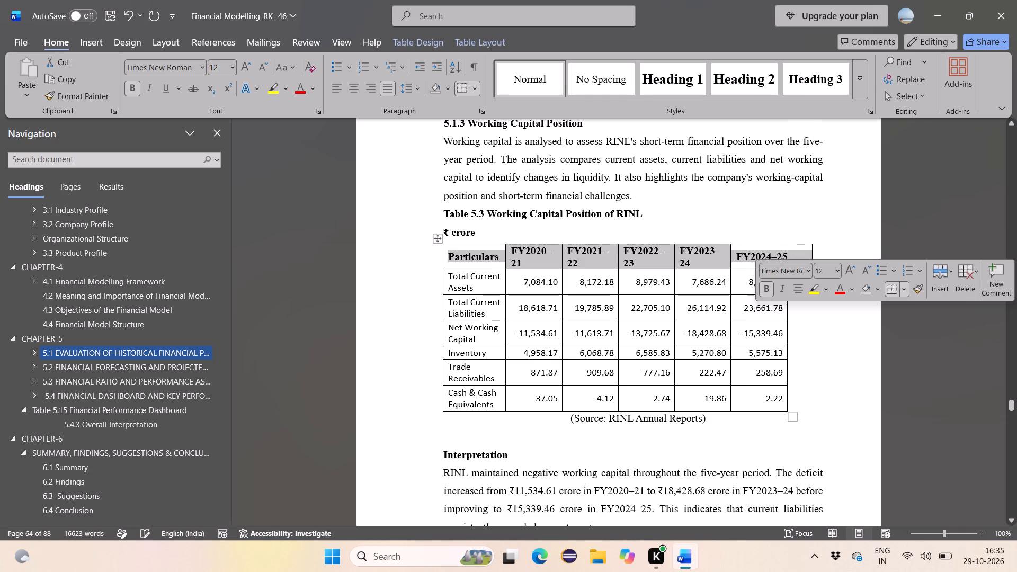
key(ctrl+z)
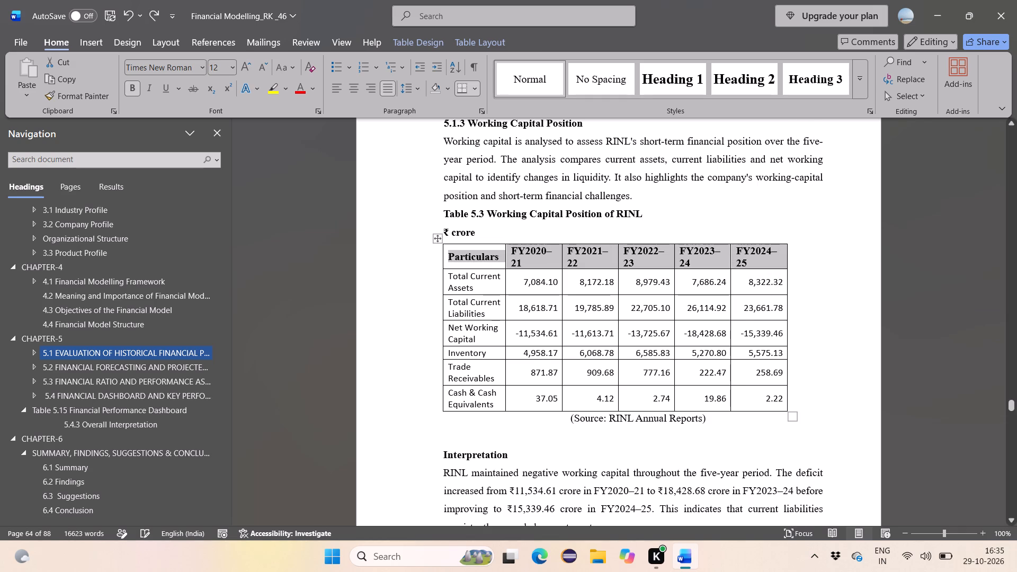
Widen the FY2020–21 through FY2024–25 columns of Table 5.3 Working Capital Position so each header fits on one line.
click(418, 287)
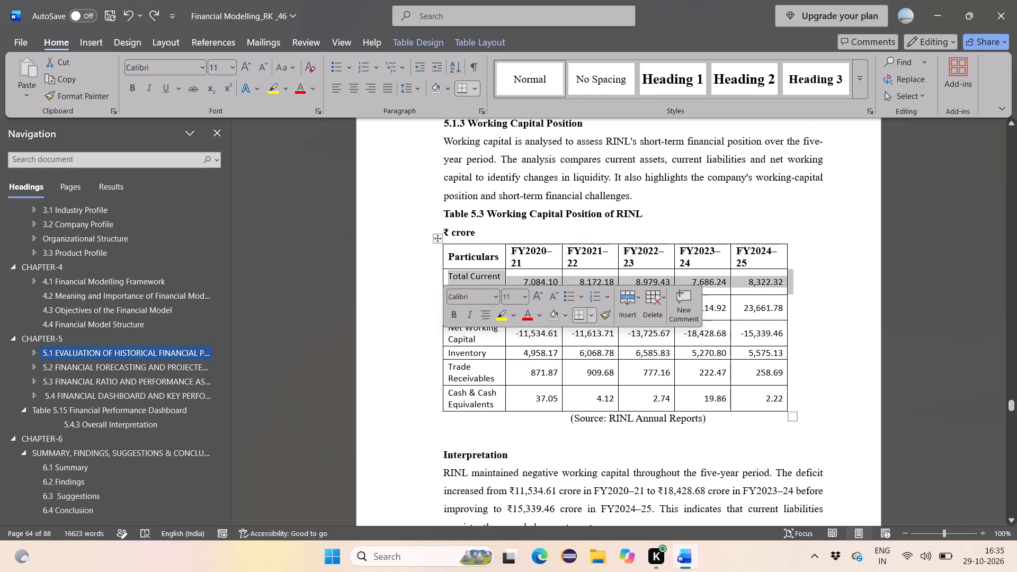
click(392, 273)
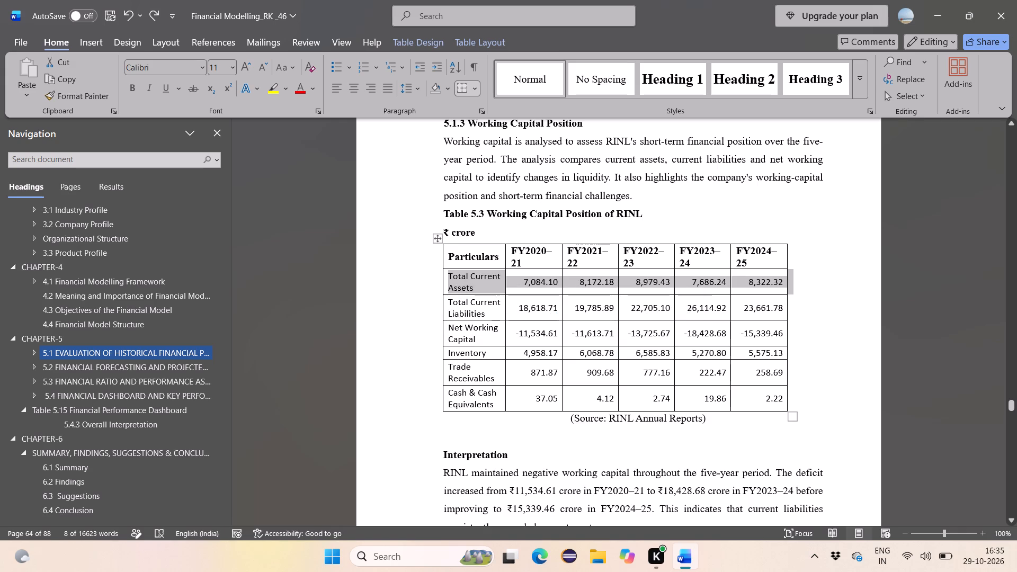
click(735, 210)
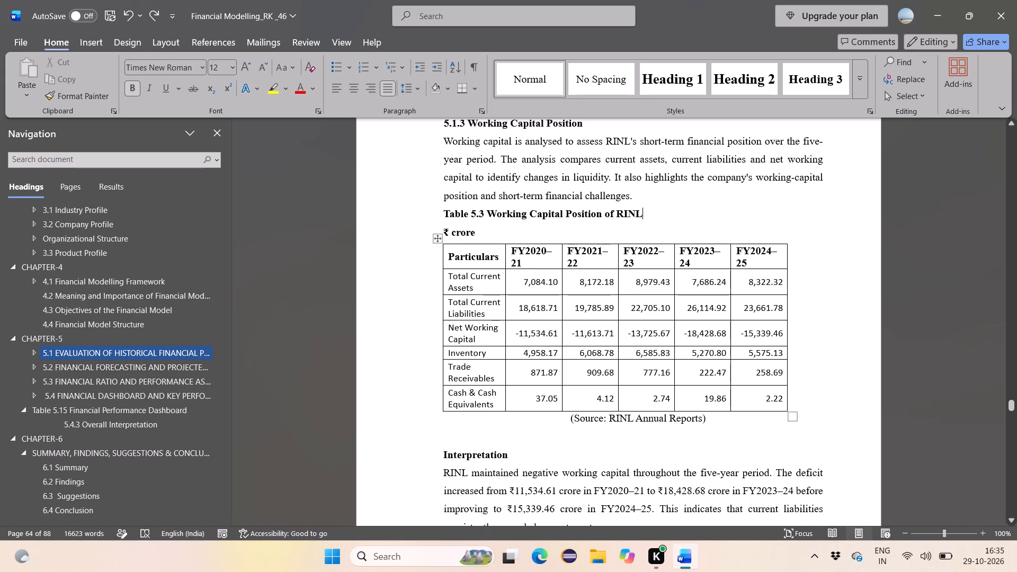
drag(561, 252, 571, 253)
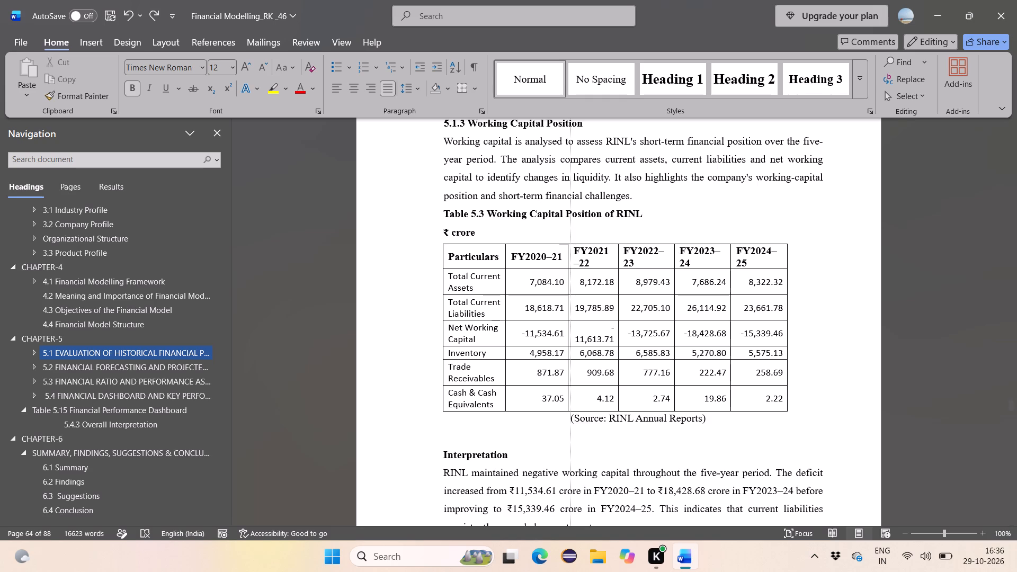
drag(571, 253, 567, 256)
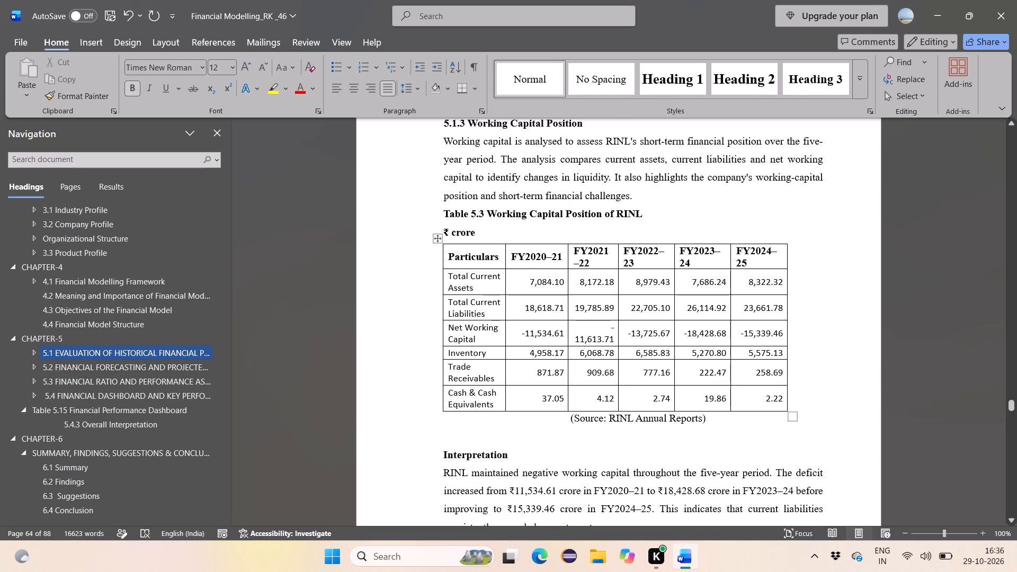
drag(617, 255, 631, 255)
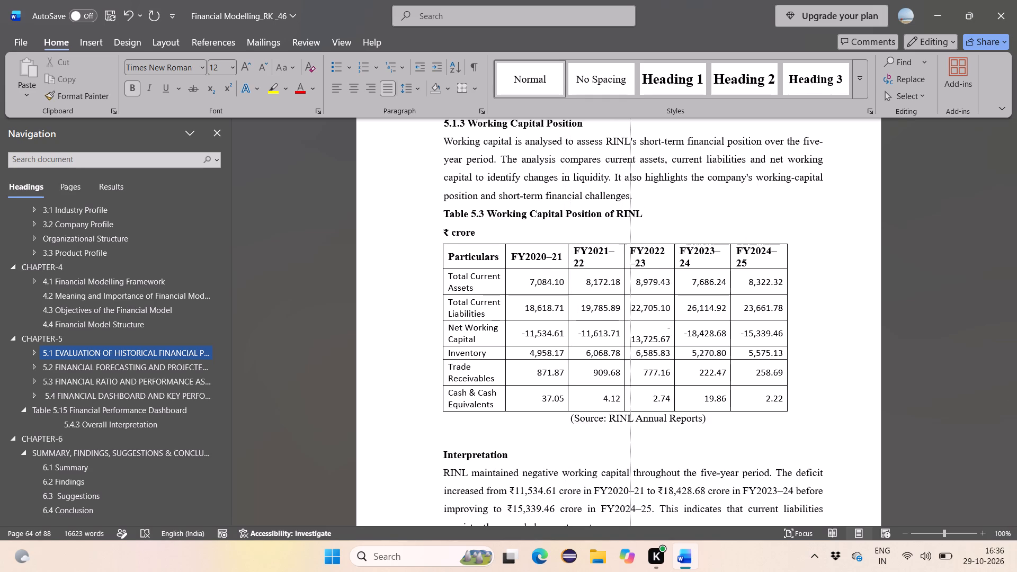
drag(631, 255, 631, 255)
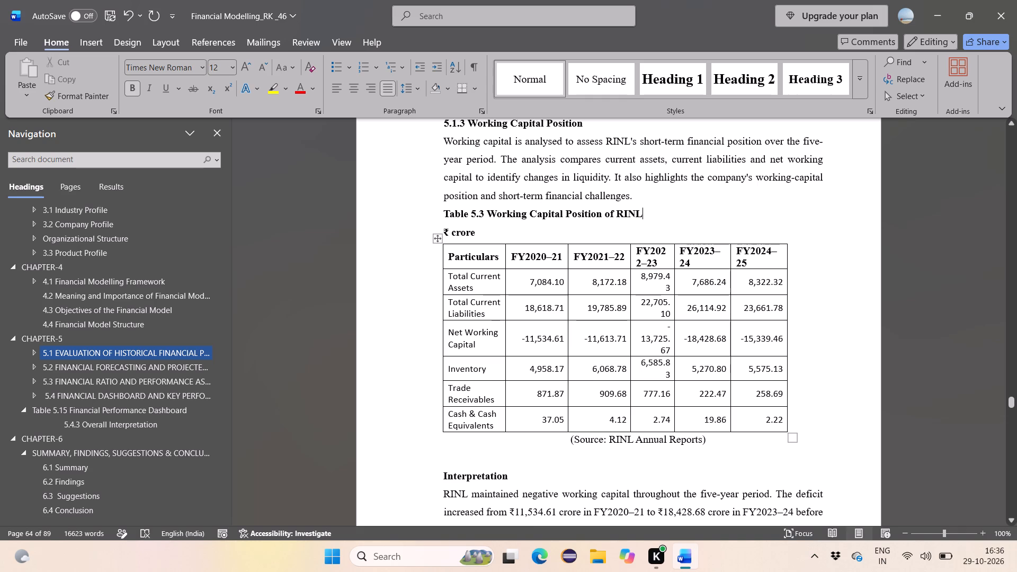
drag(674, 256, 687, 256)
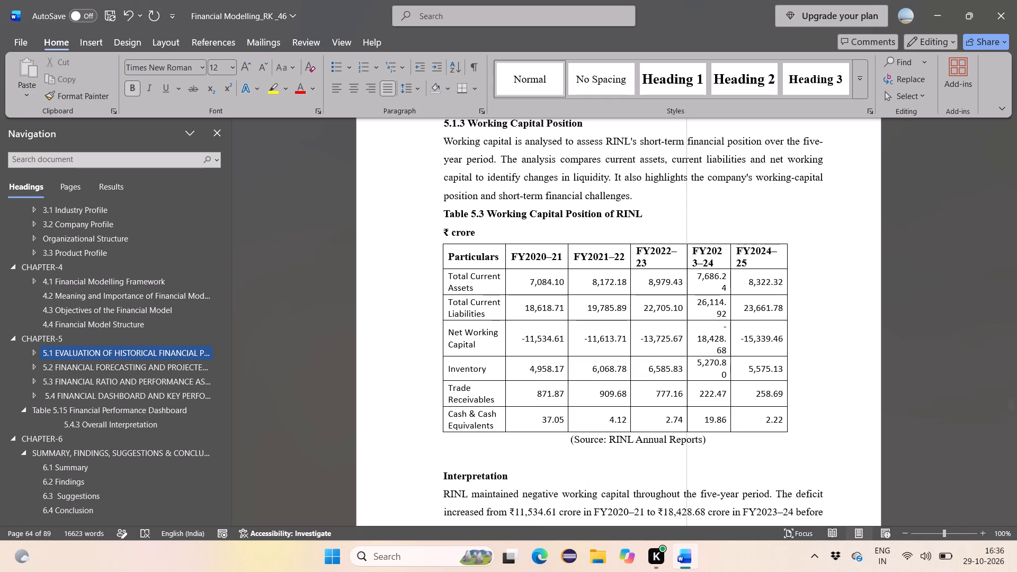
drag(687, 256, 692, 256)
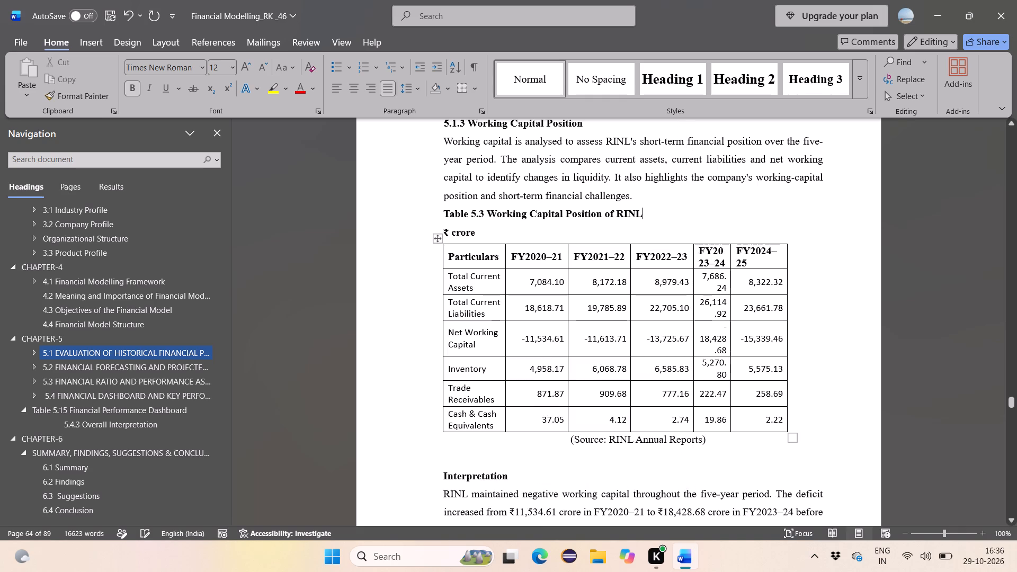
drag(730, 258, 748, 257)
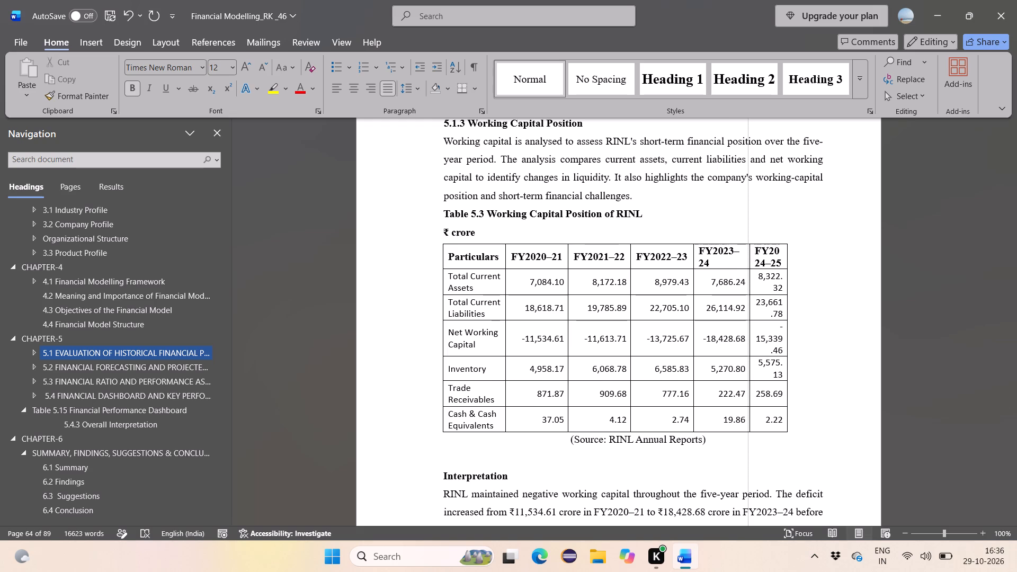
drag(748, 257, 755, 257)
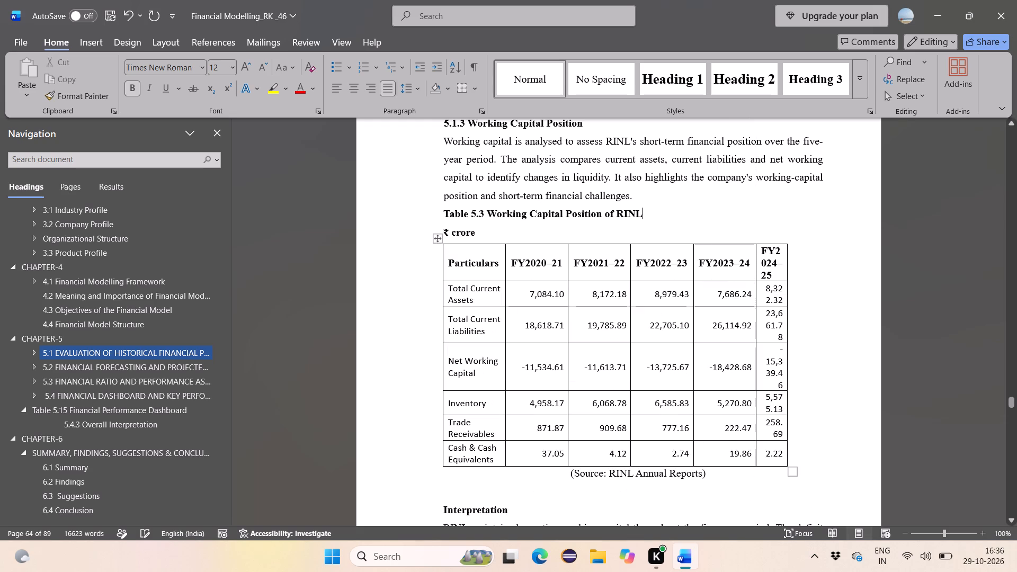
drag(787, 260, 807, 264)
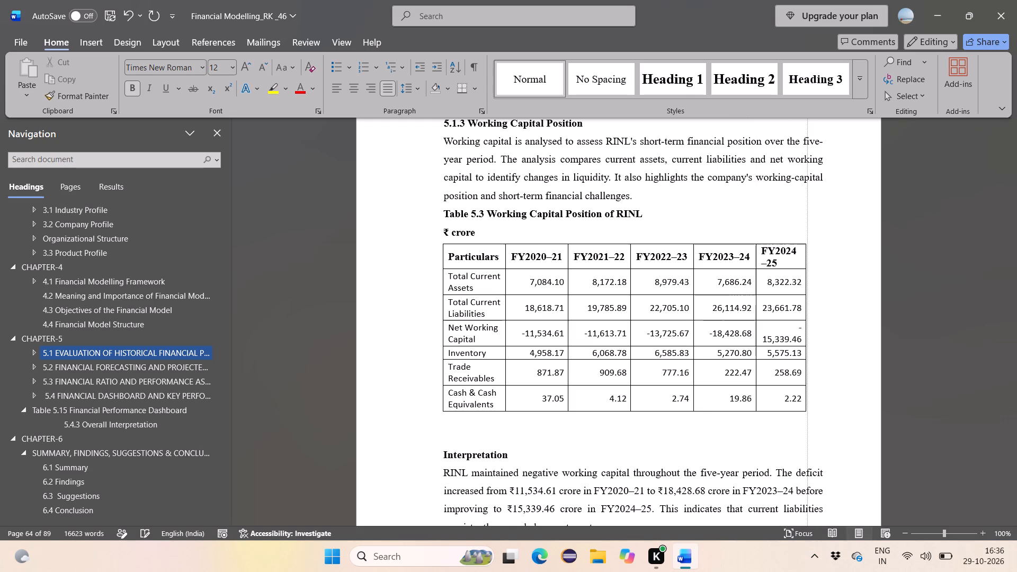
drag(807, 264, 816, 264)
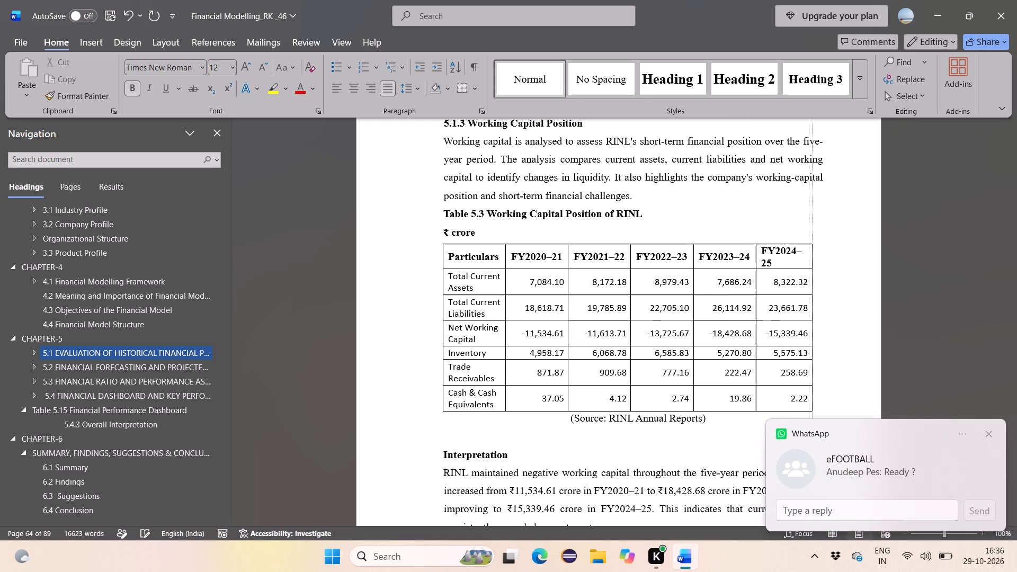
drag(816, 264, 820, 263)
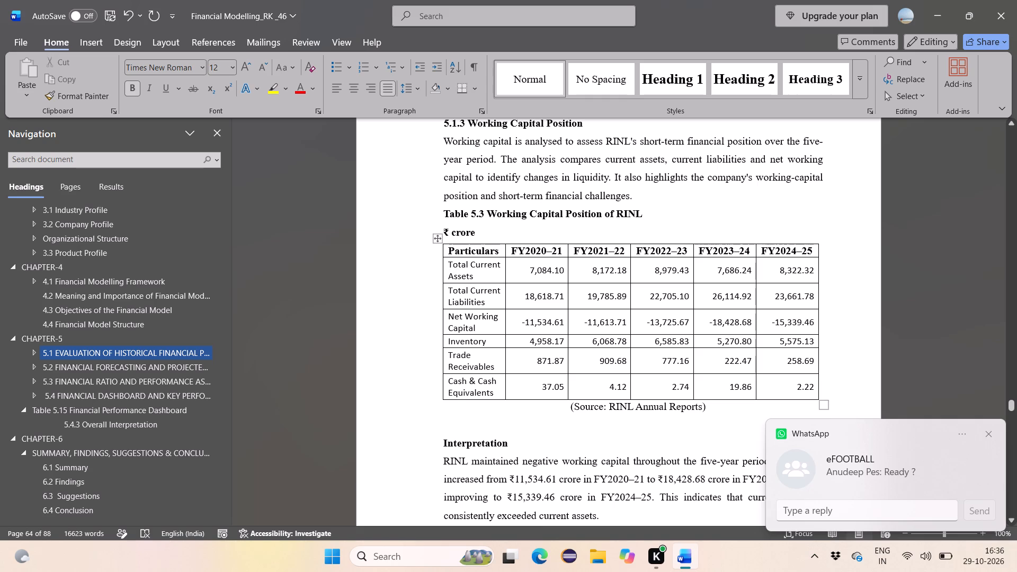
Set all rows below the header of Table 5.3 to Times New Roman, size 12.
drag(449, 264, 810, 395)
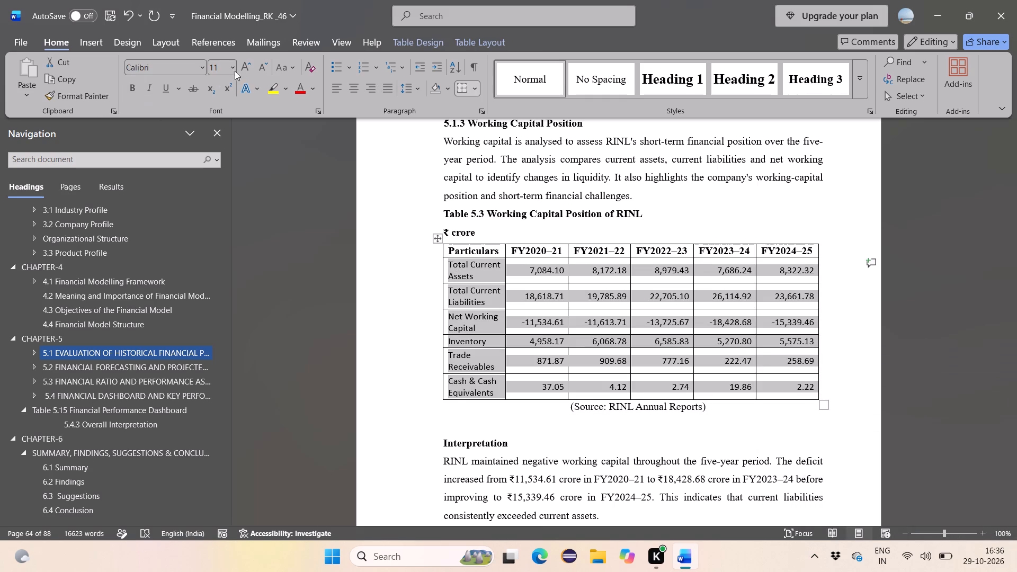
click(246, 67)
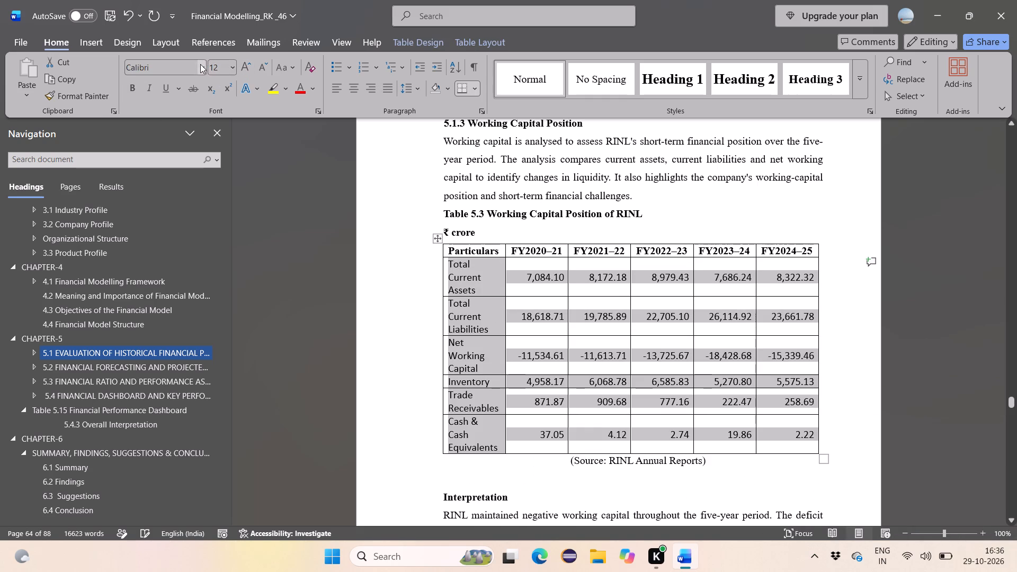
click(200, 64)
scroll(180, 111, up, 20)
scroll(180, 111, up, 20)
scroll(180, 111, up, 10)
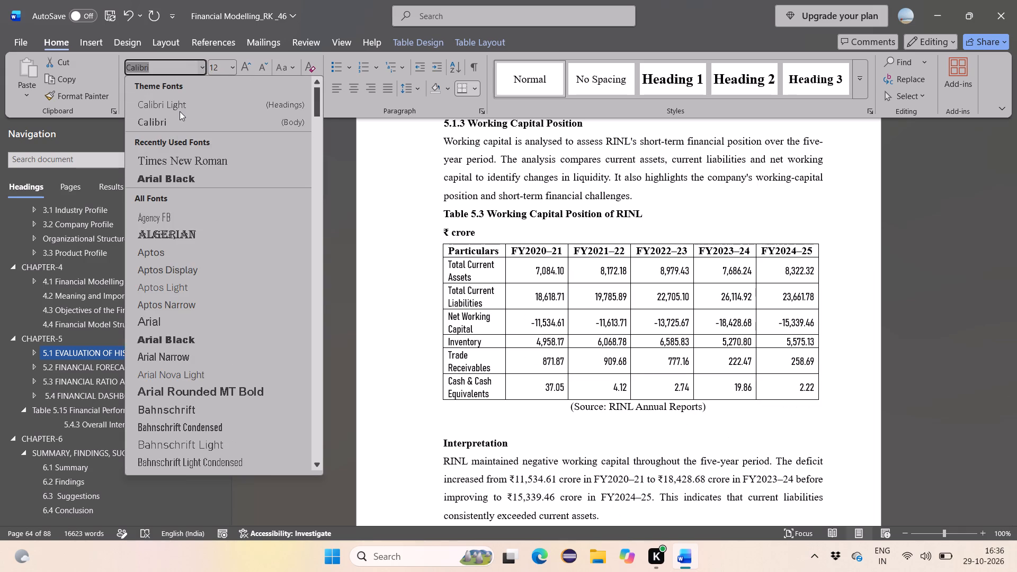
click(191, 157)
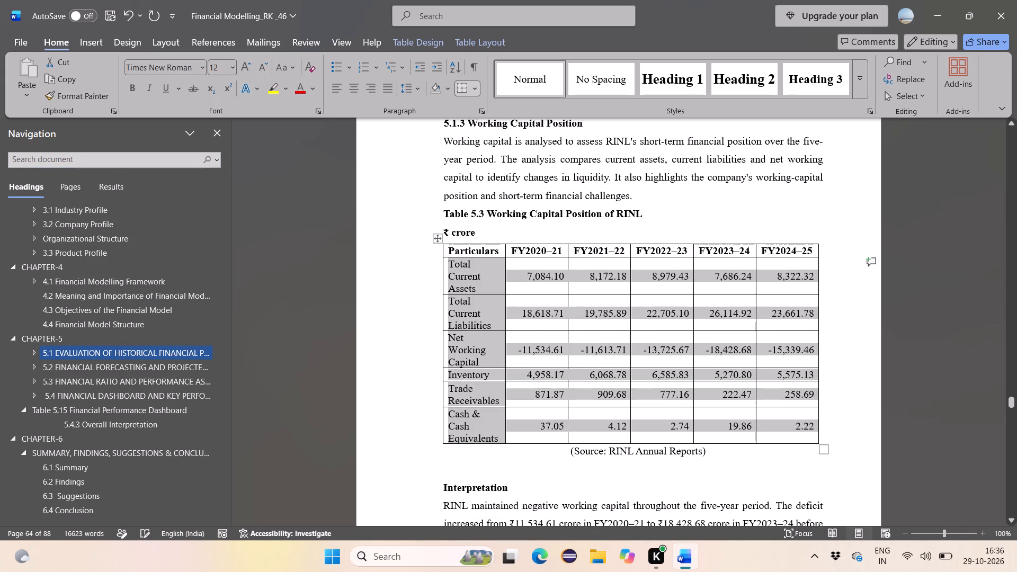
Center the text and figures in all rows below the header of Table 5.3.
click(406, 278)
click(406, 278)
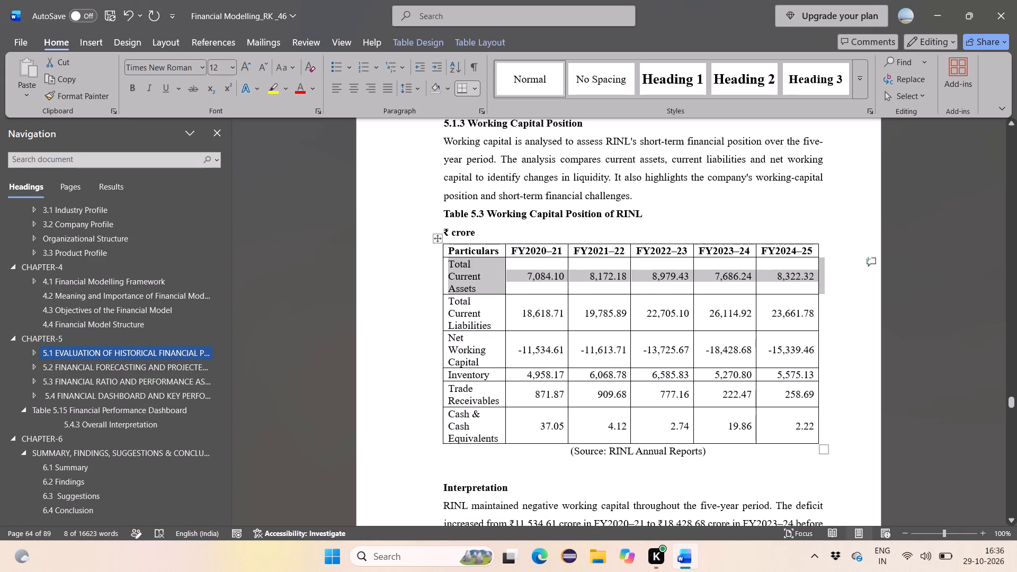
click(449, 260)
drag(449, 260, 788, 424)
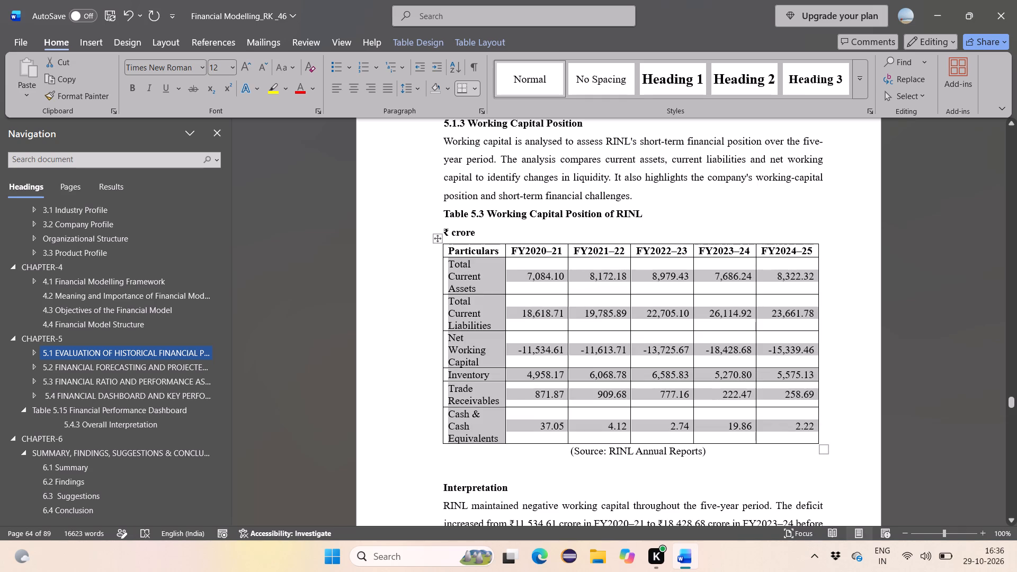
click(353, 86)
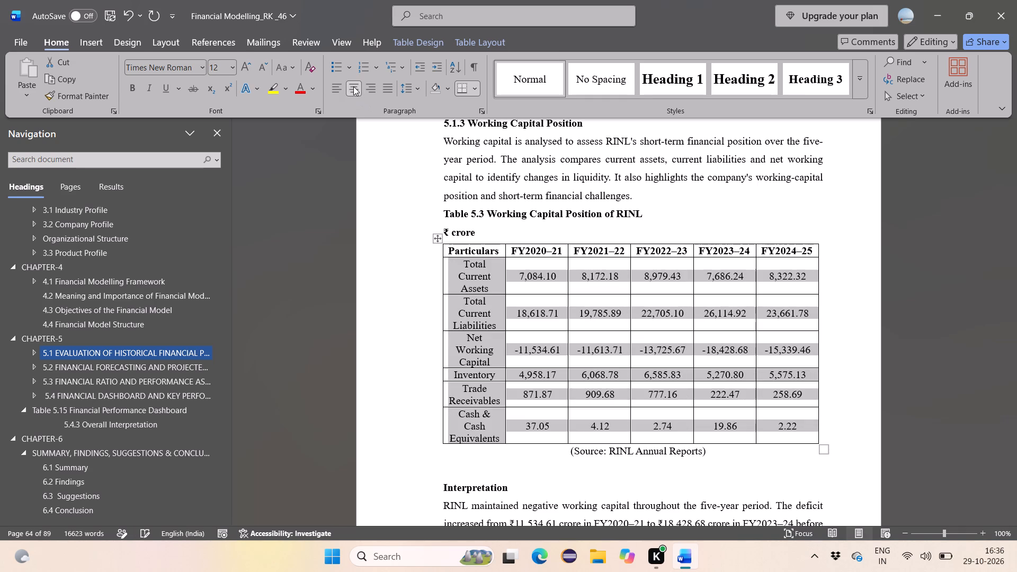
click(378, 246)
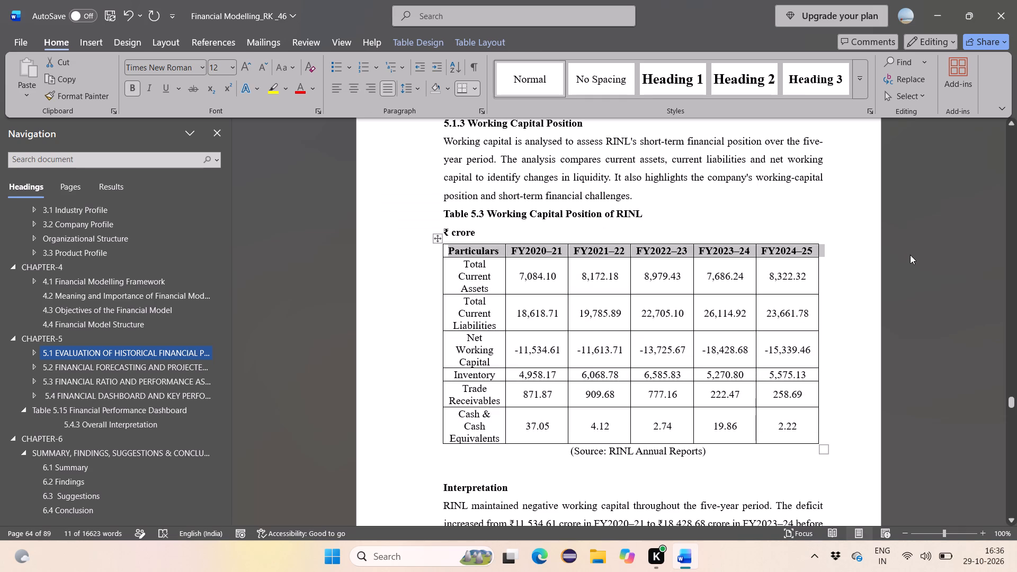
click(840, 202)
Compare the formatting of Tables 5.2 and 5.3 with the FY26F–FY30F forecast table in section 5.2.
scroll(840, 202, up, 1)
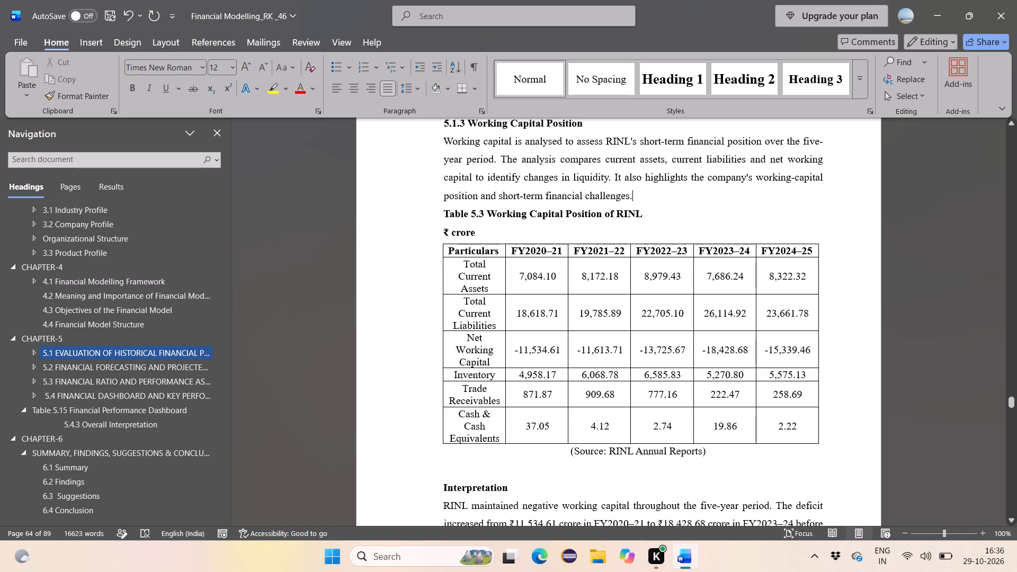
scroll(840, 202, up, 3)
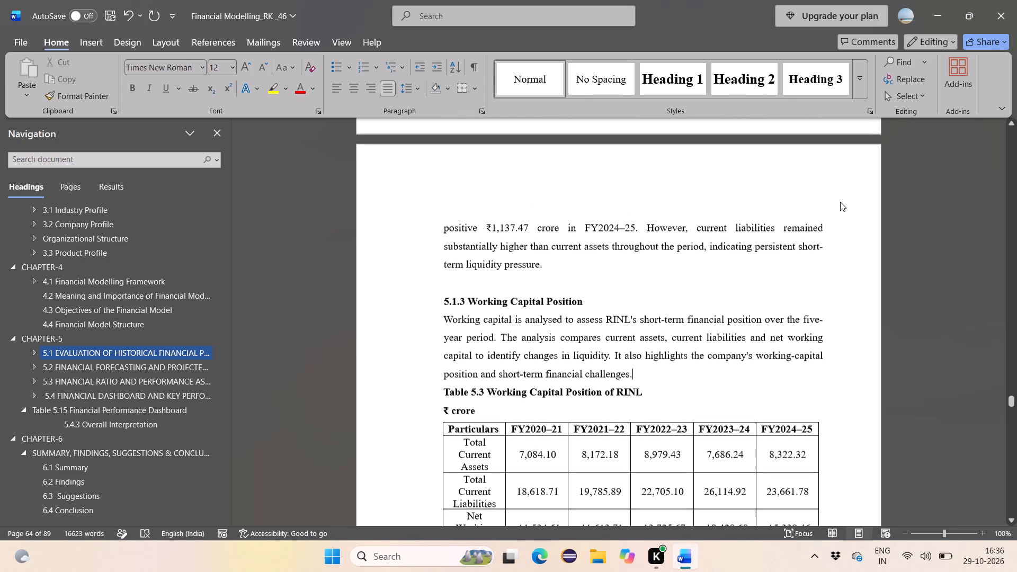
scroll(840, 202, up, 2)
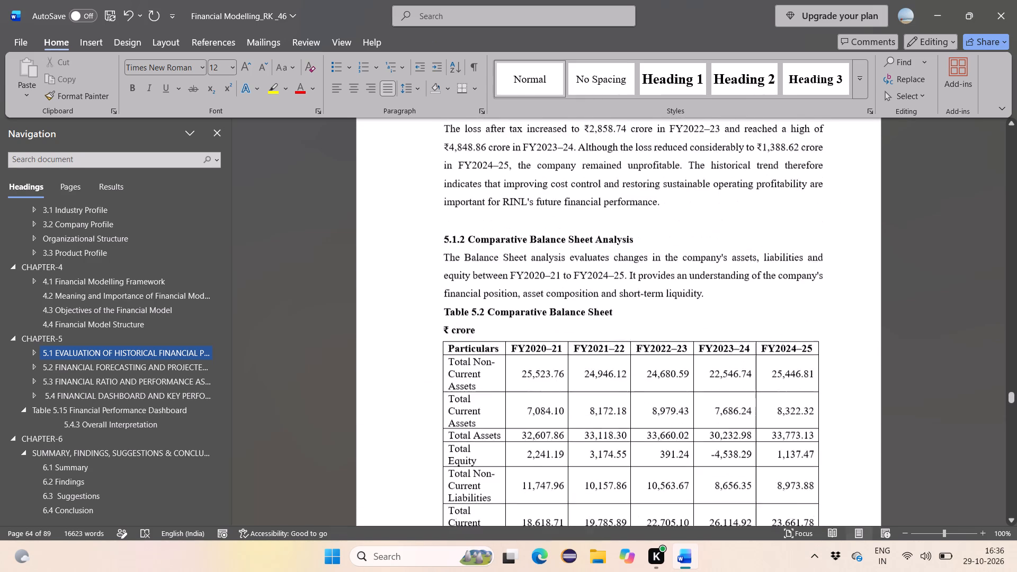
scroll(840, 202, up, 1)
scroll(840, 202, down, 3)
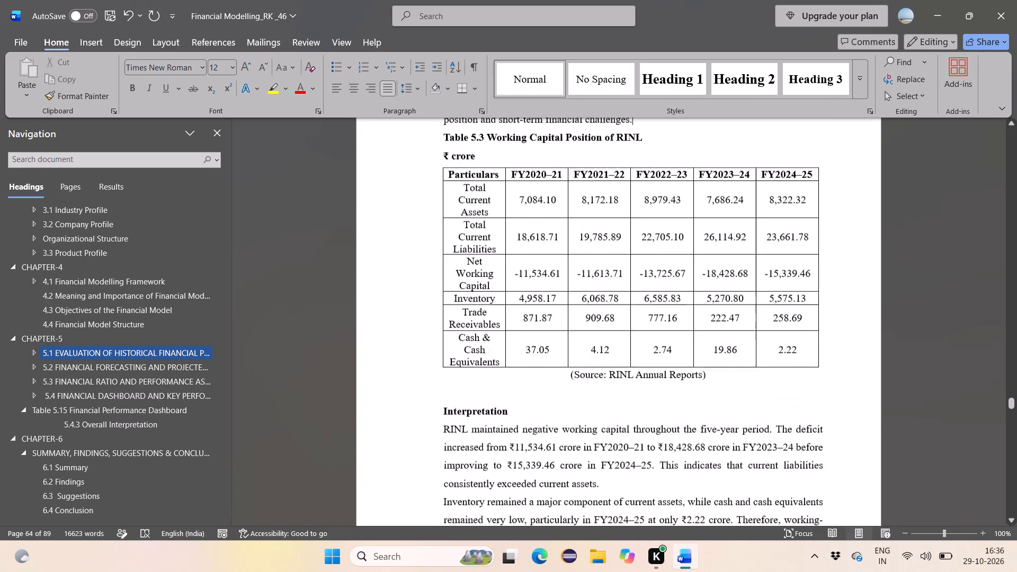
scroll(840, 202, down, 4)
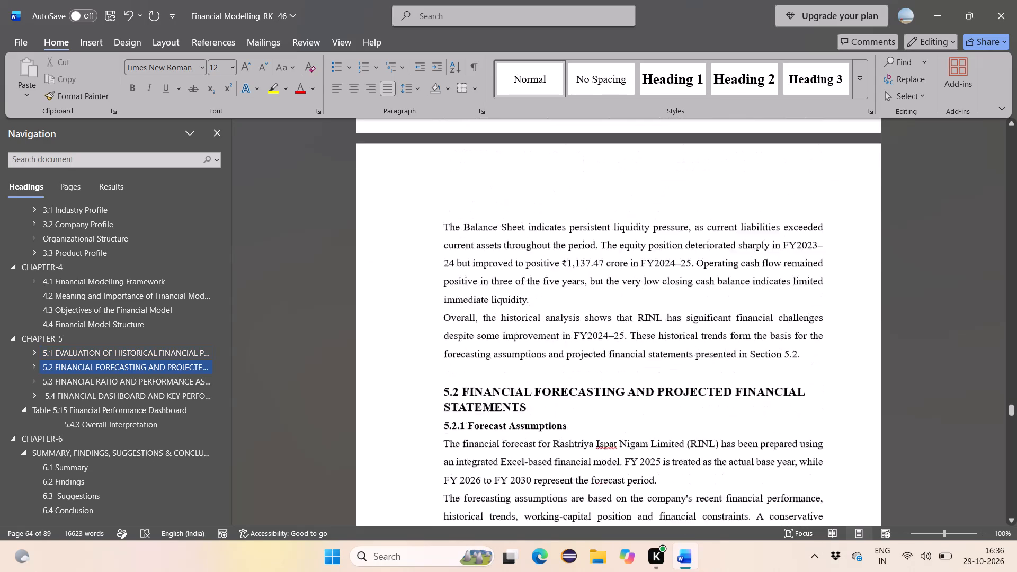
scroll(840, 202, down, 2)
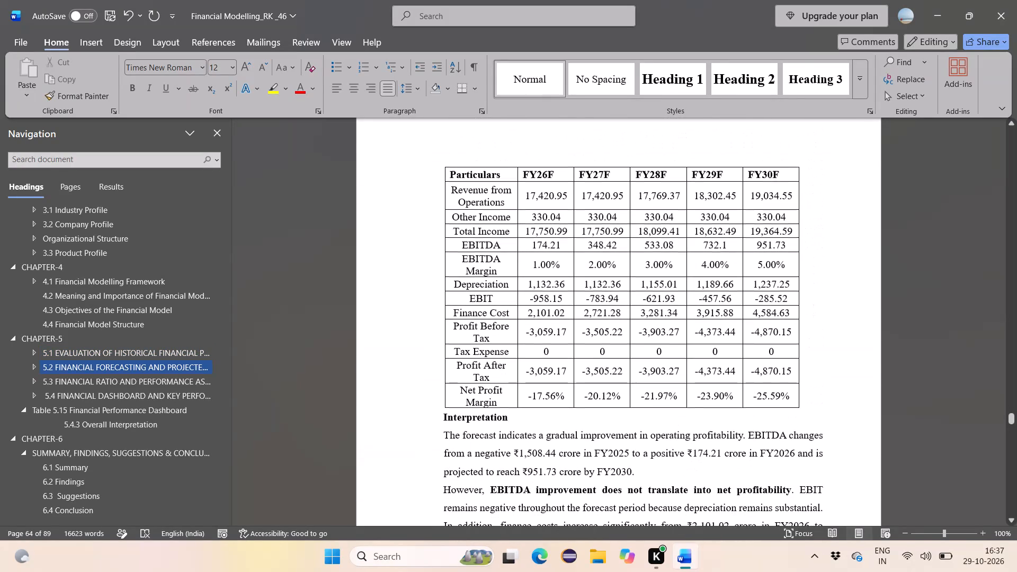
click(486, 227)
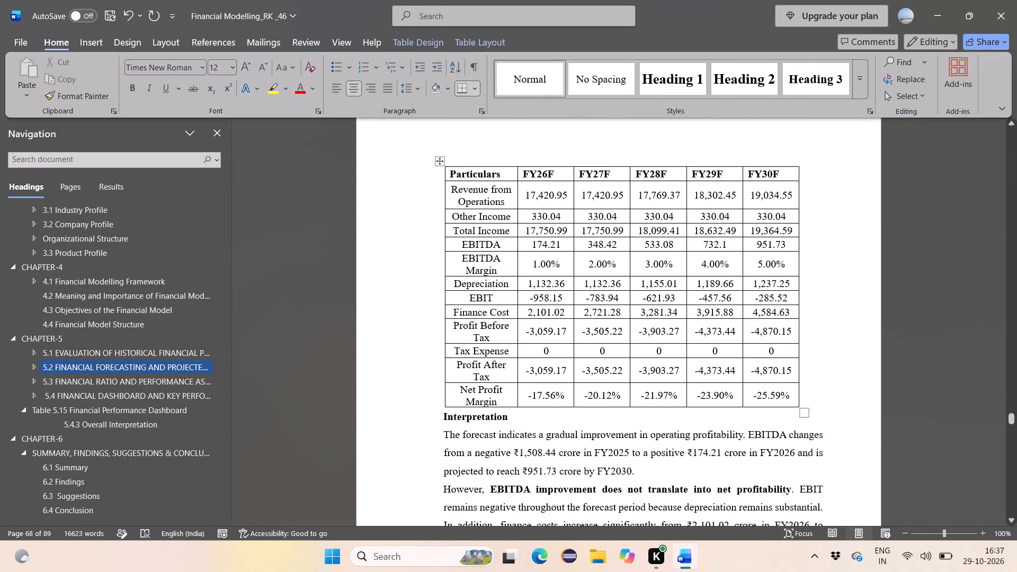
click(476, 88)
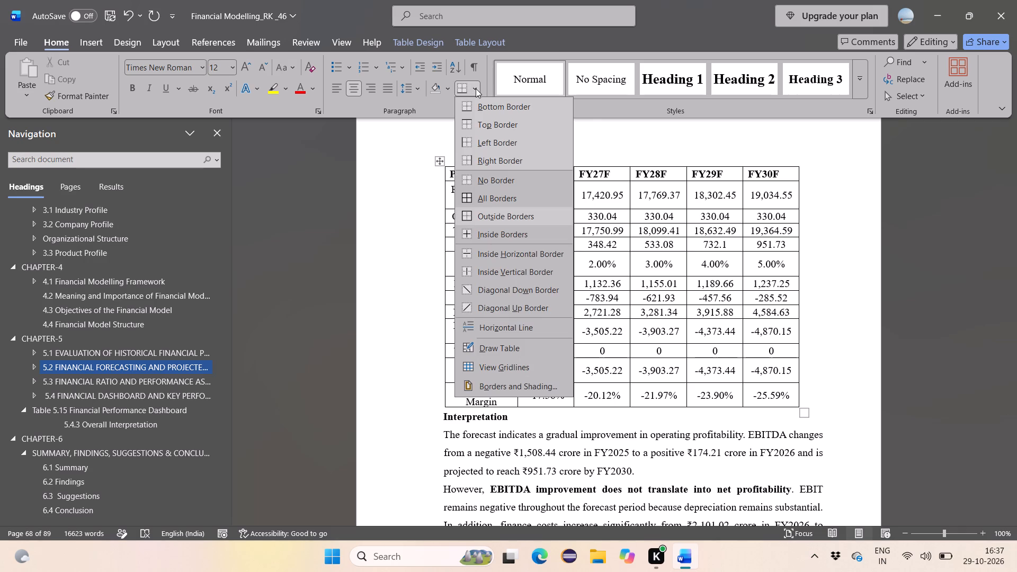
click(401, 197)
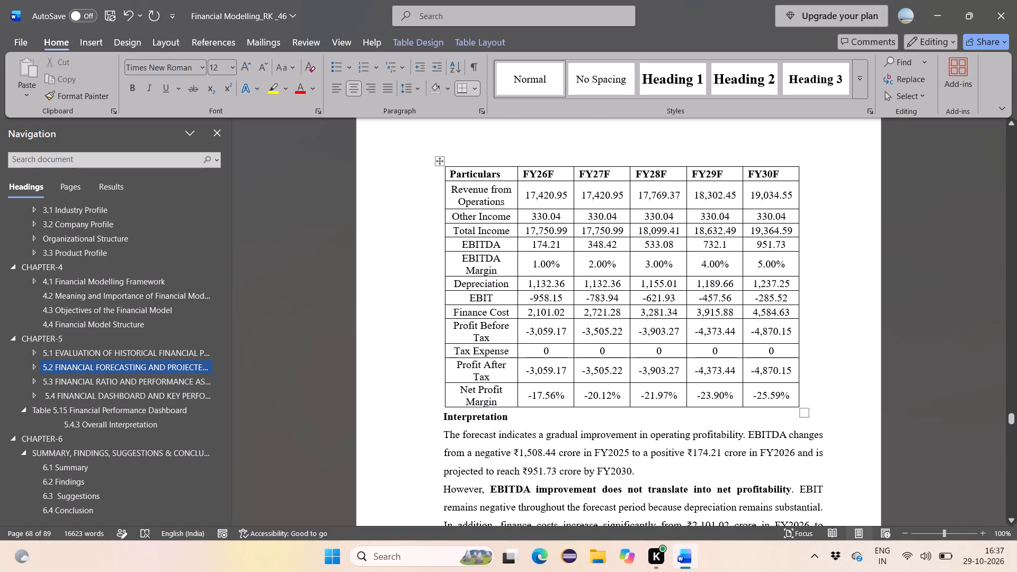
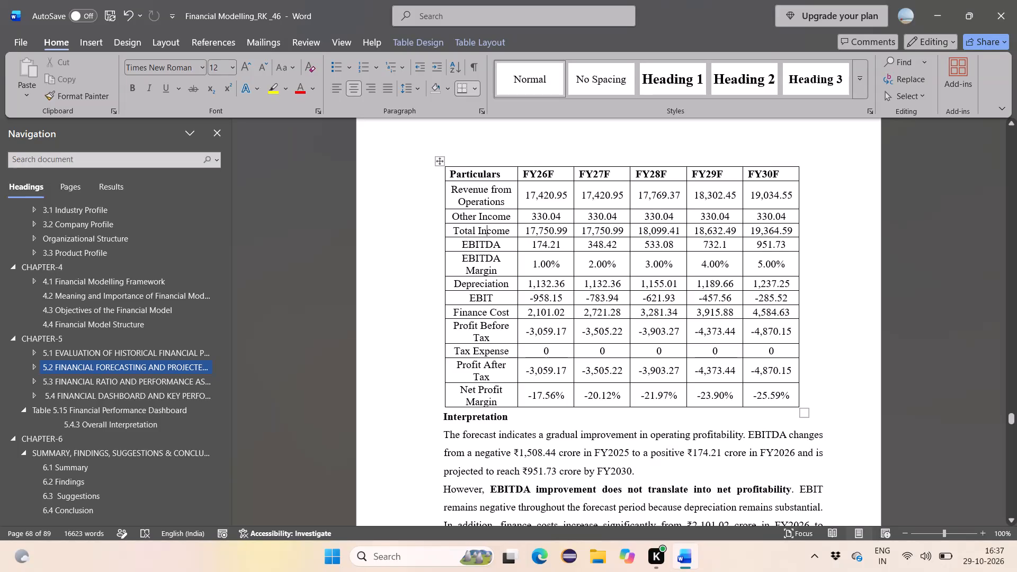
Compare the header and body text formatting of Table 5.6 Projected Income Statement and Table 5.5 Forecast Assumptions, including the surrounding layout.
click(456, 173)
scroll(456, 173, up, 1)
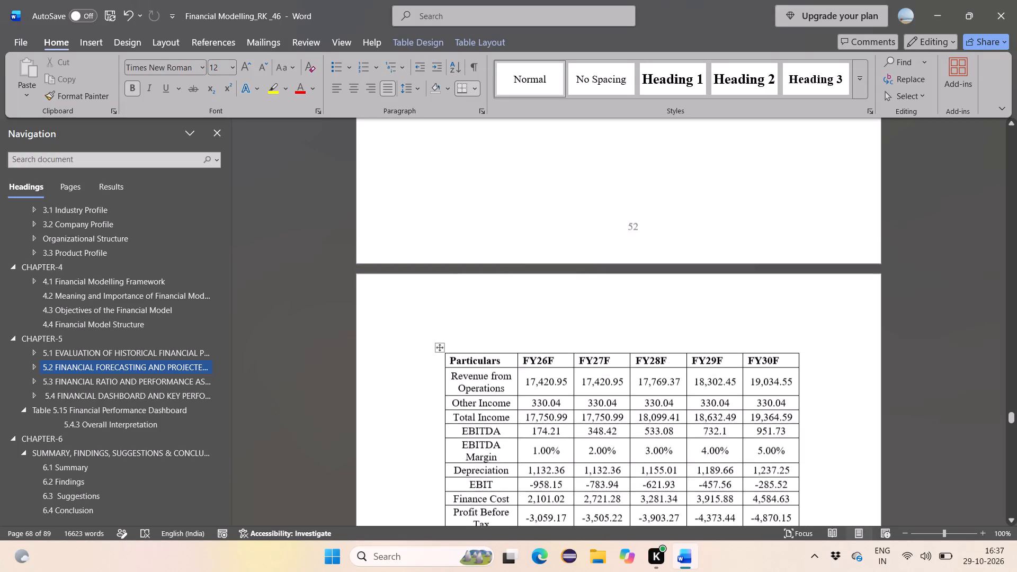
scroll(456, 173, up, 4)
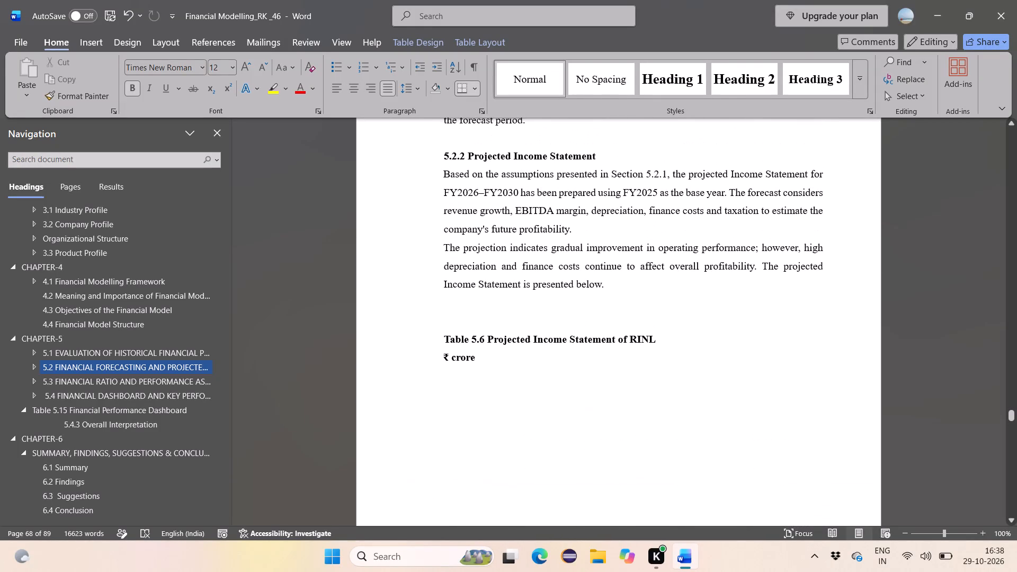
scroll(456, 173, up, 2)
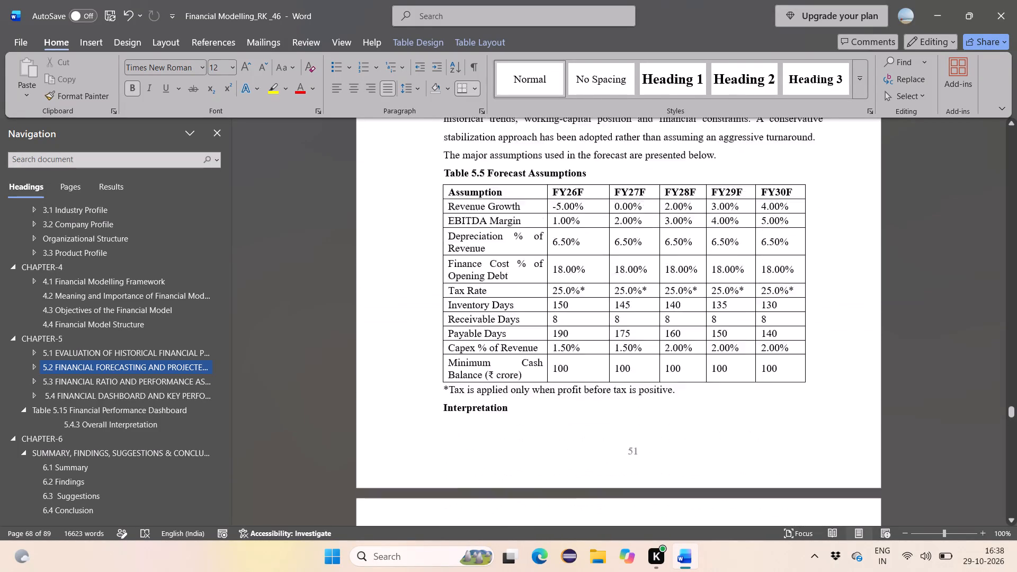
scroll(456, 173, up, 2)
click(464, 320)
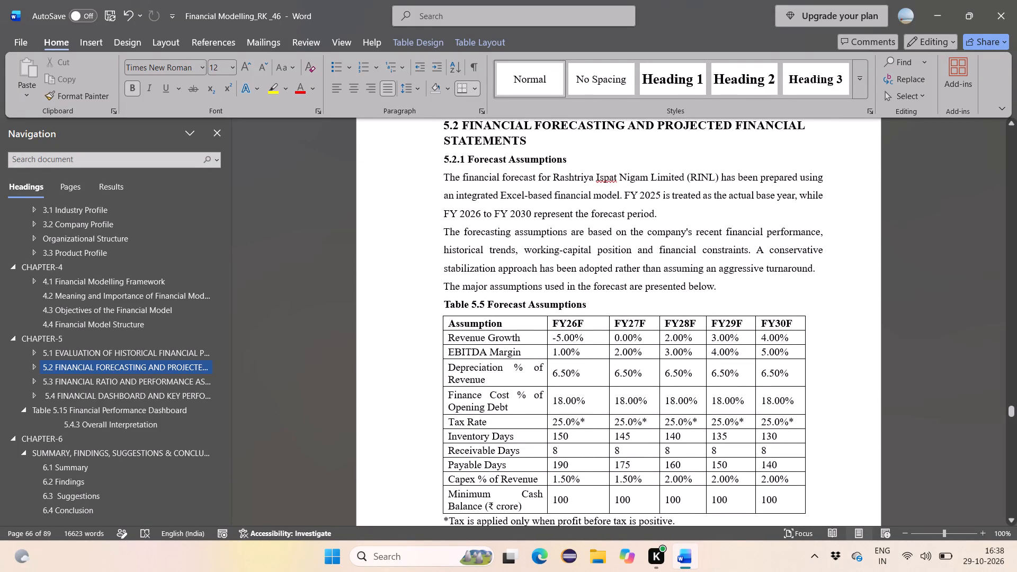
click(464, 353)
click(475, 324)
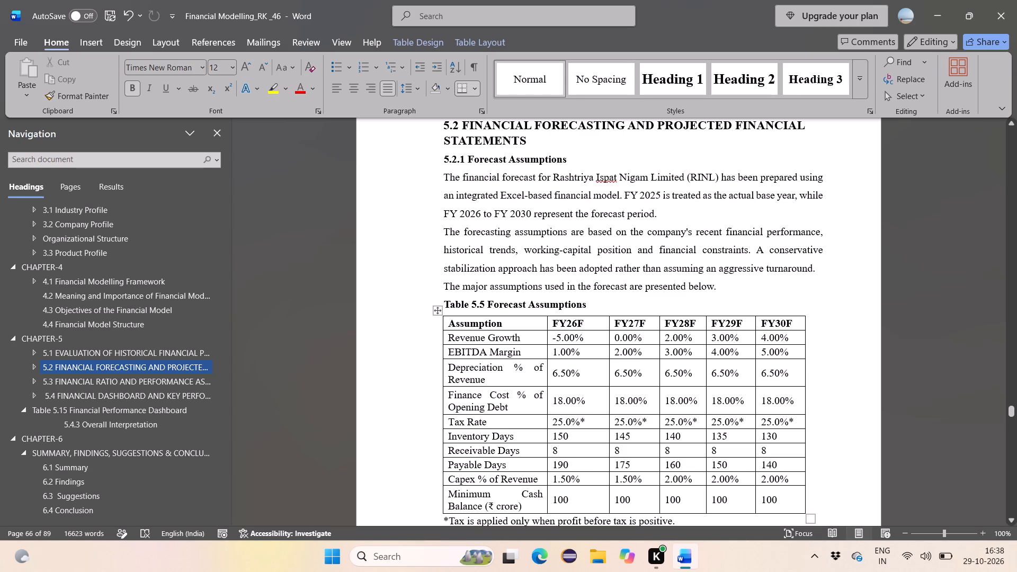
click(470, 348)
scroll(470, 348, up, 2)
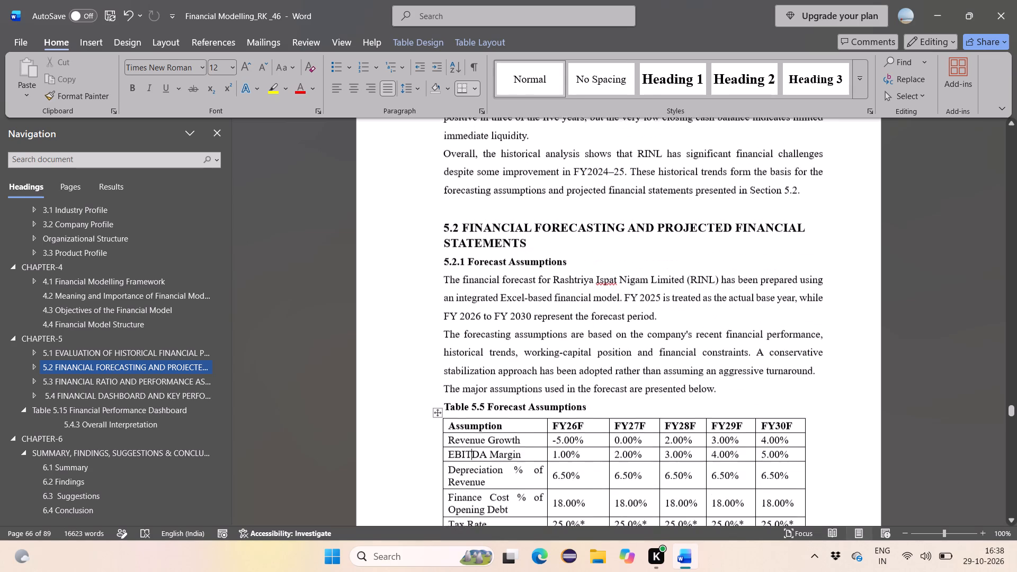
scroll(470, 348, up, 4)
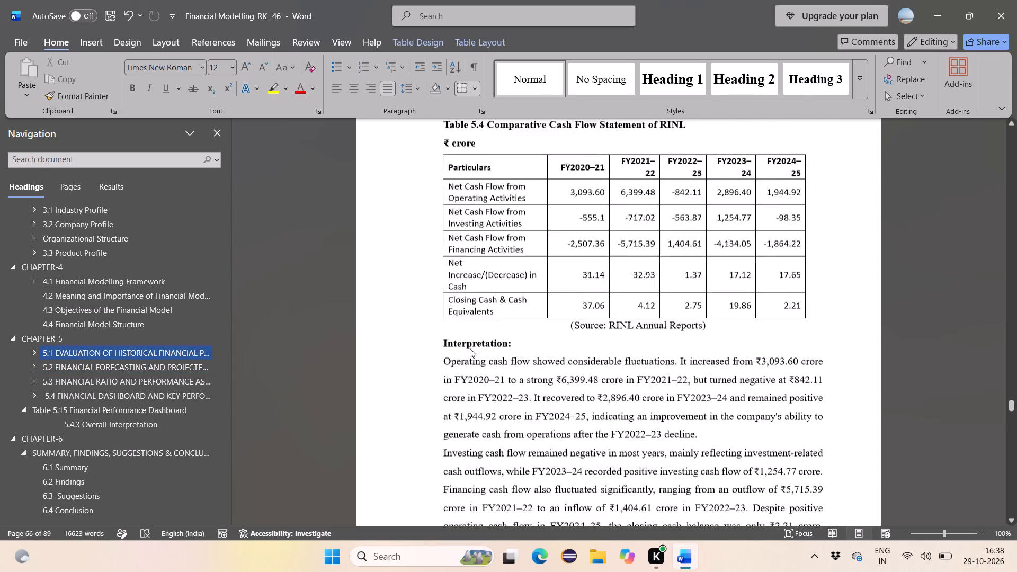
scroll(470, 348, up, 1)
scroll(470, 348, down, 3)
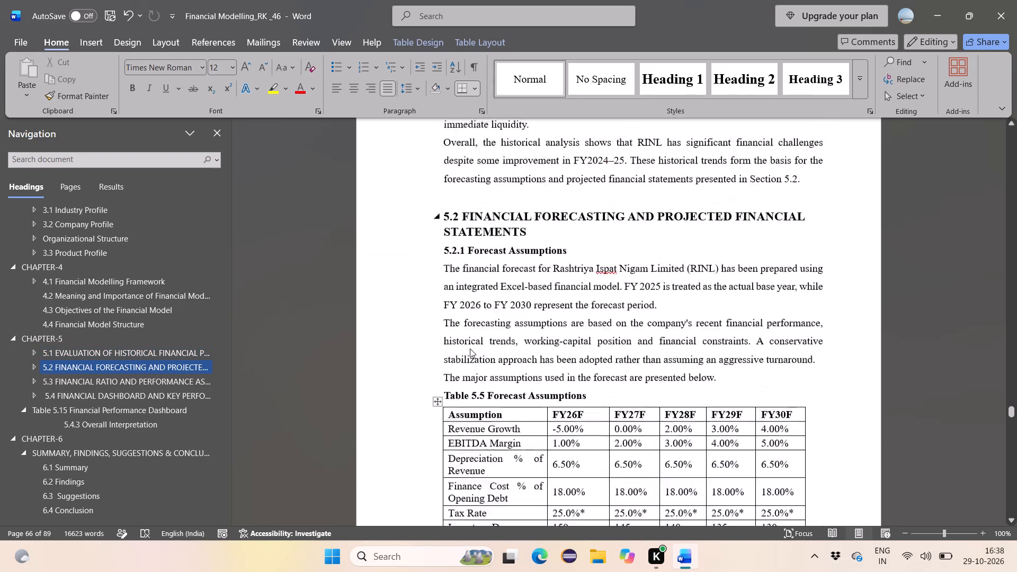
scroll(470, 348, down, 3)
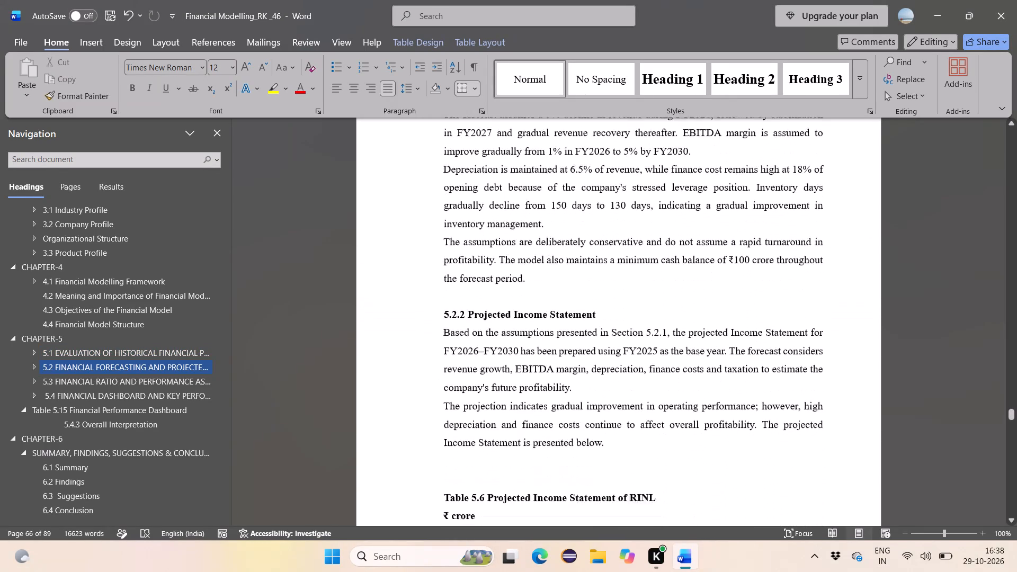
scroll(470, 348, down, 2)
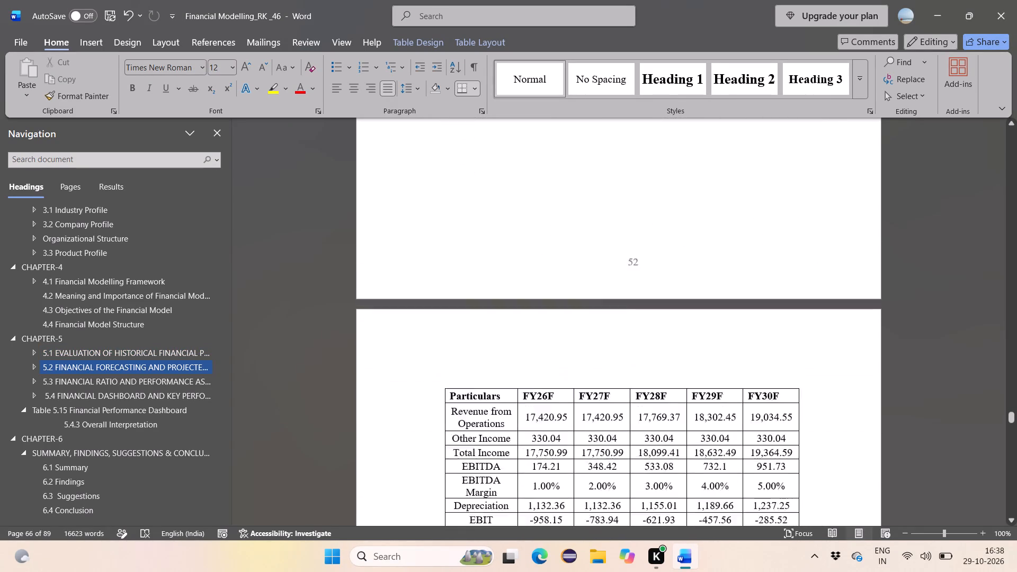
scroll(470, 348, down, 2)
scroll(470, 348, up, 1)
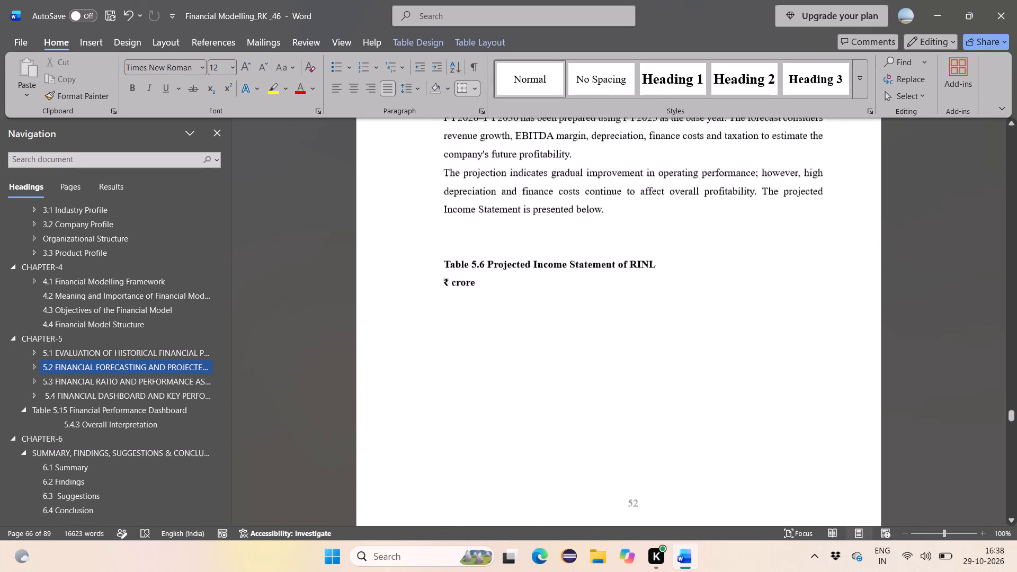
scroll(470, 348, up, 1)
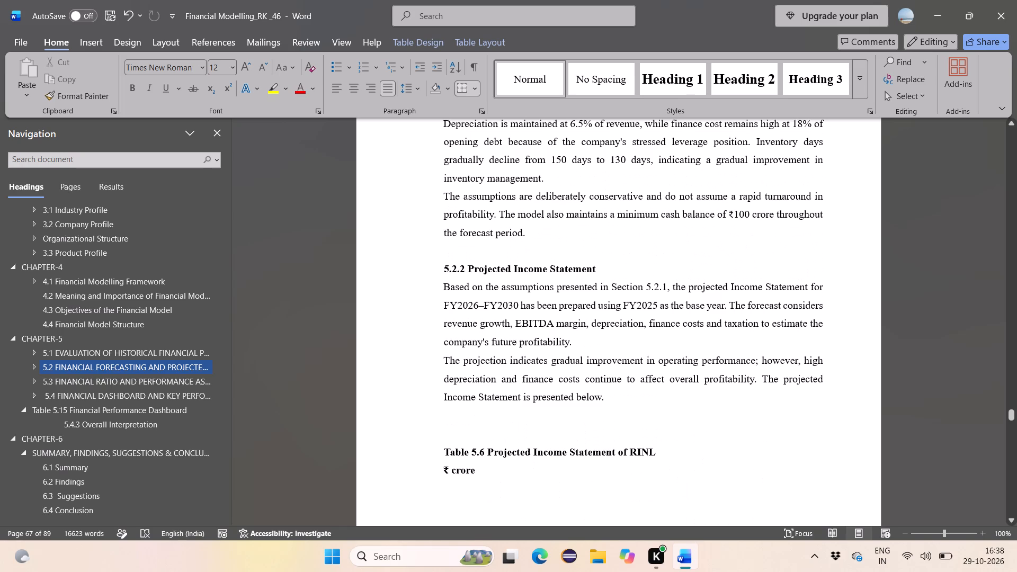
scroll(470, 348, up, 2)
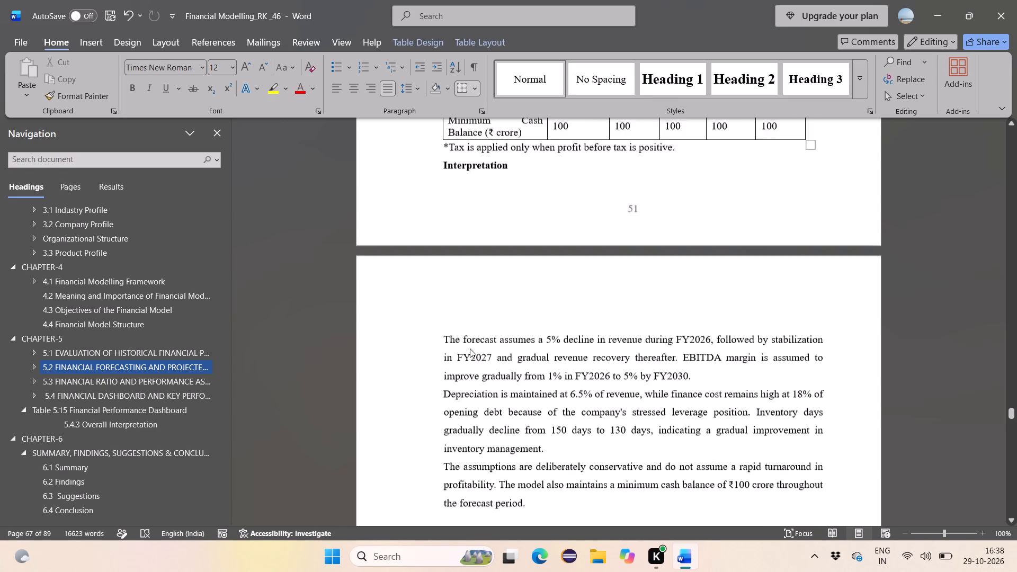
scroll(470, 348, up, 2)
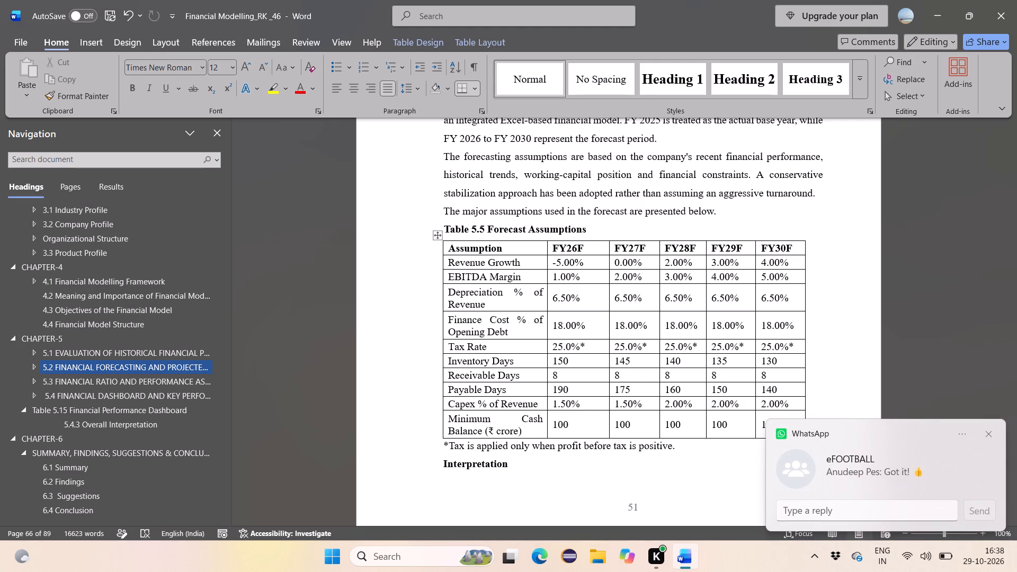
click(463, 249)
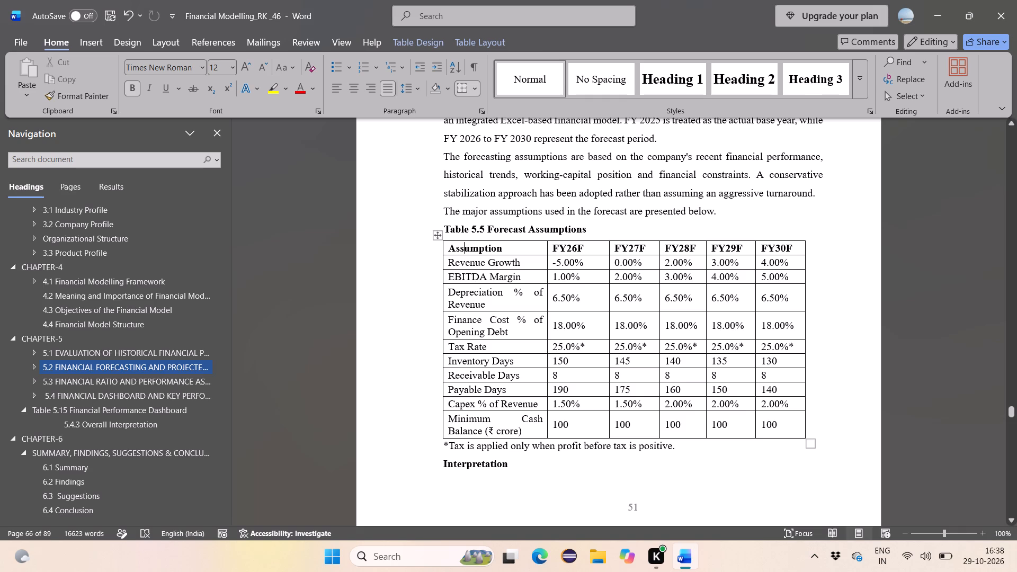
Review the pages around Table 5.5 and inspect the text formatting of Table 5.4 Comparative Cash Flow Statement.
scroll(469, 281, down, 1)
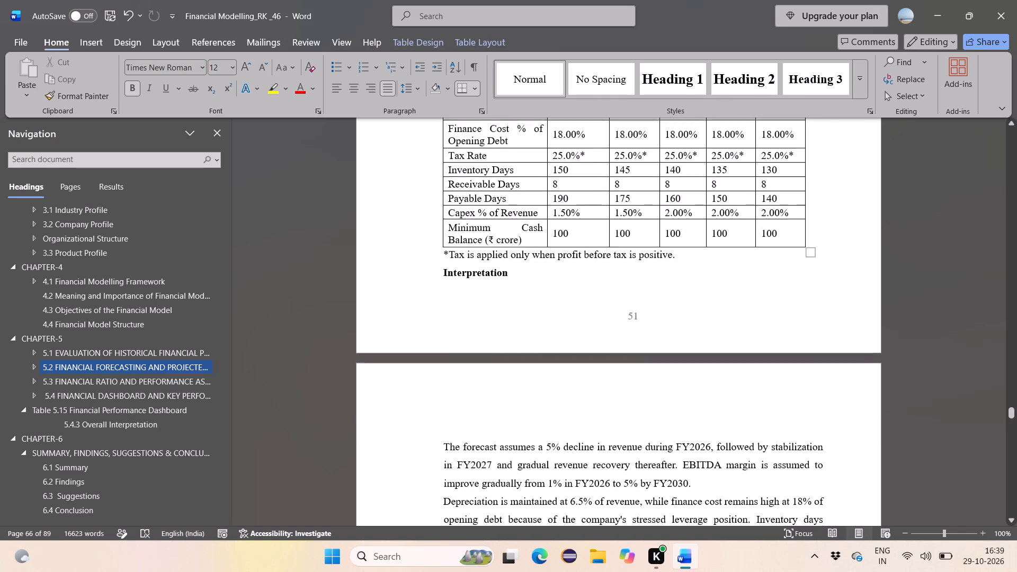
scroll(469, 281, down, 1)
scroll(469, 281, up, 1)
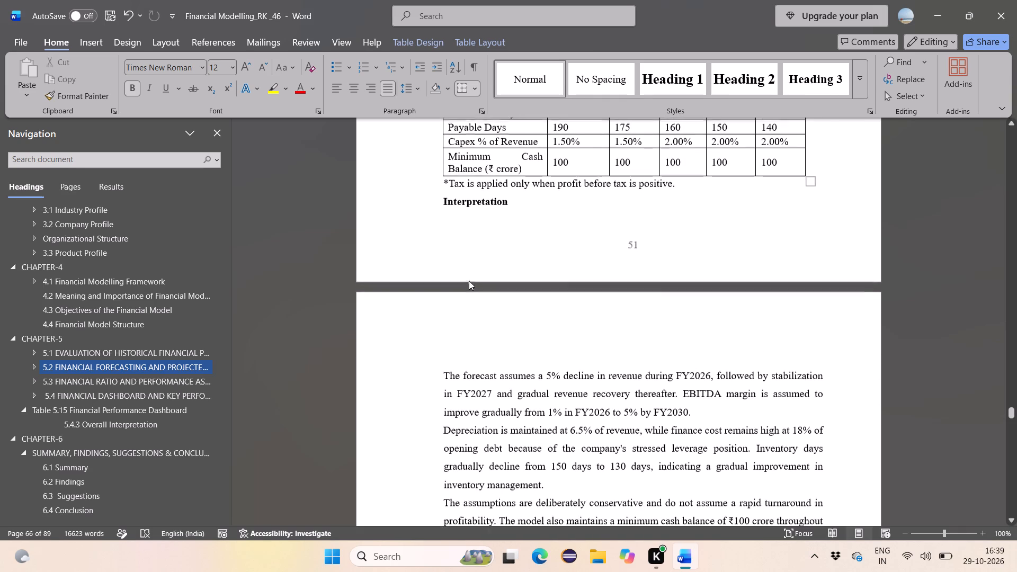
scroll(469, 281, up, 4)
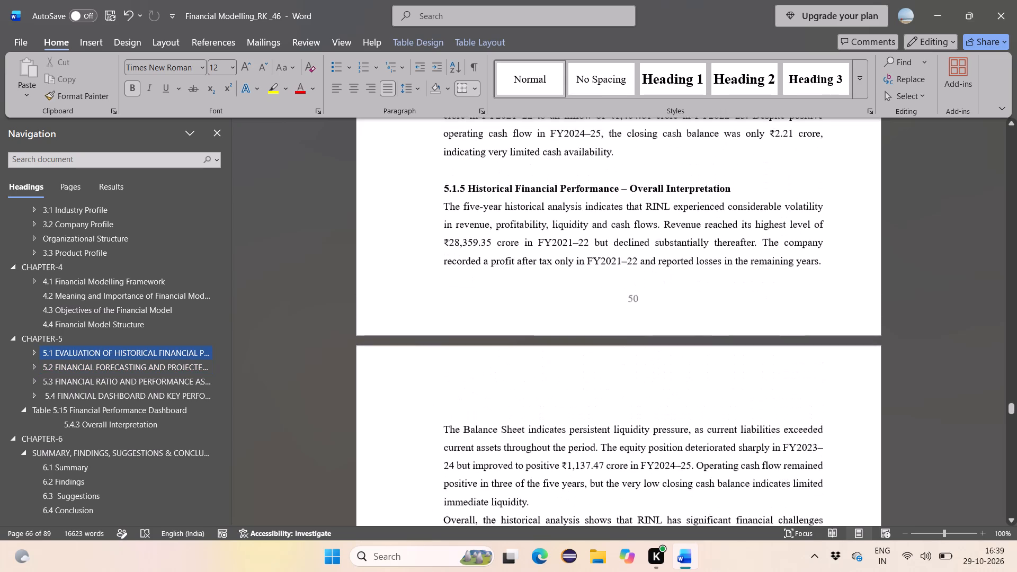
scroll(469, 281, up, 3)
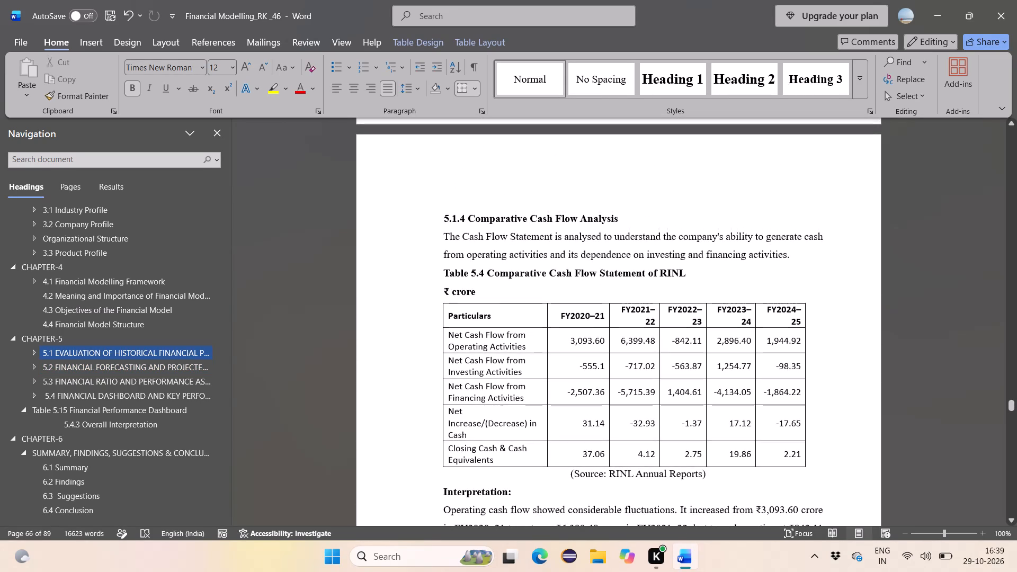
click(457, 328)
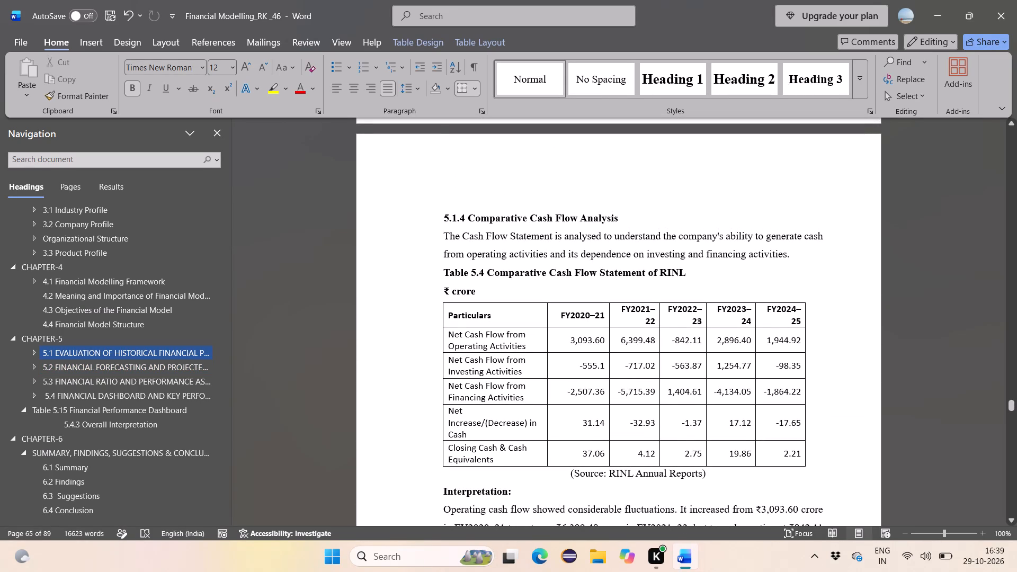
Insert blank lines after the tax footnote of Table 5.5 to move its Interpretation heading onto the following page.
scroll(457, 328, down, 4)
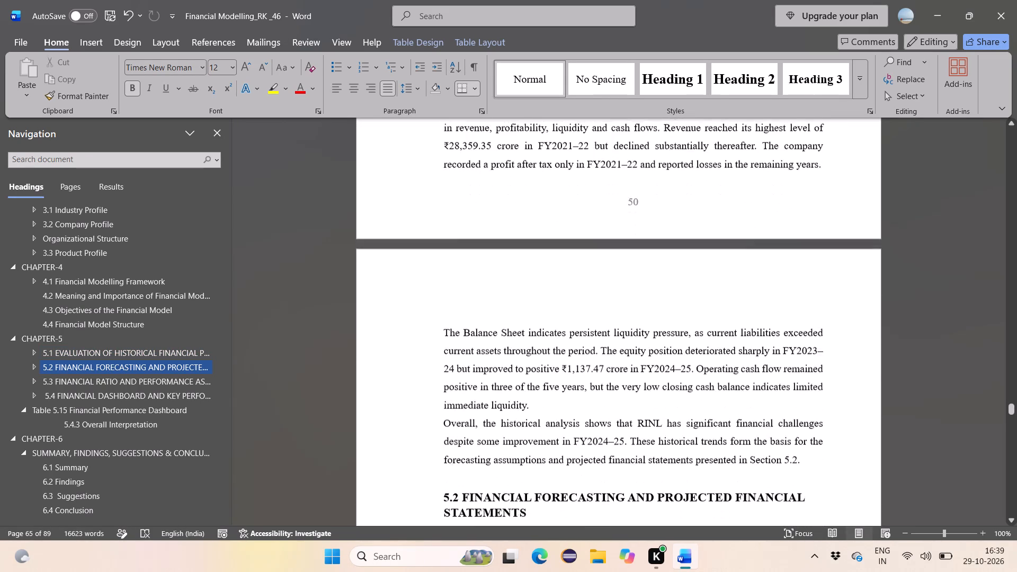
scroll(457, 328, down, 3)
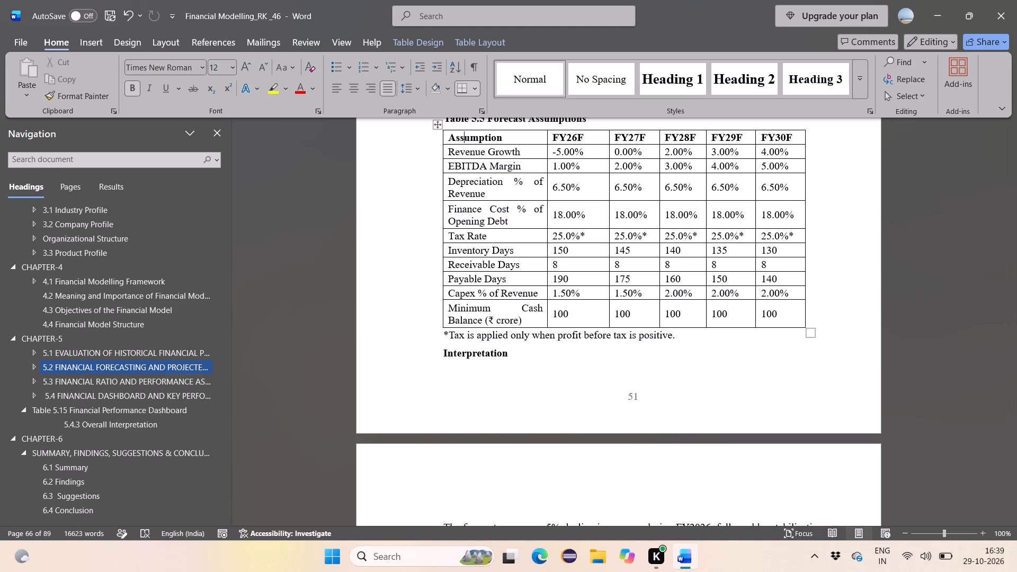
click(704, 334)
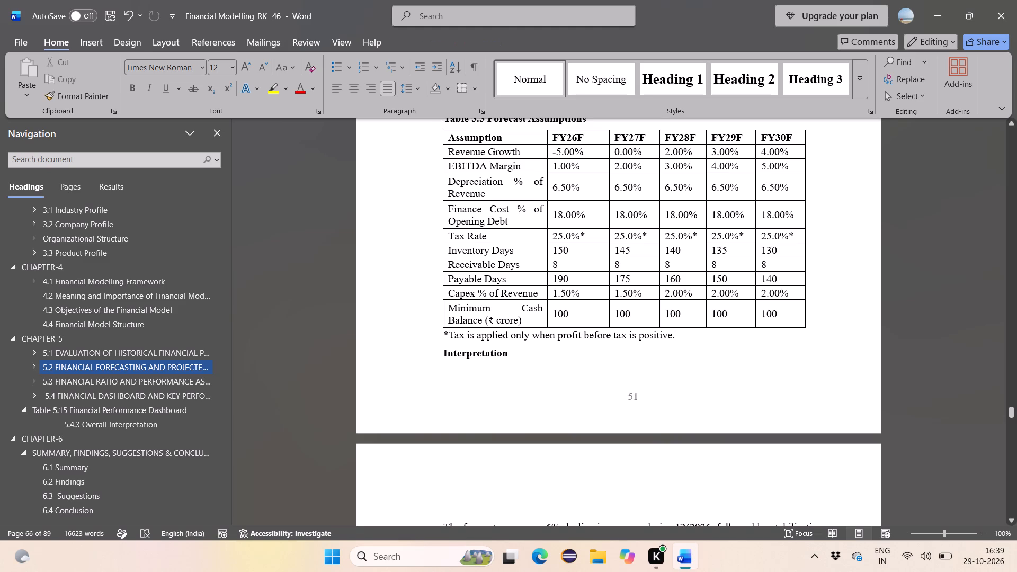
click(442, 356)
scroll(507, 359, down, 1)
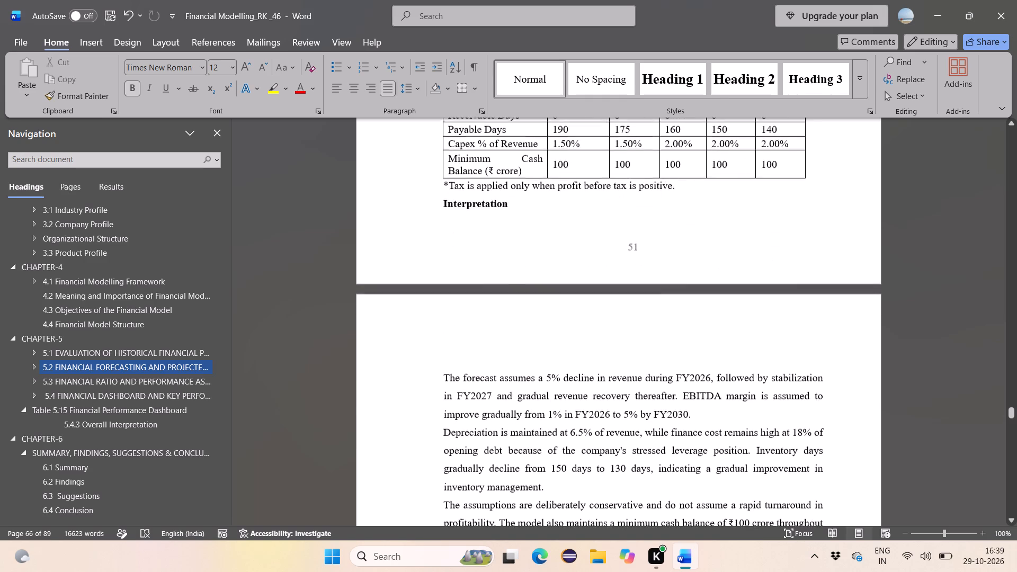
scroll(507, 359, up, 1)
click(680, 220)
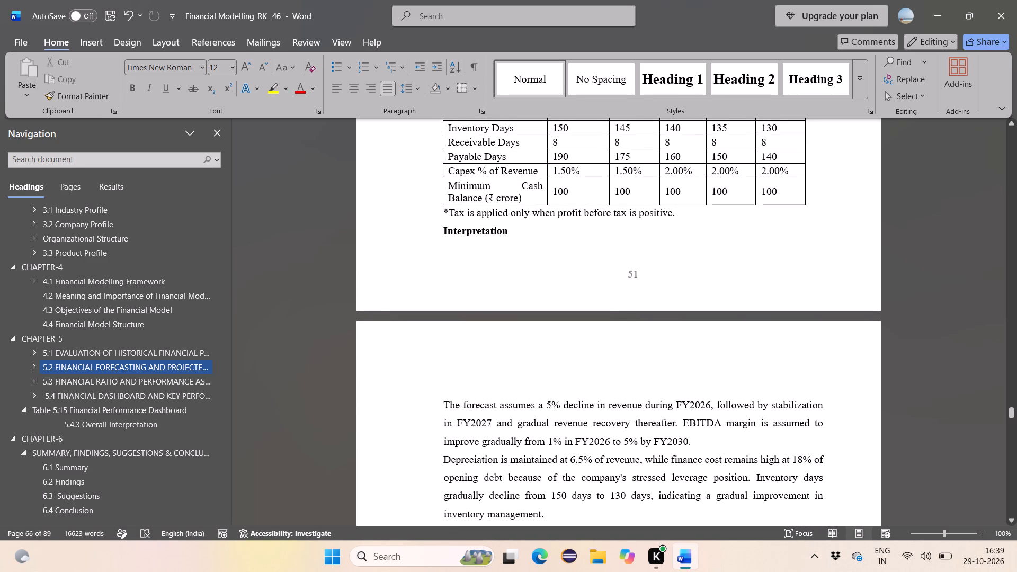
key(Return)
key(Return)
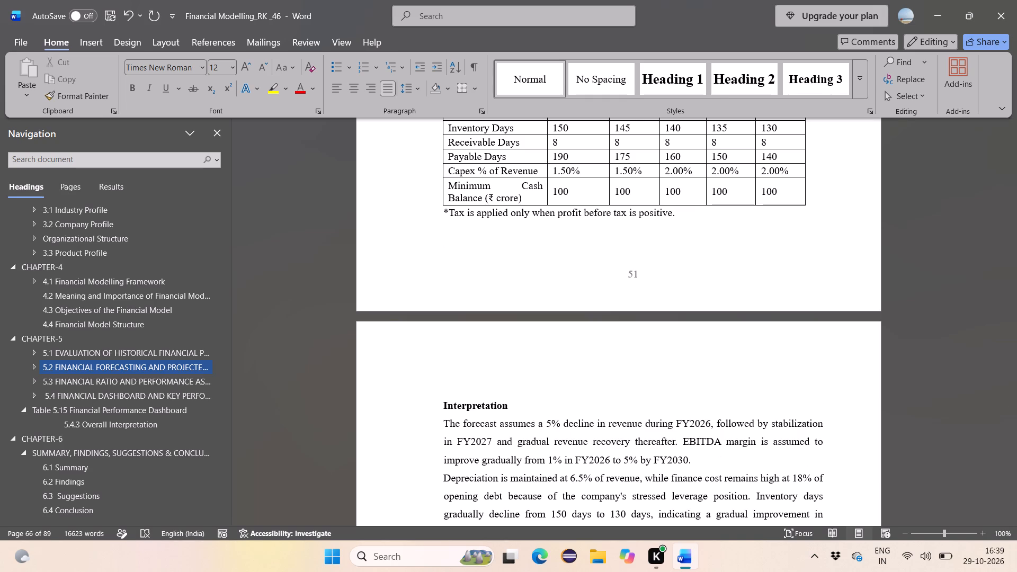
Delete the blank lines above the Table 5.6 Projected Income Statement of RINL caption.
scroll(680, 220, down, 3)
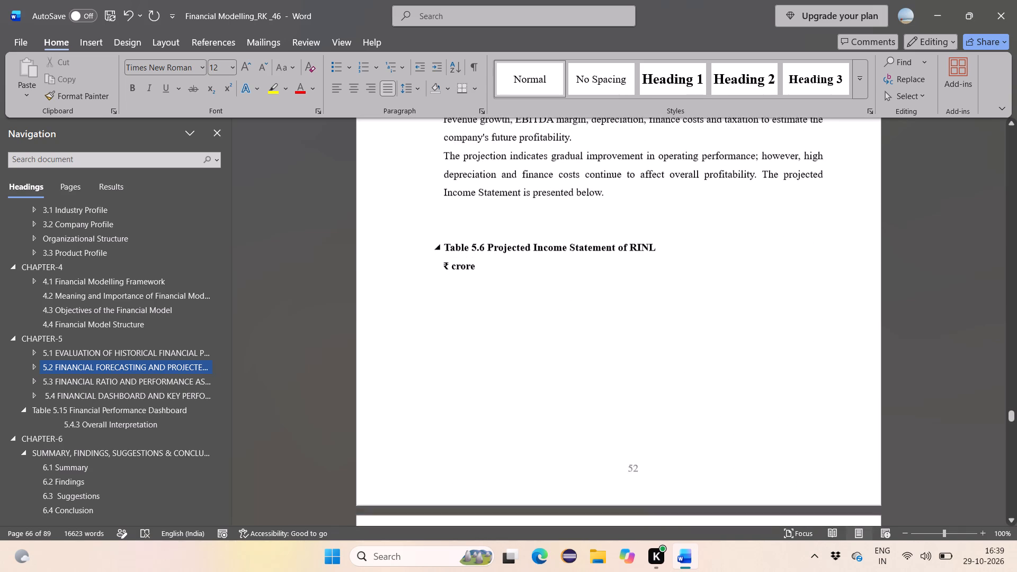
scroll(680, 220, down, 1)
scroll(680, 220, up, 1)
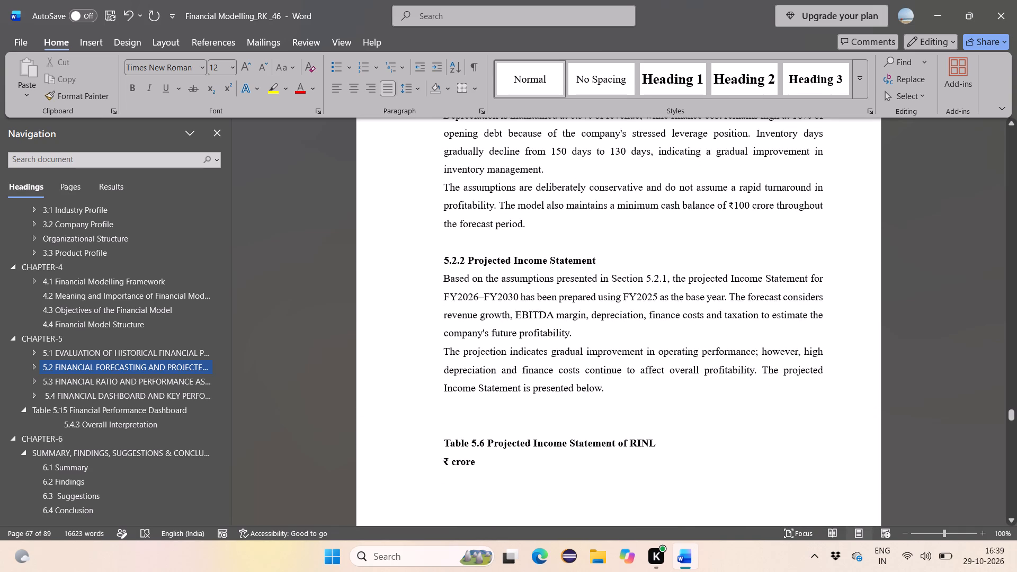
scroll(424, 315, down, 1)
click(453, 426)
key(BackSpace)
key(BackSpace)
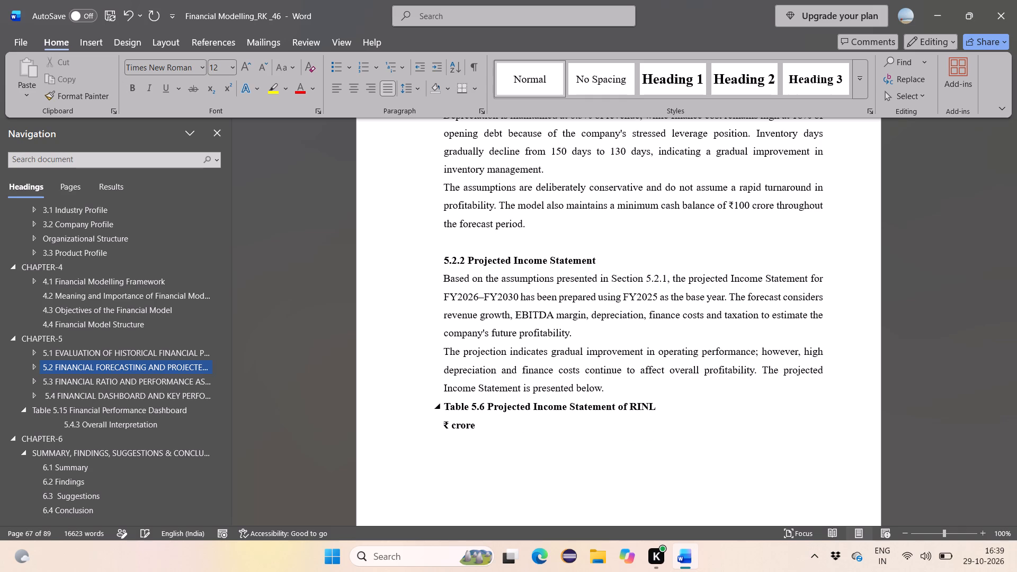
Delete the blank line above the 5.2.2 Projected Income Statement heading.
scroll(453, 426, down, 2)
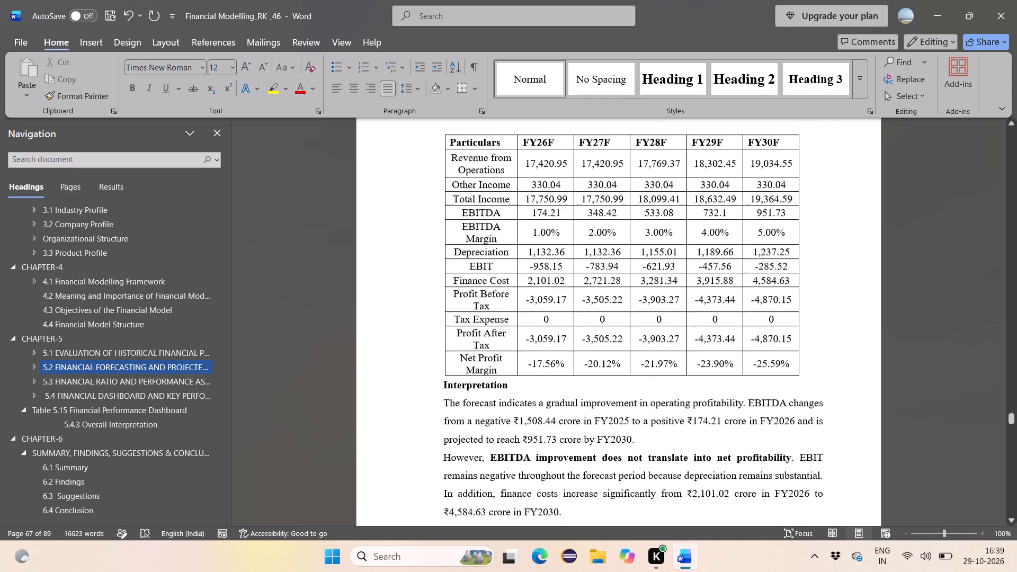
scroll(453, 426, down, 2)
scroll(453, 426, up, 1)
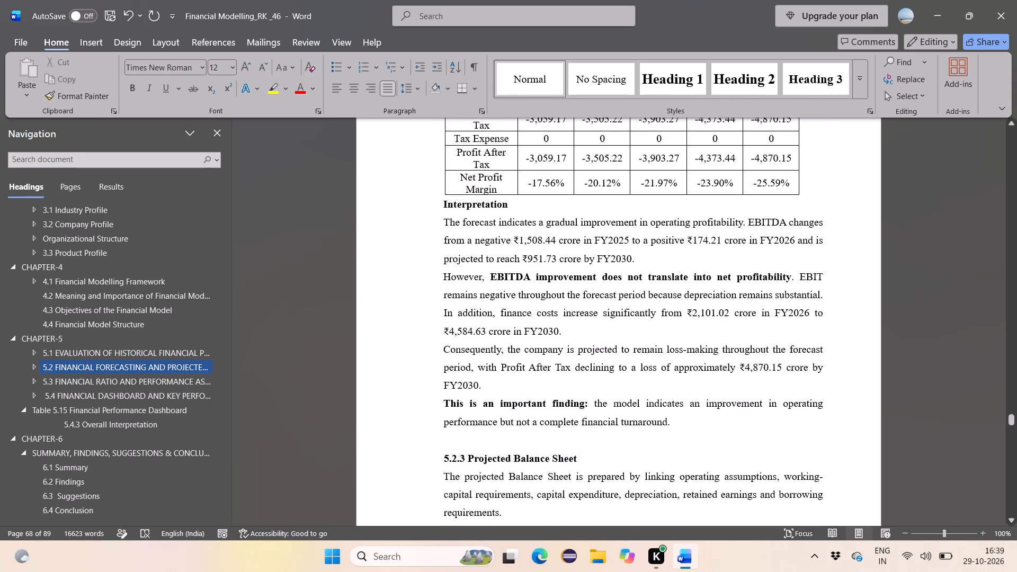
scroll(453, 426, up, 4)
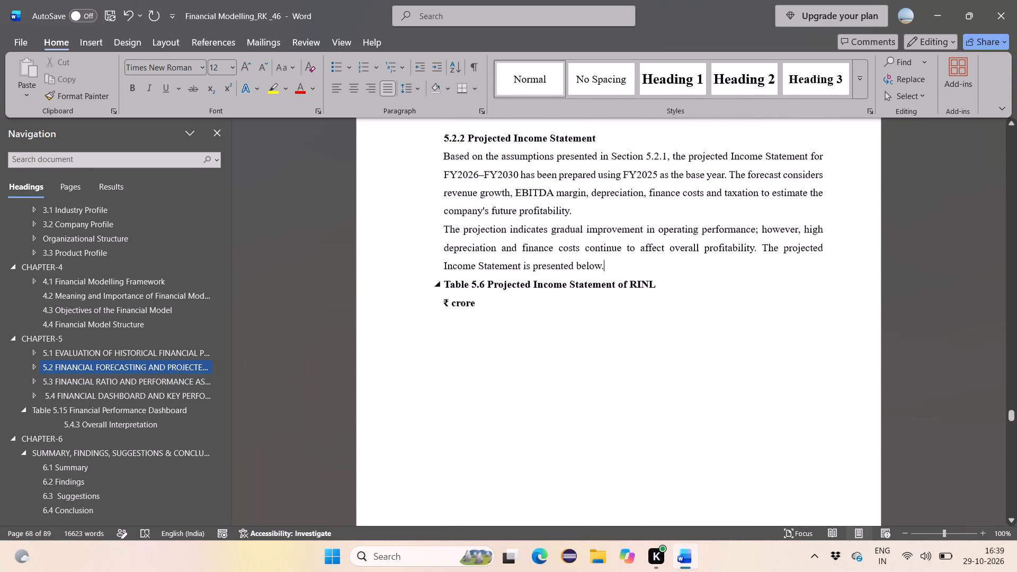
scroll(453, 426, up, 2)
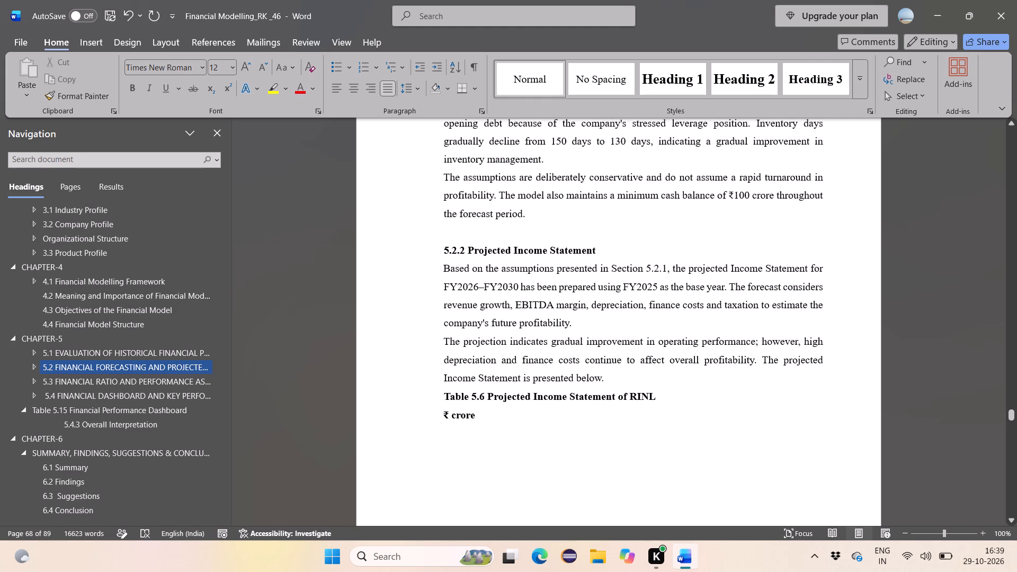
click(465, 238)
key(BackSpace)
key(BackSpace)
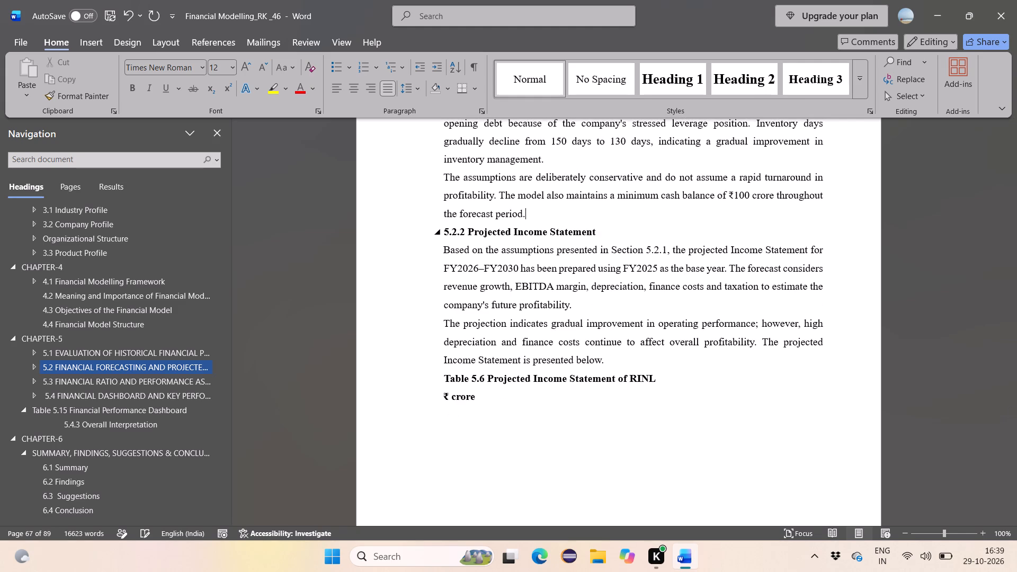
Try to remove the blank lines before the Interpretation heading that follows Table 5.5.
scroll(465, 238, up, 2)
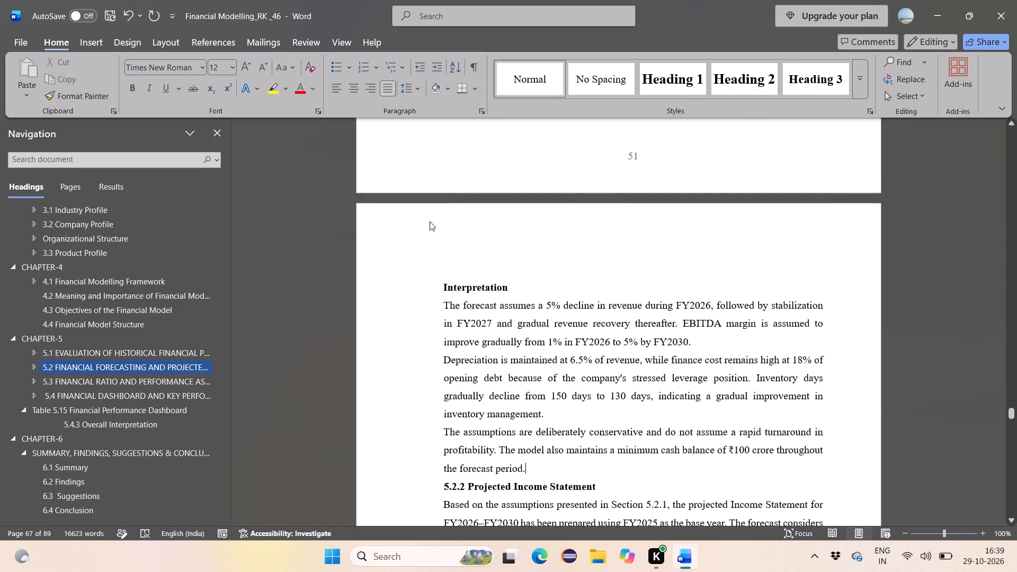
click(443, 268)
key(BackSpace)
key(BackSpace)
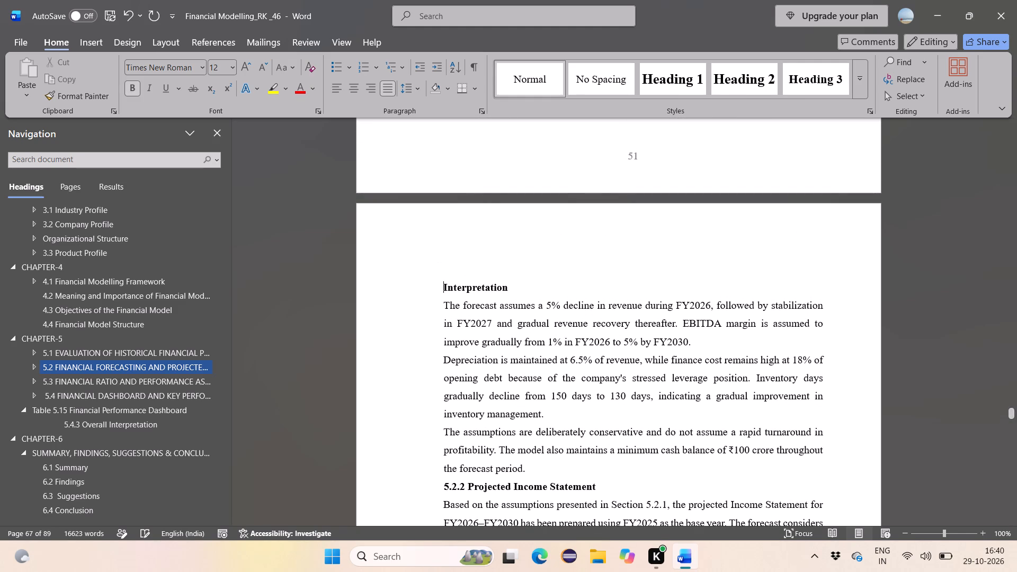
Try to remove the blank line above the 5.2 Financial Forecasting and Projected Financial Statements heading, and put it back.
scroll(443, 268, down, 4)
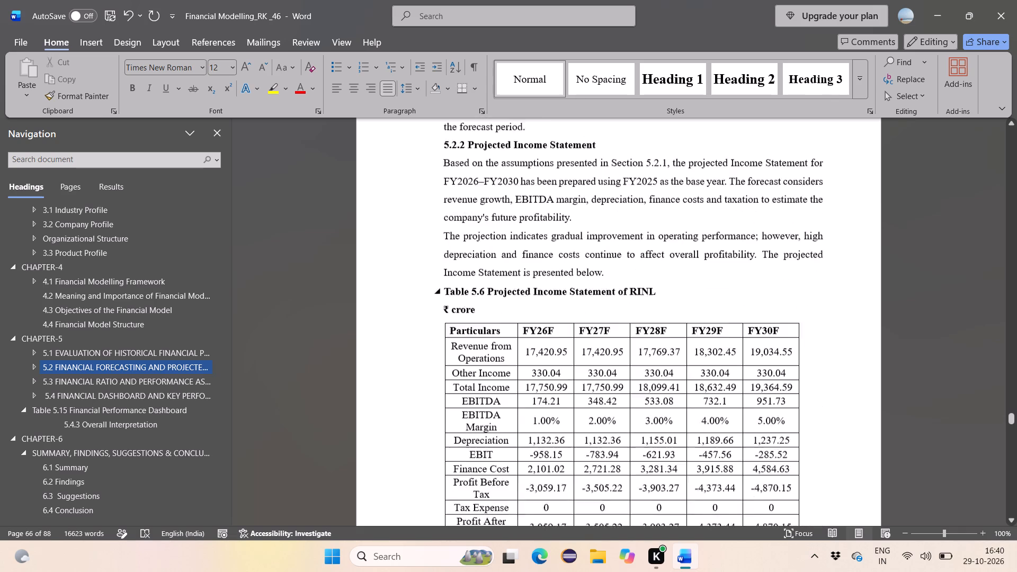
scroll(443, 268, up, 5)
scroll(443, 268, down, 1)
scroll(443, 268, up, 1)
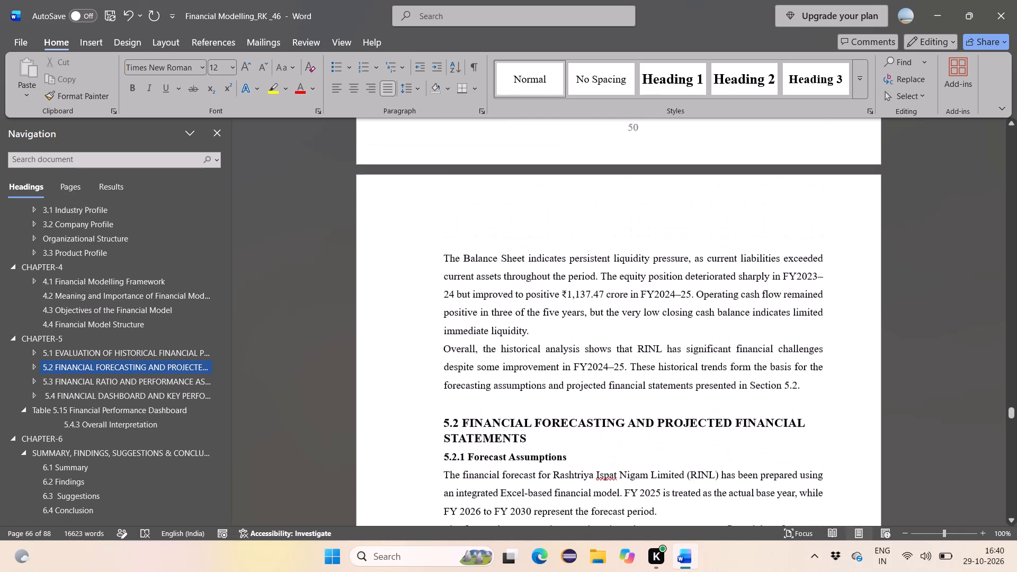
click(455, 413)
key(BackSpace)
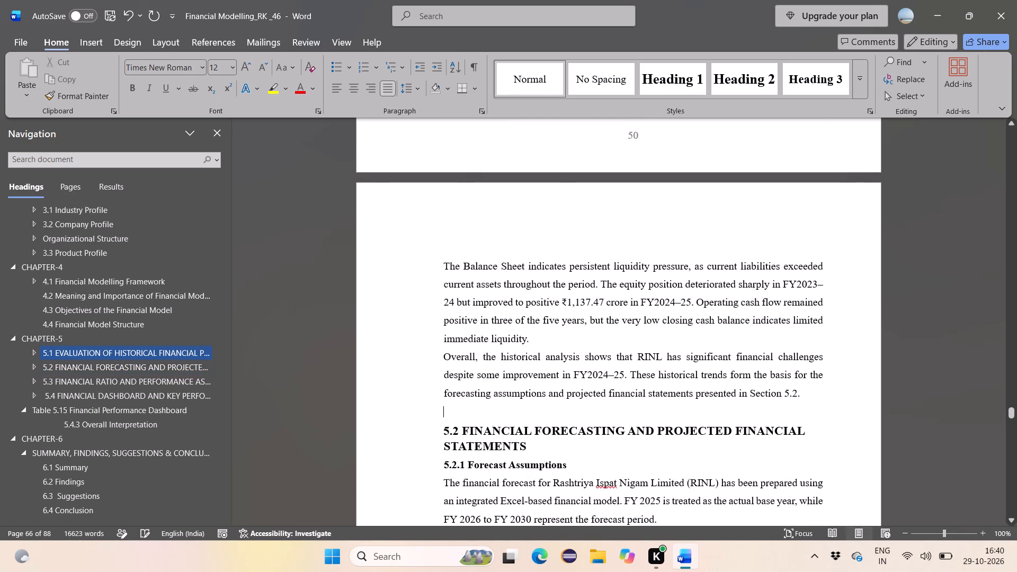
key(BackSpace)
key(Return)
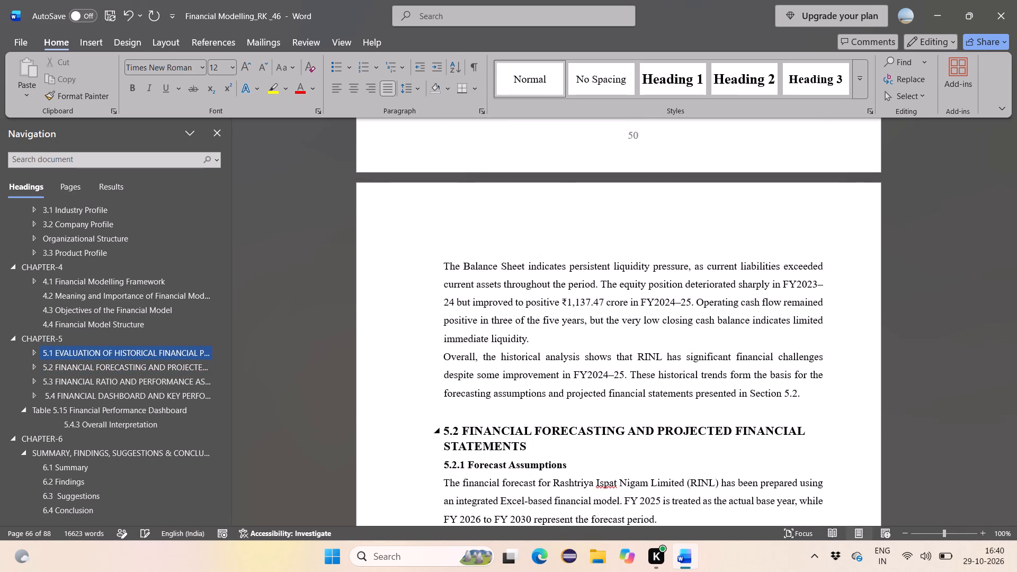
Insert a blank line above the Interpretation heading following Table 5.5 to move it onto the next page with its text.
scroll(467, 231, up, 4)
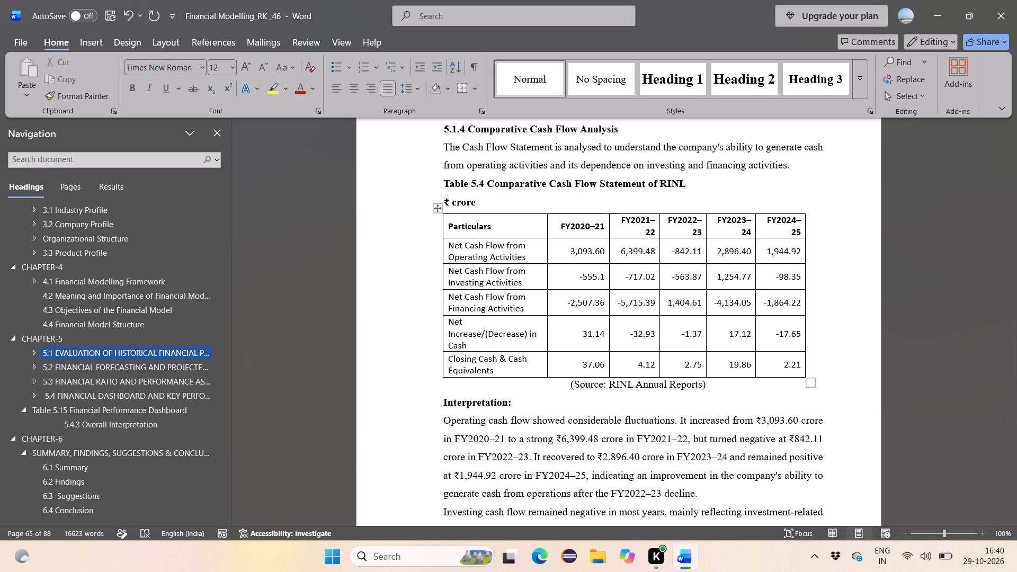
scroll(495, 272, down, 1)
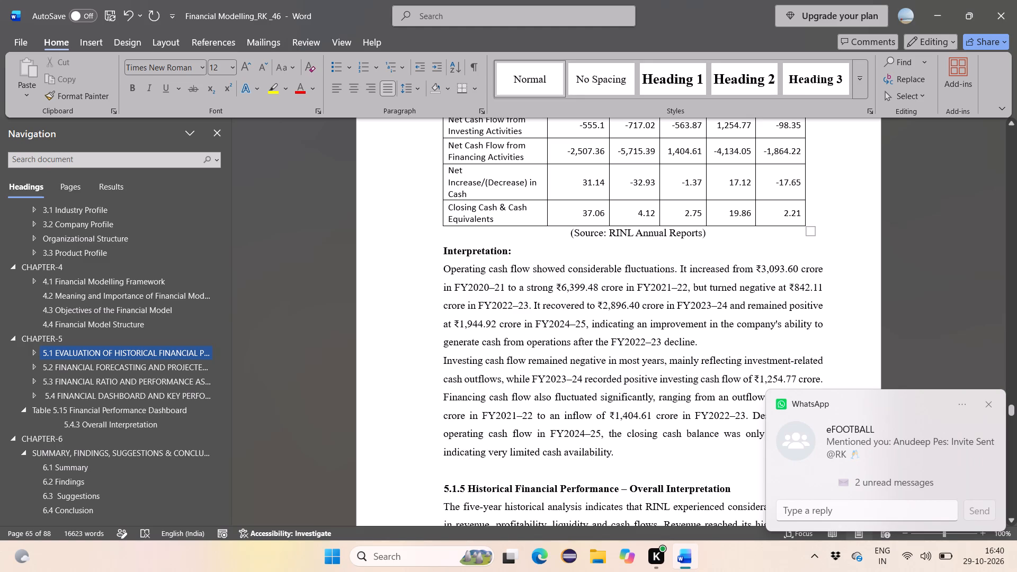
scroll(495, 272, down, 1)
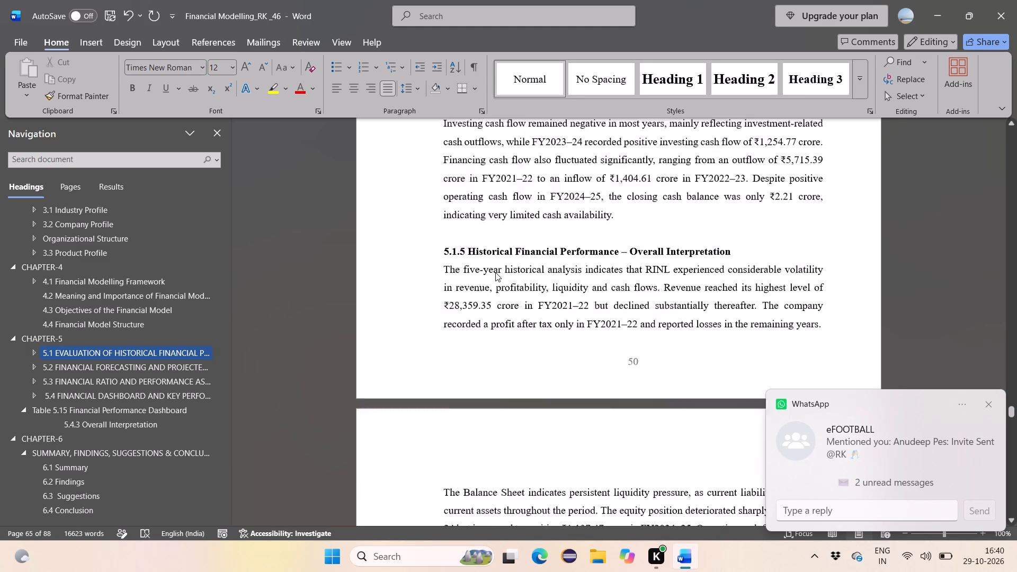
scroll(495, 272, down, 5)
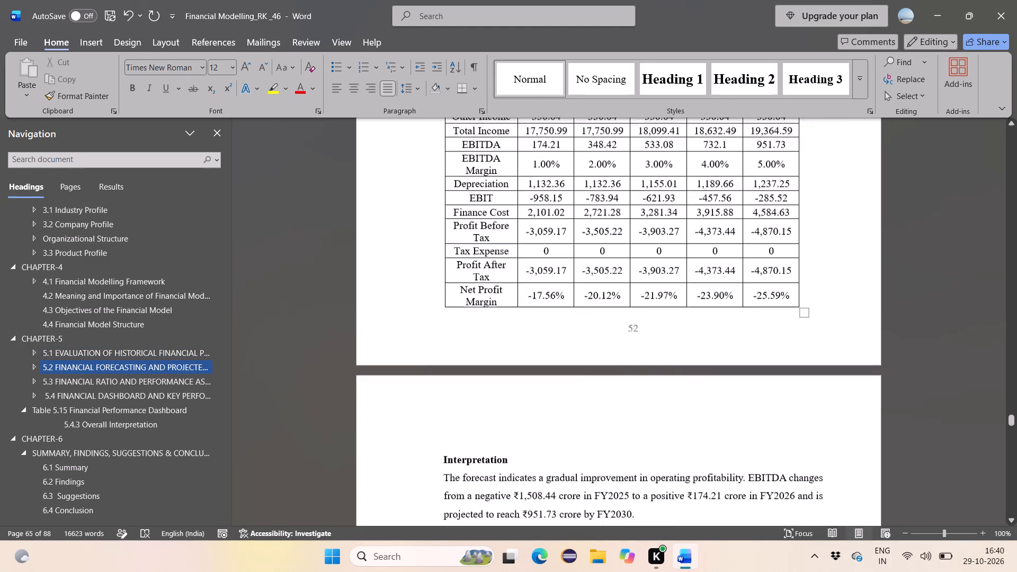
scroll(495, 272, down, 3)
scroll(495, 272, up, 2)
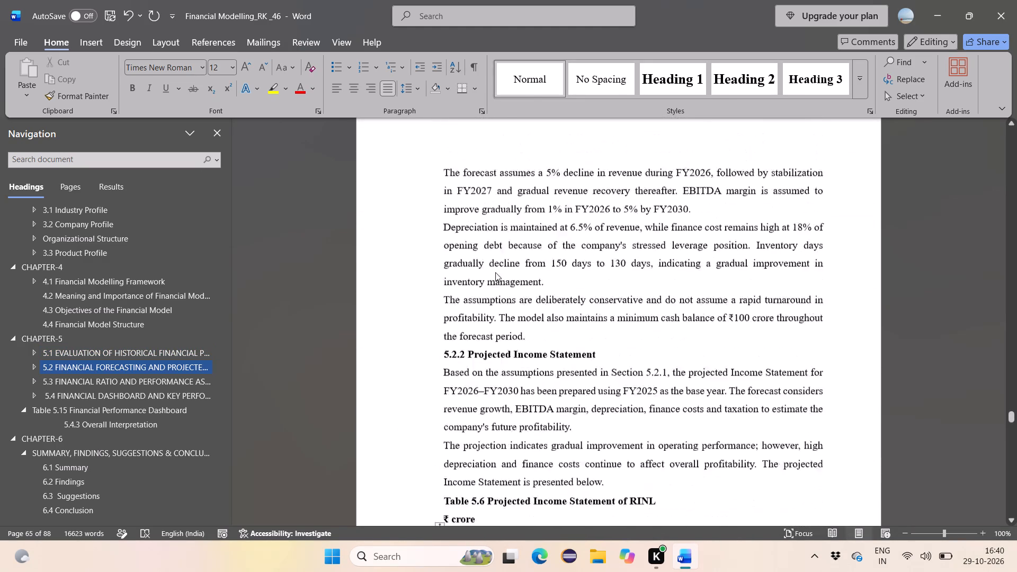
scroll(495, 272, up, 2)
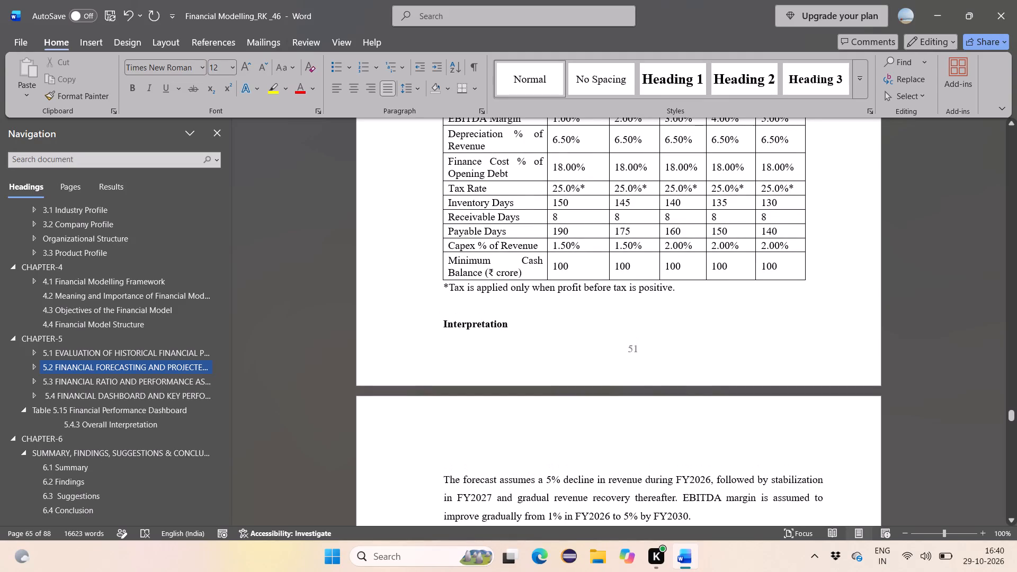
click(471, 310)
key(Return)
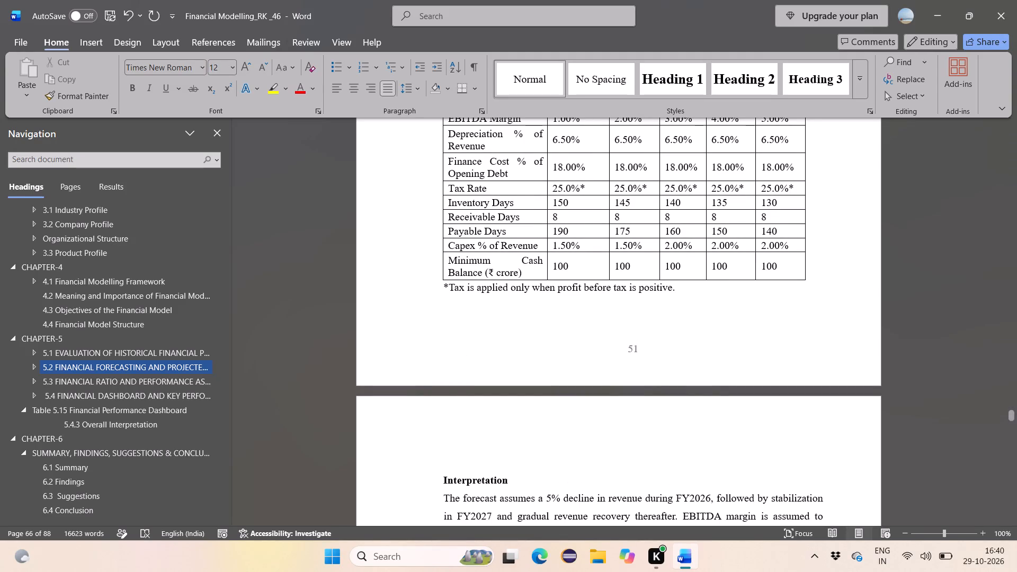
Examine the page breaks and spacing from the Table 5.6 caption back through Table 5.5 to section 5.1.5.
scroll(452, 308, down, 3)
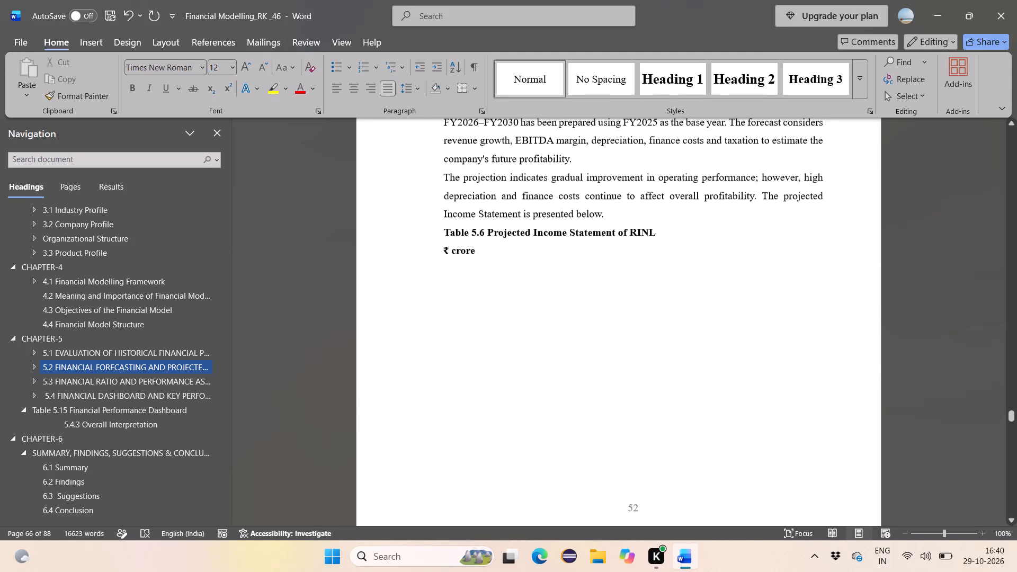
scroll(452, 308, down, 1)
scroll(452, 308, up, 1)
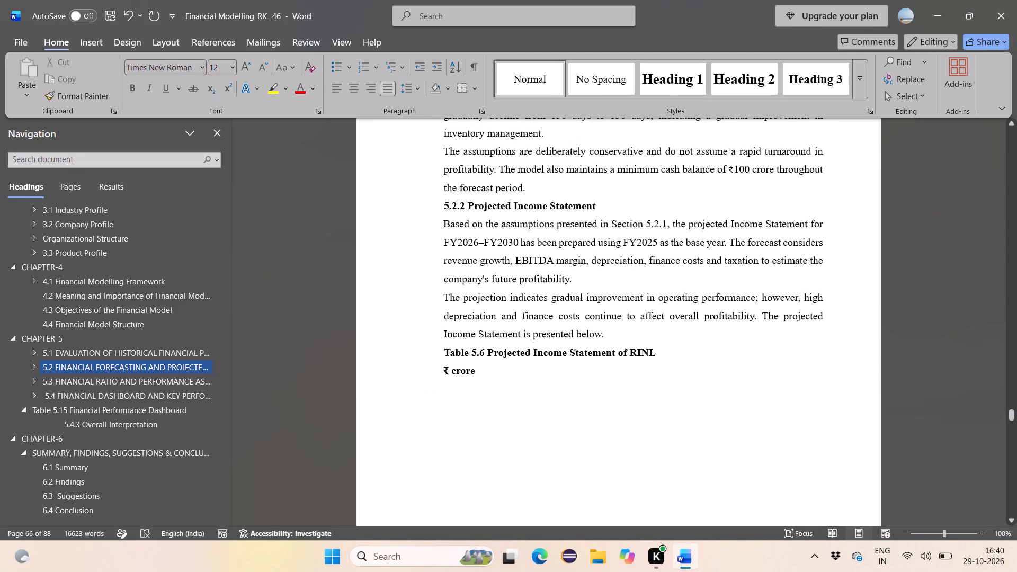
scroll(452, 308, up, 3)
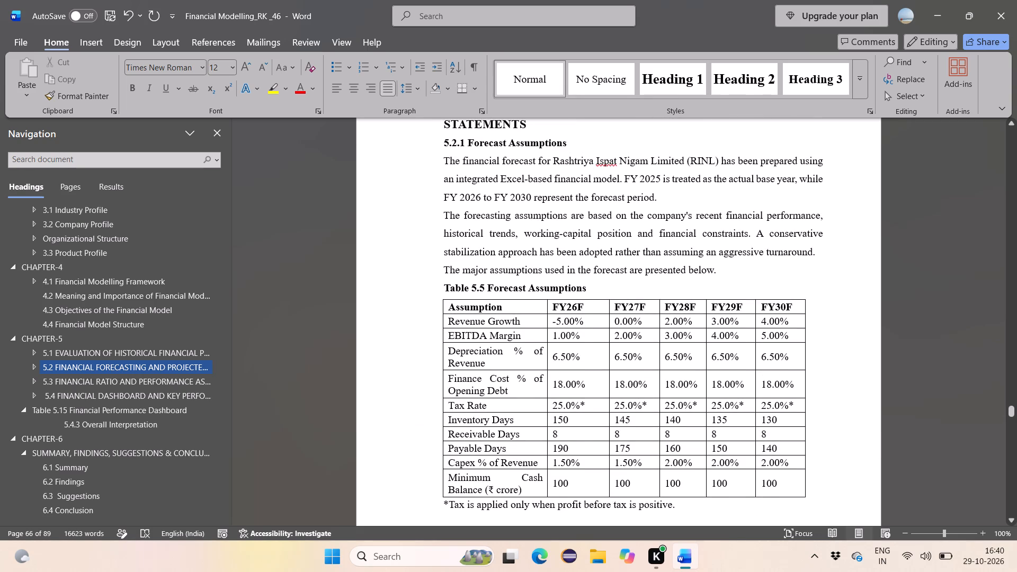
scroll(452, 308, down, 1)
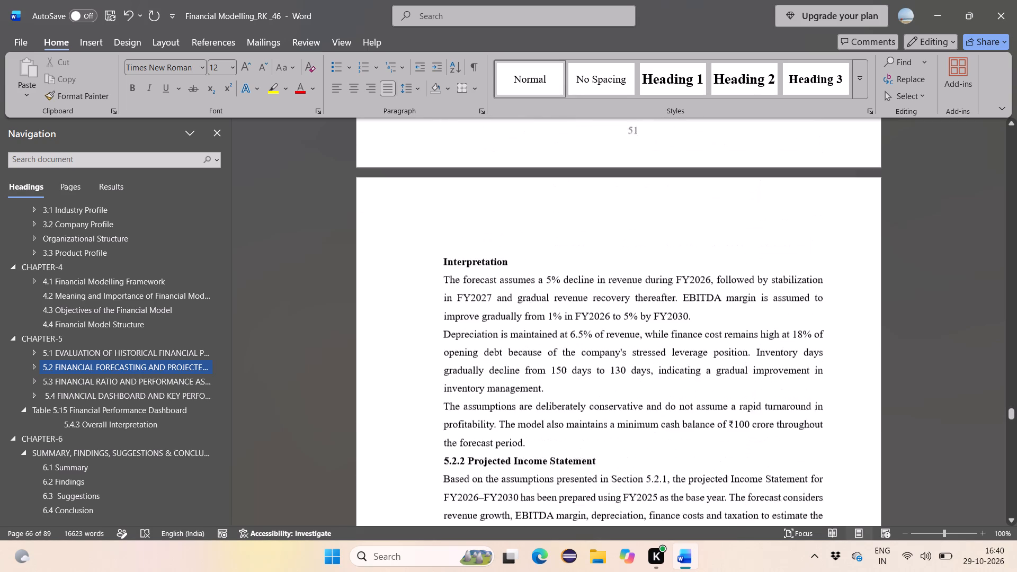
scroll(452, 308, up, 1)
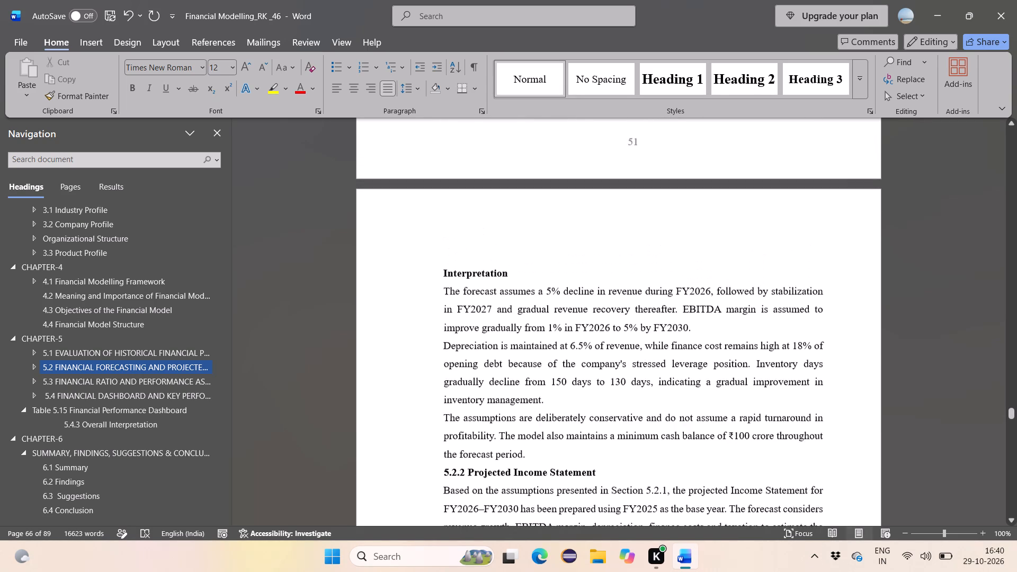
scroll(452, 308, up, 3)
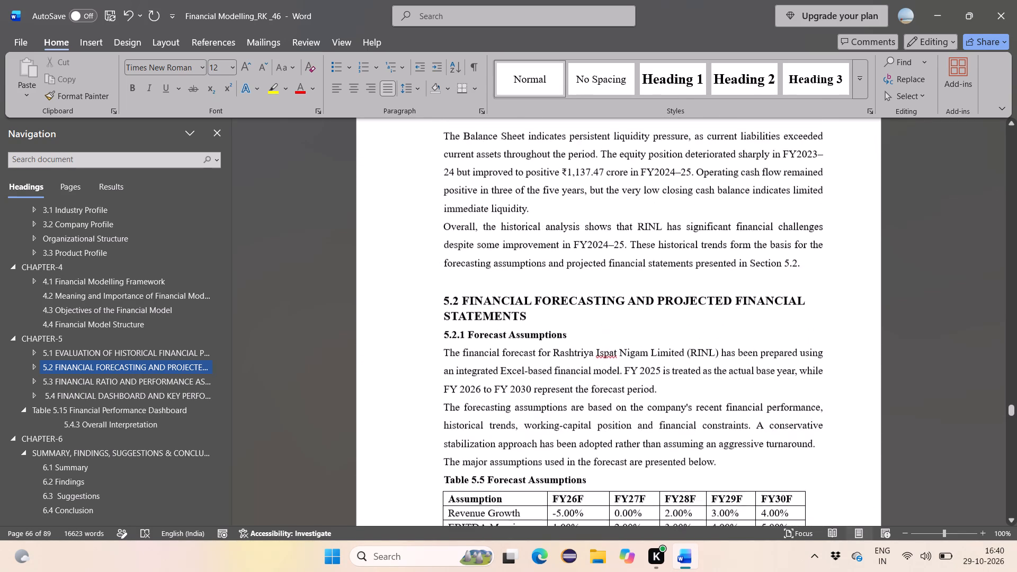
scroll(452, 308, up, 3)
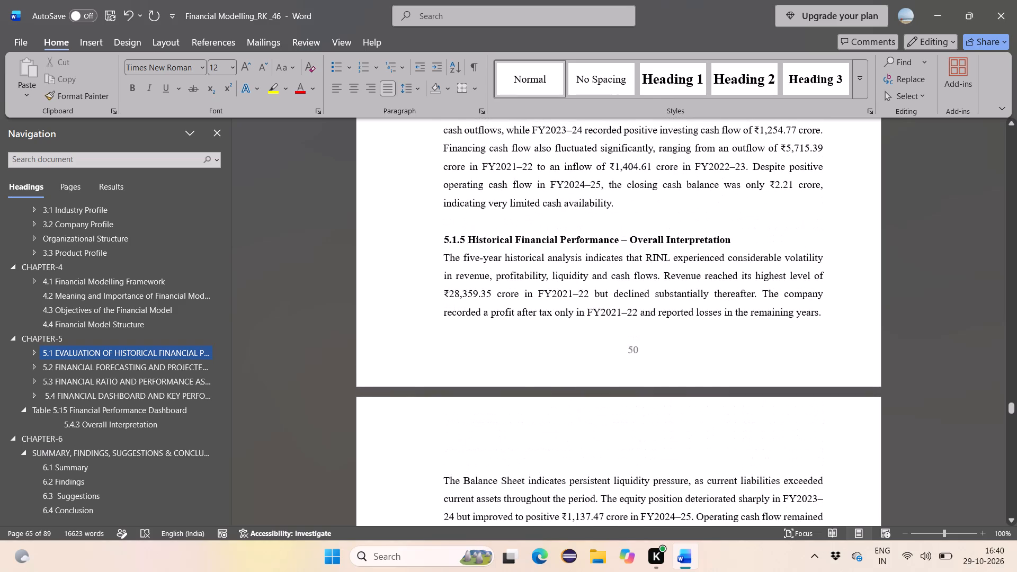
Undo the recent blank-line deletions around the section 5.2 headings, the Interpretation heading and the Table 5.6 caption.
key(ctrl+z)
key(ctrl+z)
key(ctrl+z)
key(ctrl+z)
key(ctrl+z)
key(ctrl+z)
key(ctrl+z)
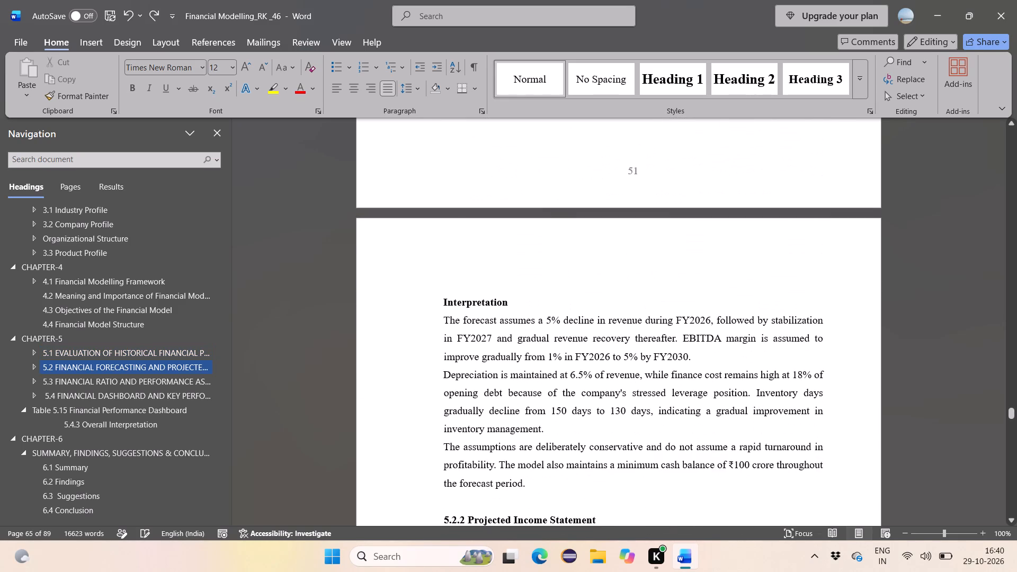
key(ctrl+z)
key(ctrl+z)
key(ctrl+z)
key(ctrl+z)
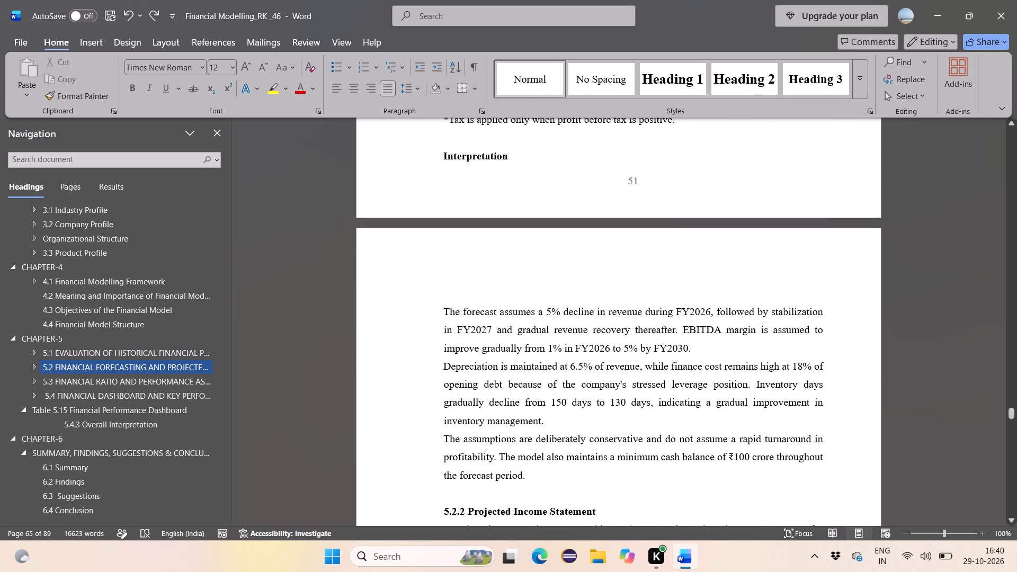
key(ctrl+z)
key(ctrl+z)
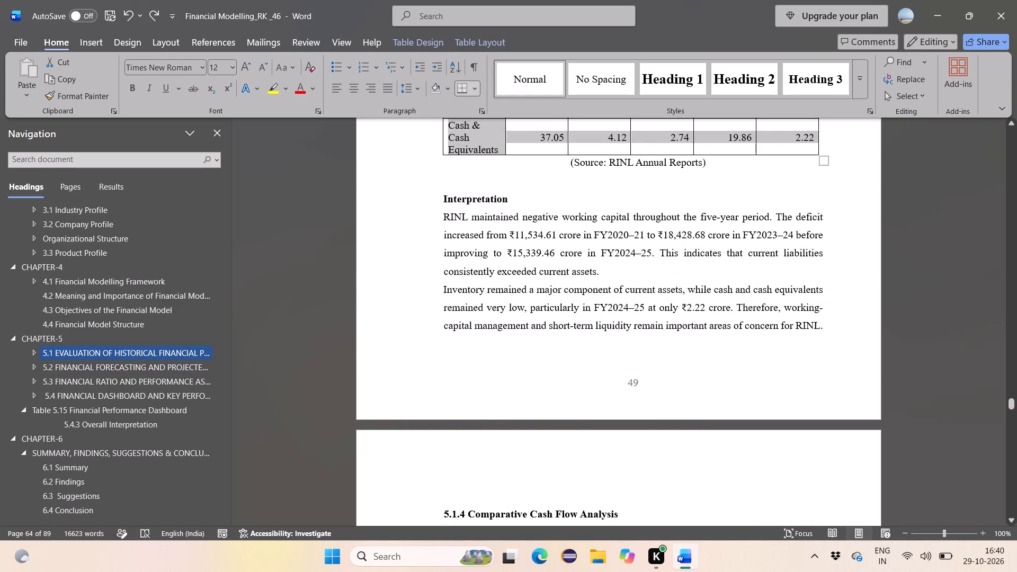
Examine the spacing and table layout from section 5.1.3 through the Table 5.6 caption.
scroll(452, 308, down, 5)
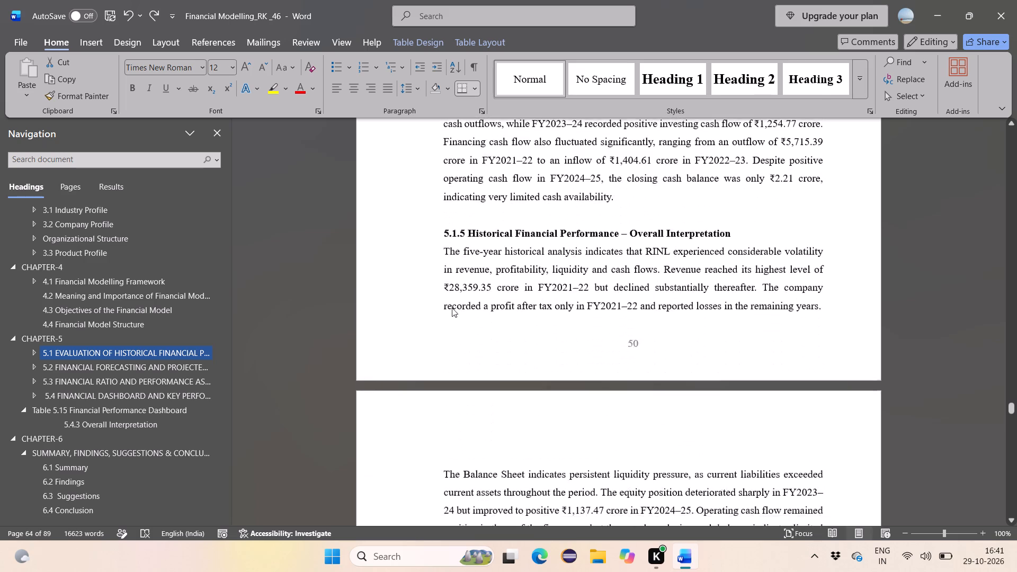
scroll(452, 308, down, 1)
scroll(452, 308, up, 4)
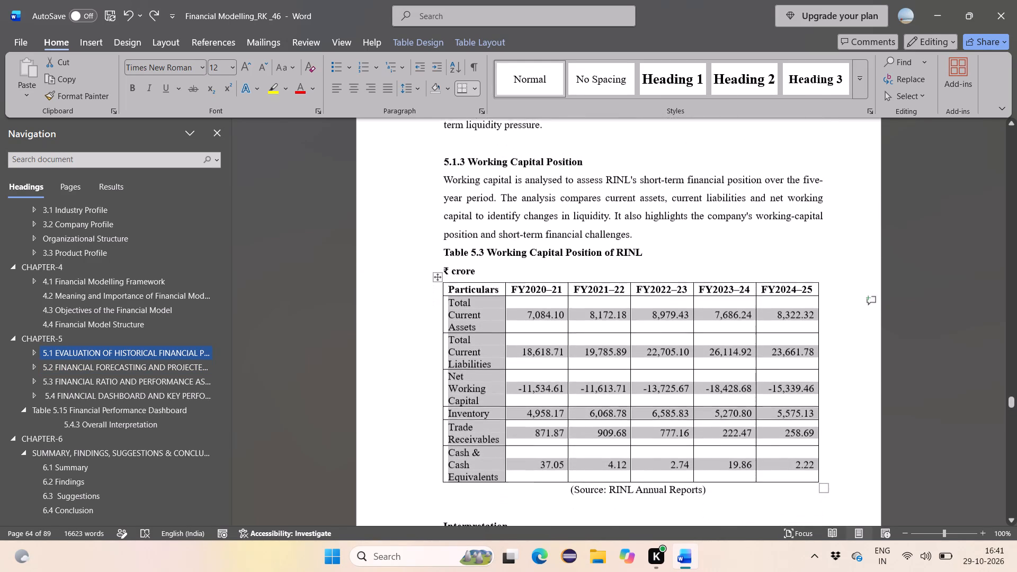
scroll(452, 308, down, 4)
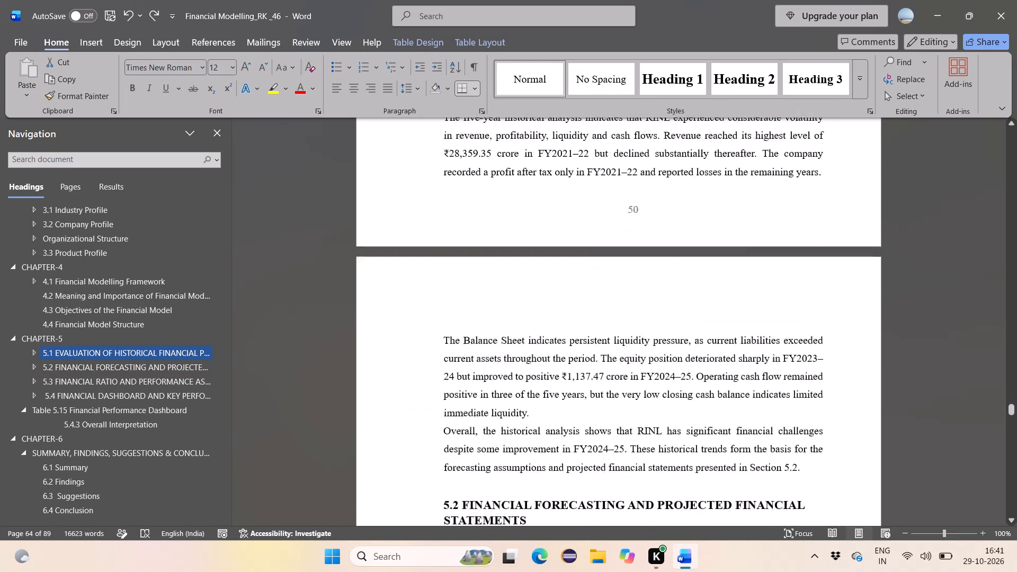
scroll(452, 308, down, 2)
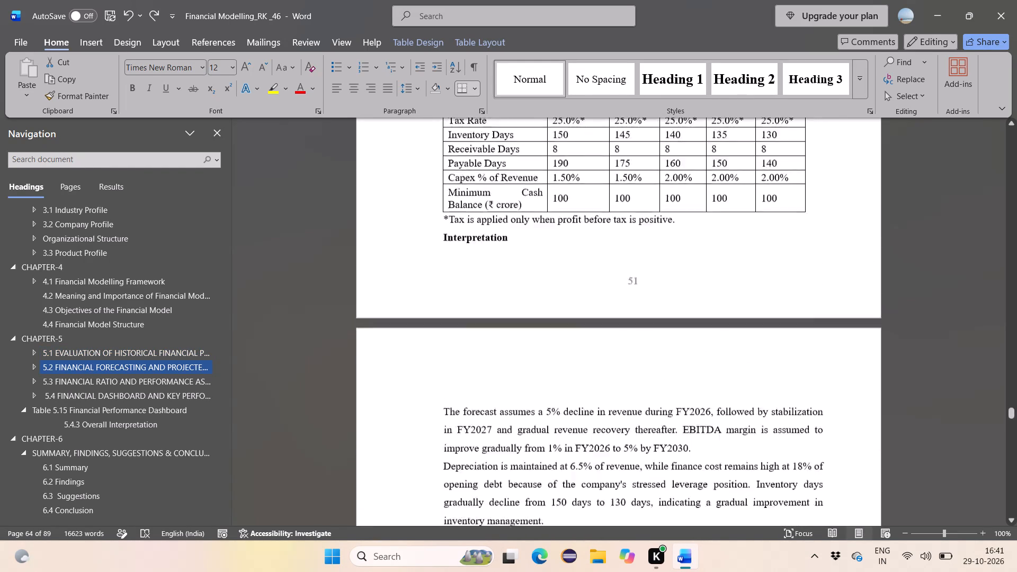
scroll(452, 308, down, 2)
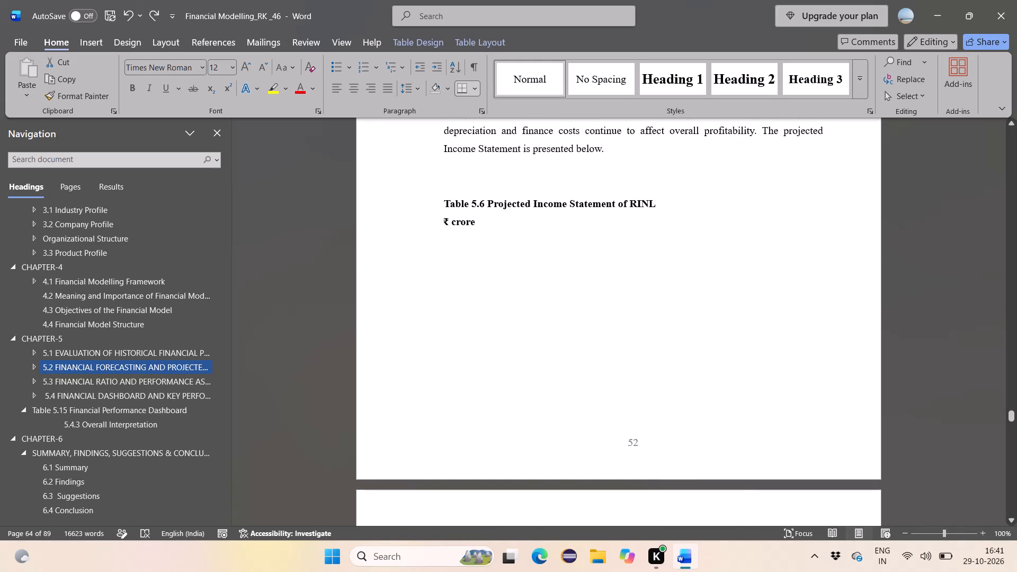
Undo the Times New Roman 12 font and column-width changes made to Table 5.3 Working Capital Position of RINL.
key(ctrl+z)
key(ctrl+z)
key(ctrl+z)
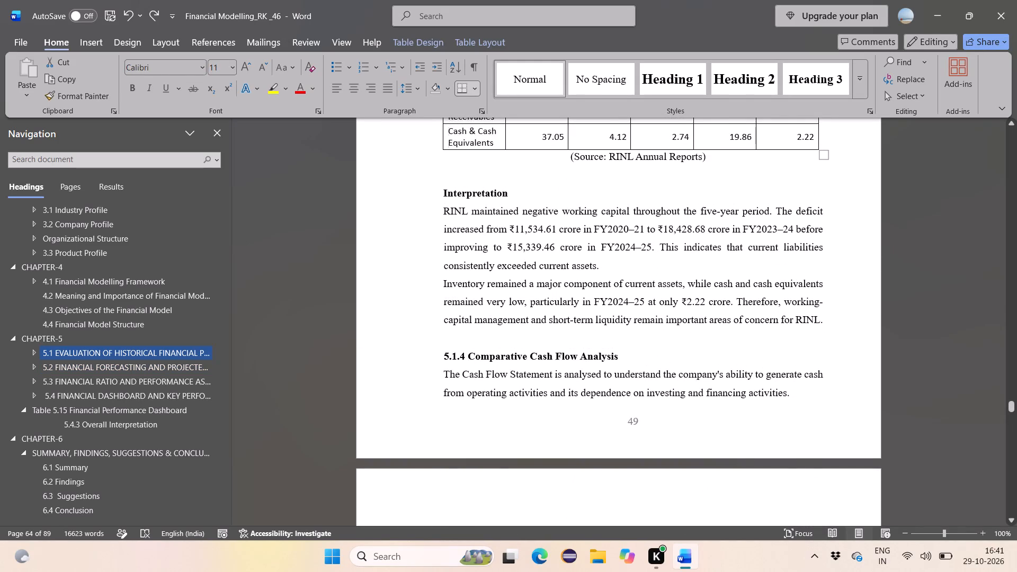
scroll(452, 308, down, 1)
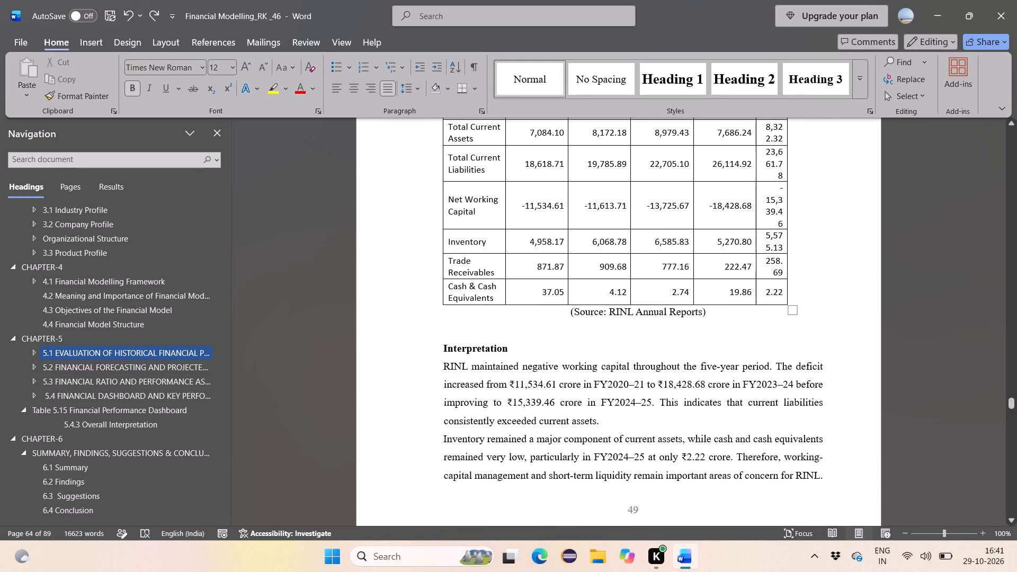
key(ctrl+z)
key(ctrl+z)
key(ctrl+z)
key(ctrl+z)
key(ctrl+z)
key(ctrl+z)
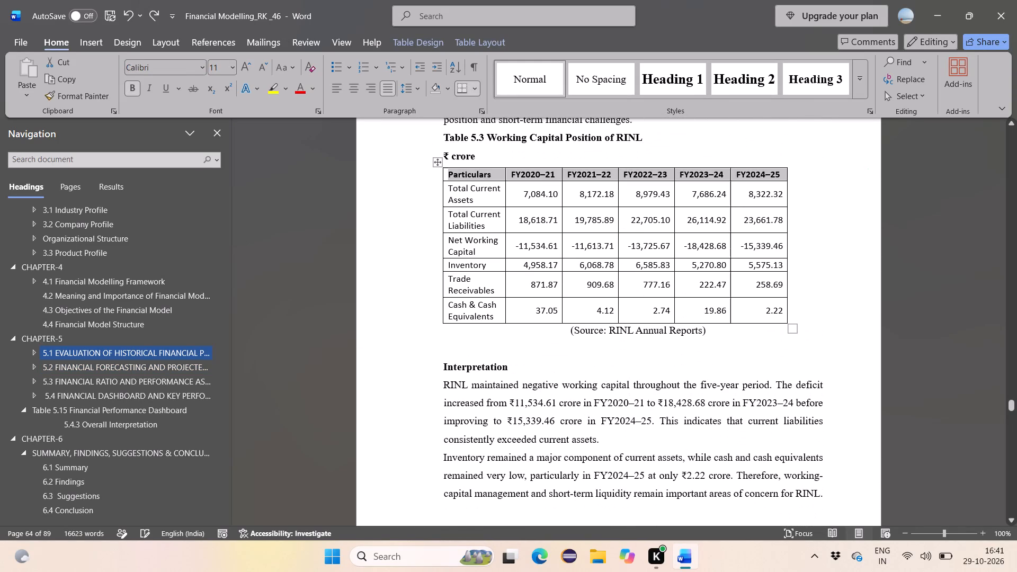
Undo the font and column-width changes made to the historical balance sheet table that precedes section 5.1.3.
key(ctrl+z)
key(ctrl+z)
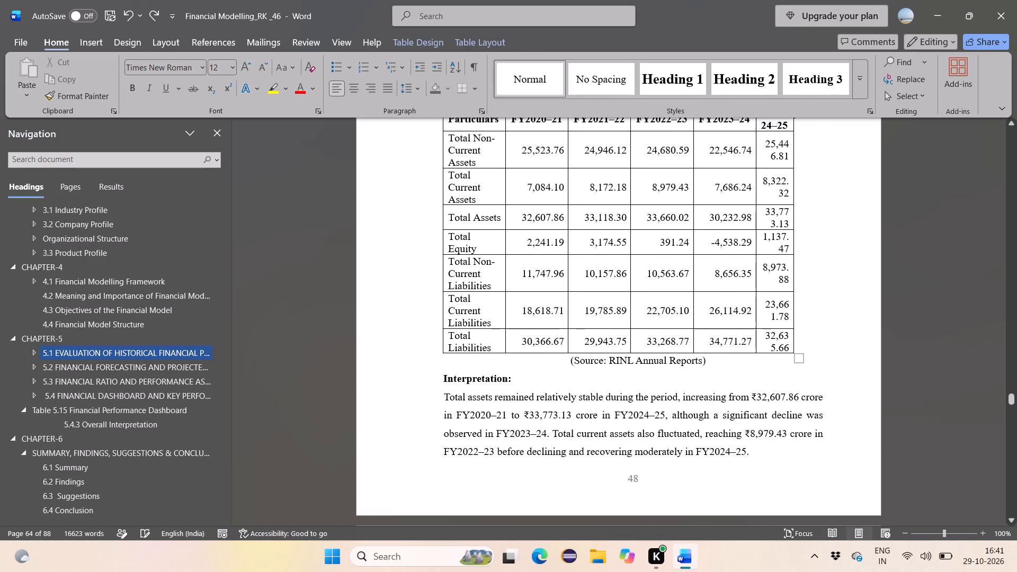
key(ctrl+z)
key(ctrl+z)
key(ctrl+z)
key(ctrl+z)
key(ctrl+z)
key(ctrl+z)
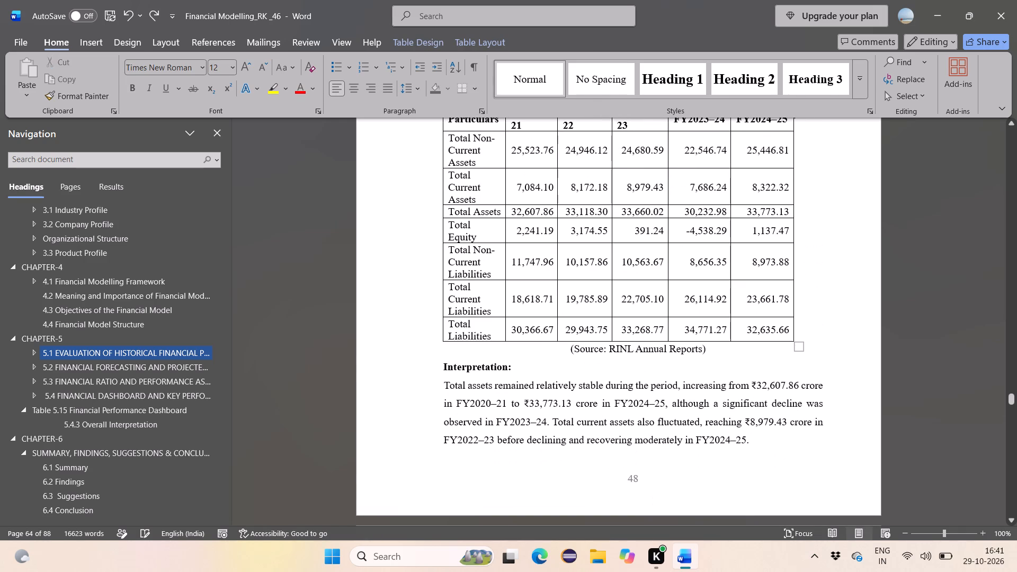
key(ctrl+z)
key(ctrl+z)
key(ctrl+z)
key(ctrl+z)
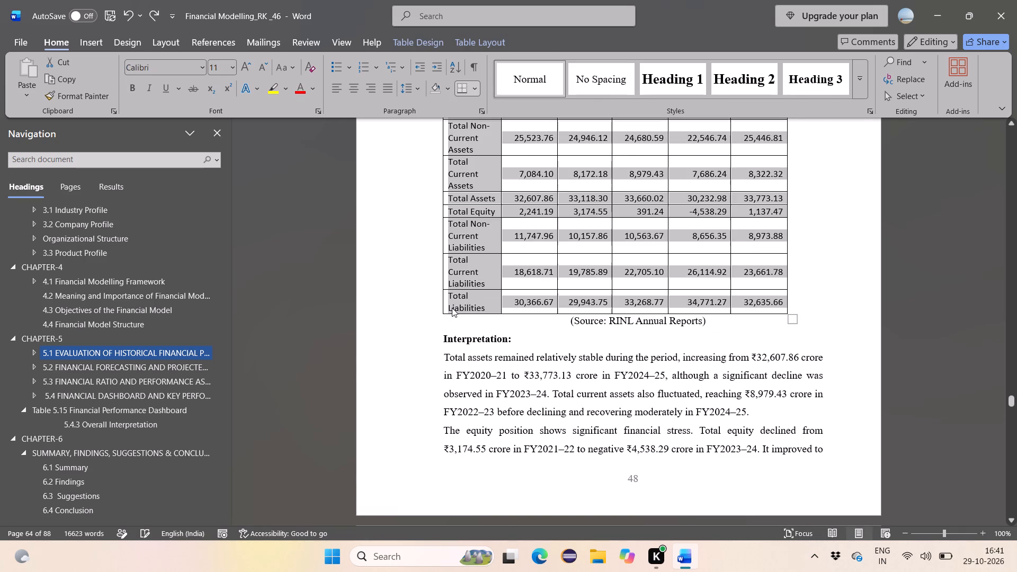
key(ctrl+z)
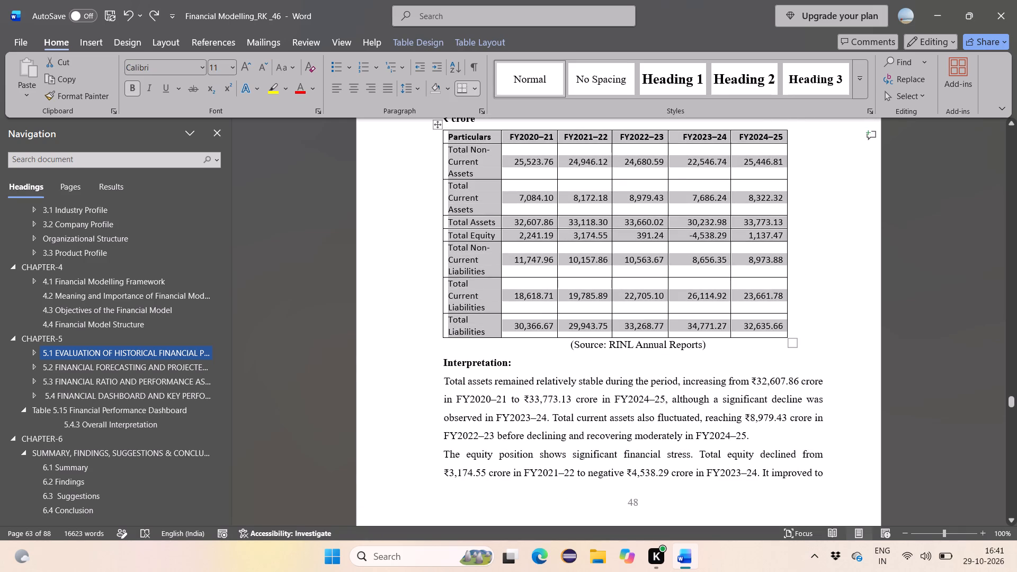
Review the tables and page breaks from Table 5.3 through Table 5.9 Current Ratio.
scroll(452, 308, down, 3)
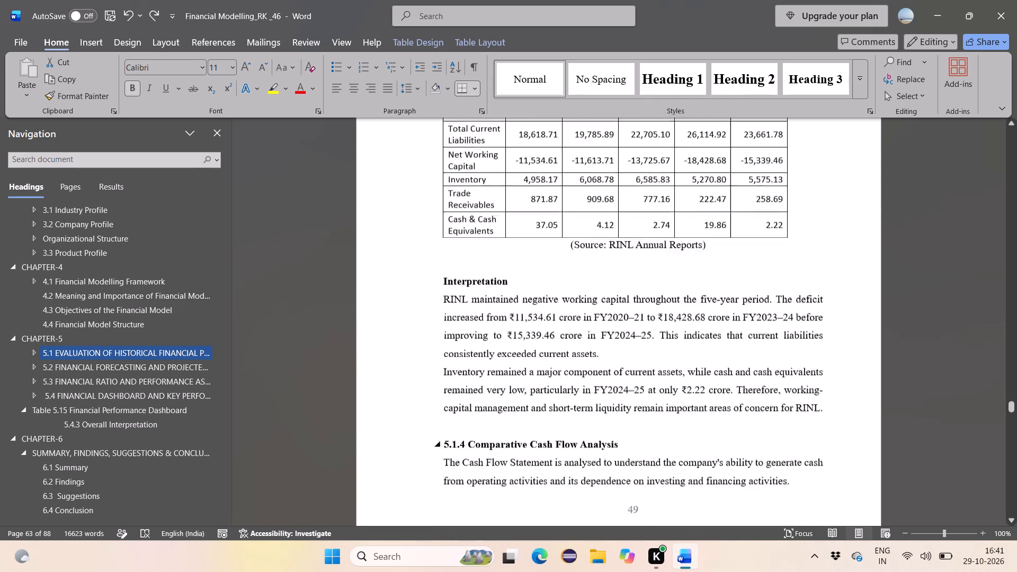
scroll(452, 308, down, 6)
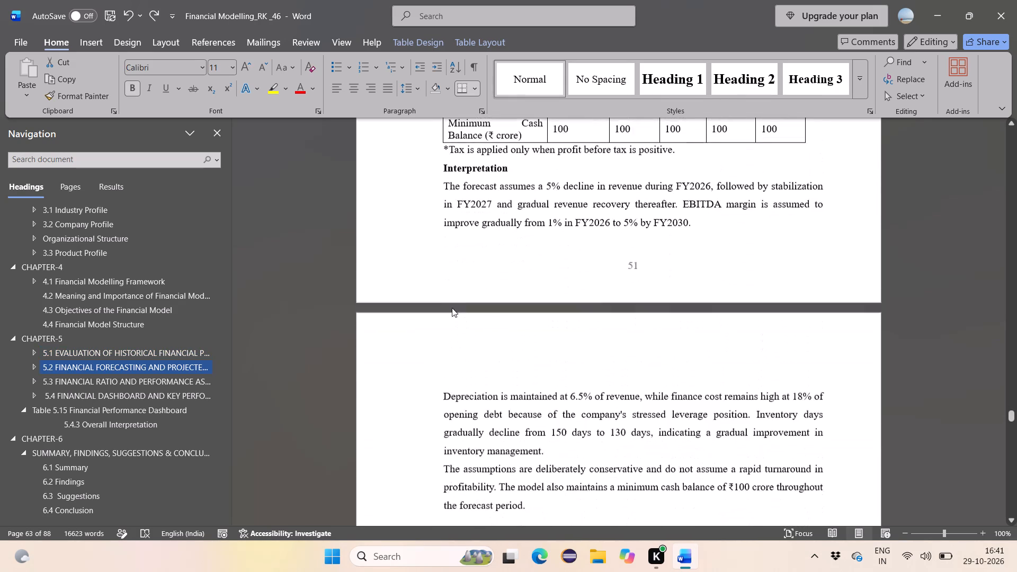
scroll(452, 308, down, 6)
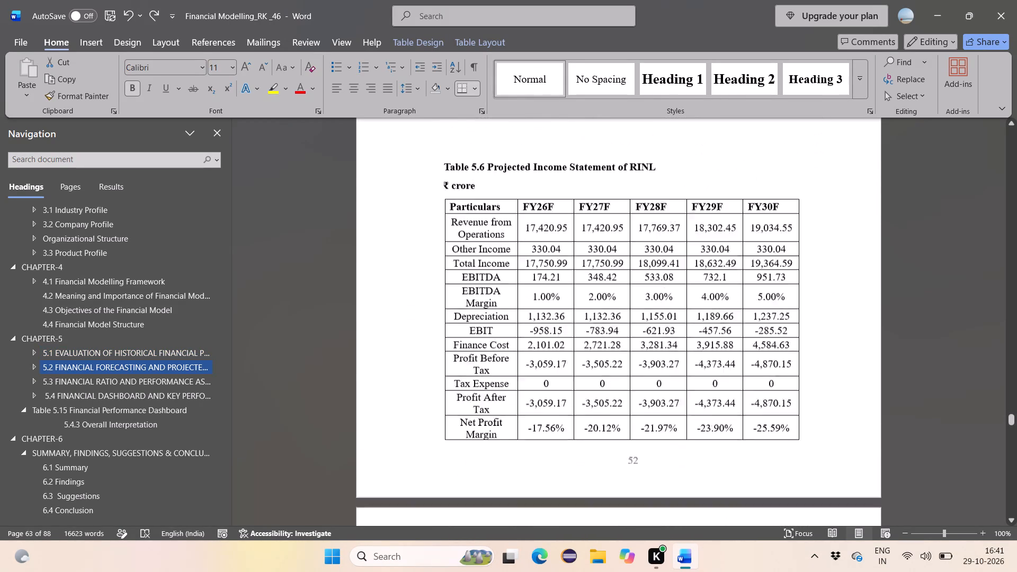
scroll(452, 308, down, 5)
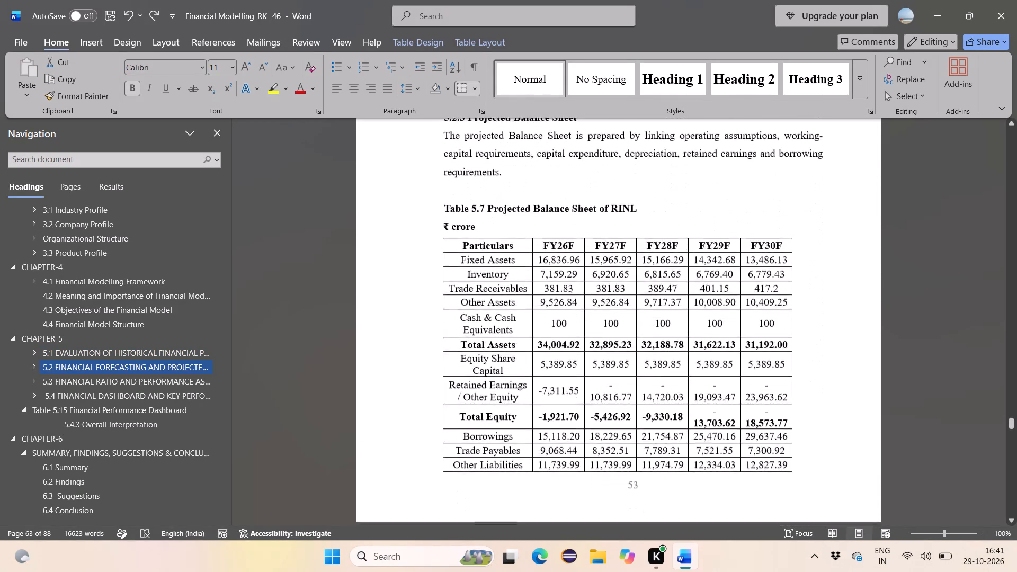
scroll(452, 308, down, 4)
scroll(452, 308, up, 1)
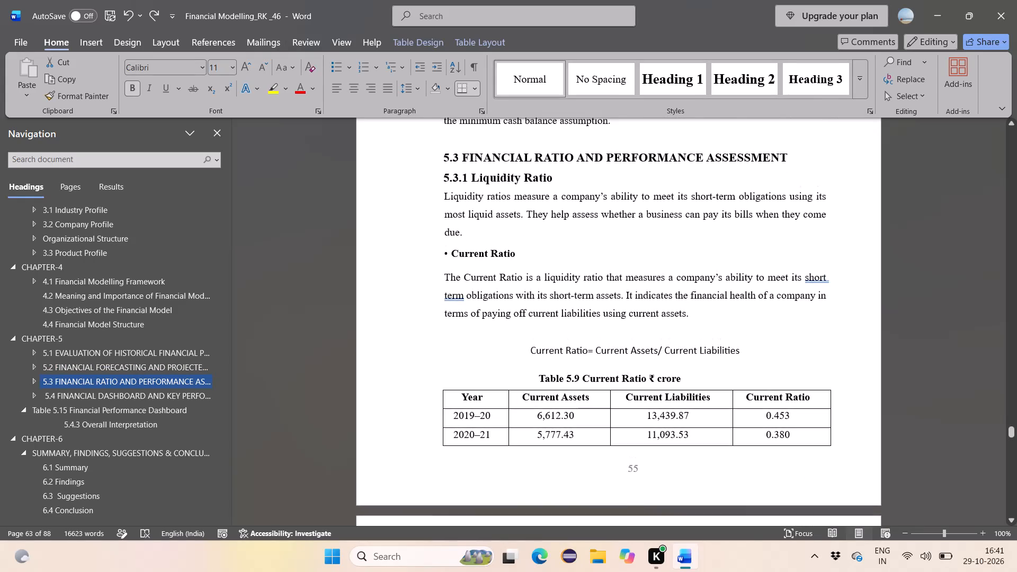
scroll(452, 308, up, 2)
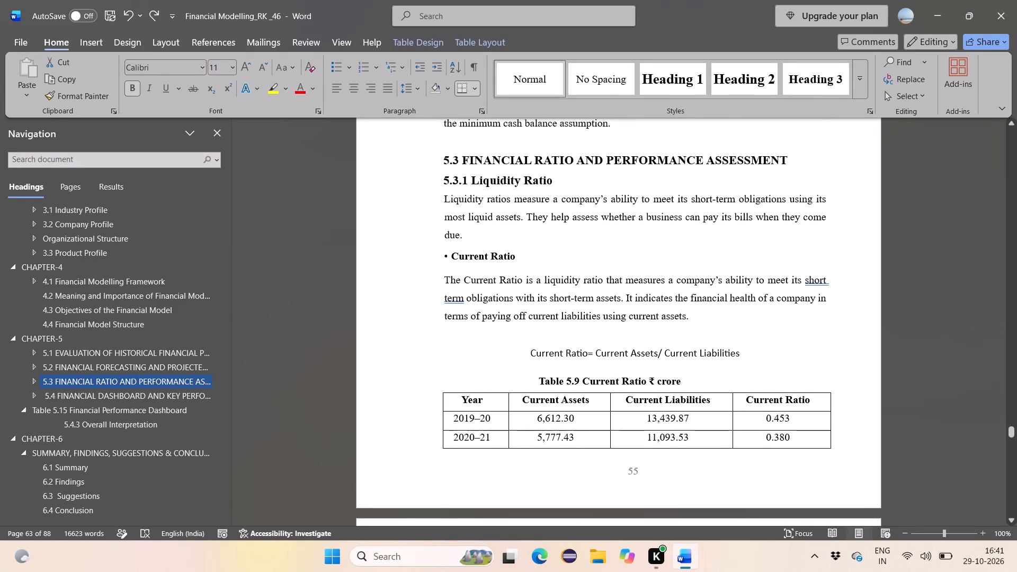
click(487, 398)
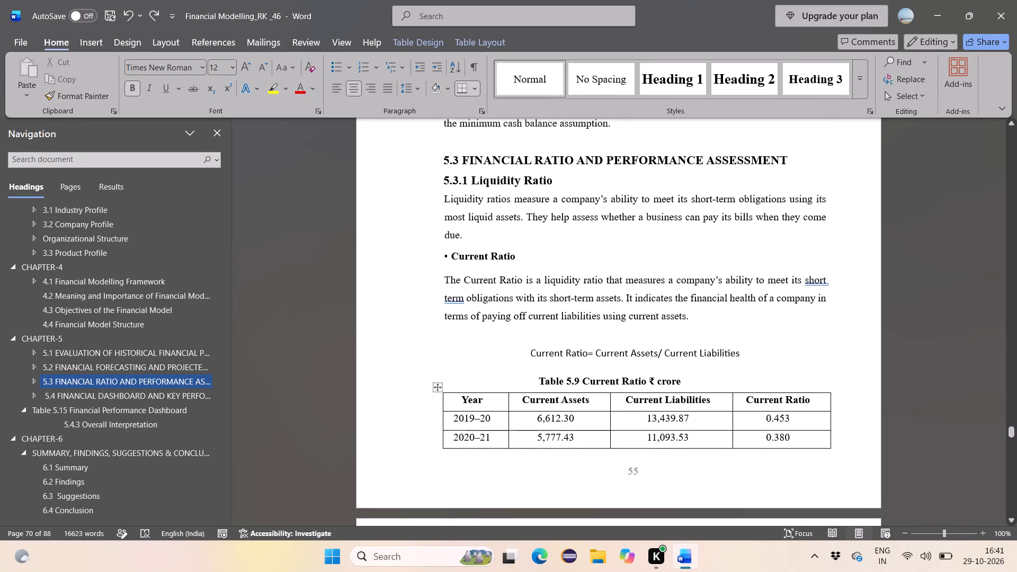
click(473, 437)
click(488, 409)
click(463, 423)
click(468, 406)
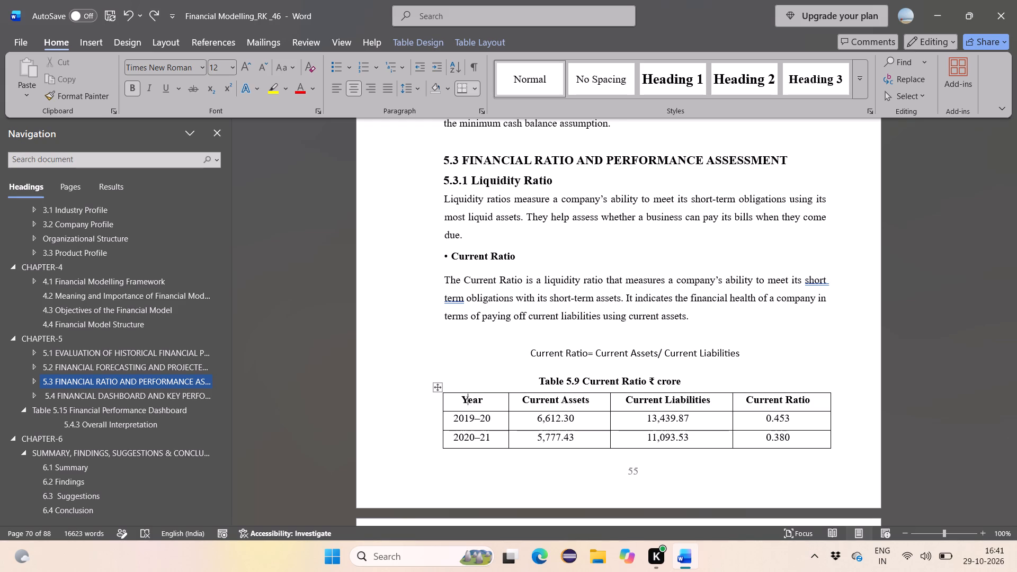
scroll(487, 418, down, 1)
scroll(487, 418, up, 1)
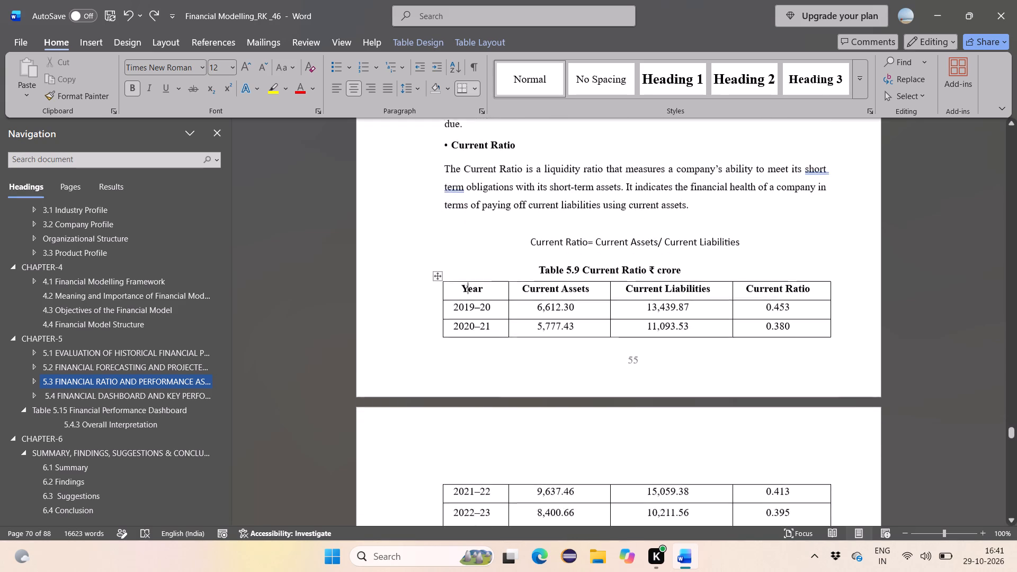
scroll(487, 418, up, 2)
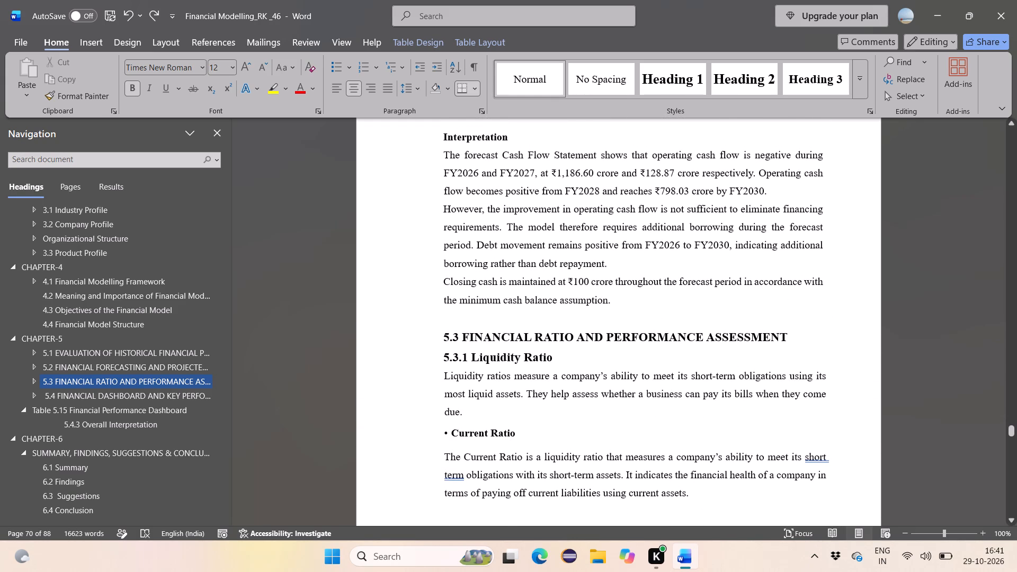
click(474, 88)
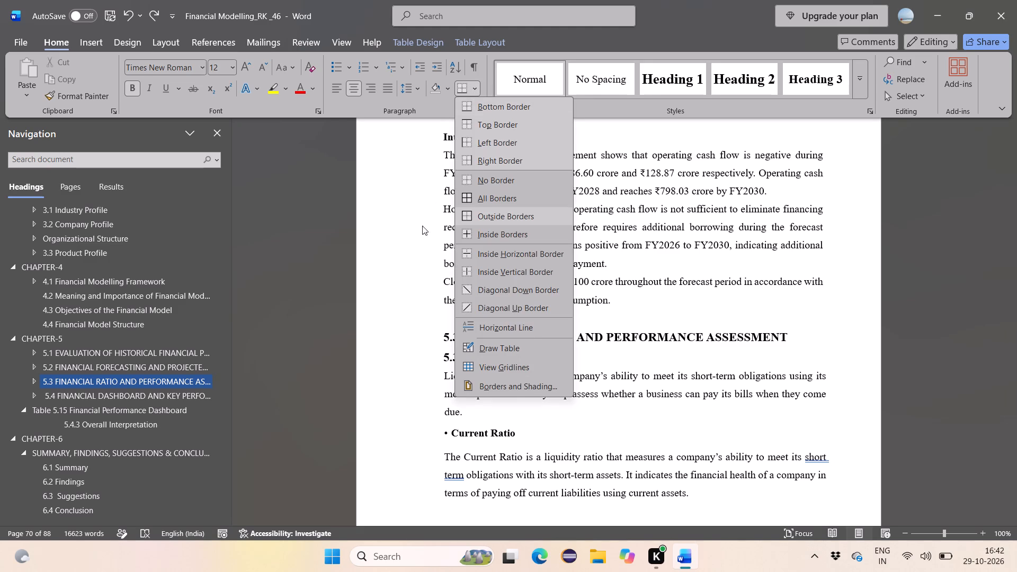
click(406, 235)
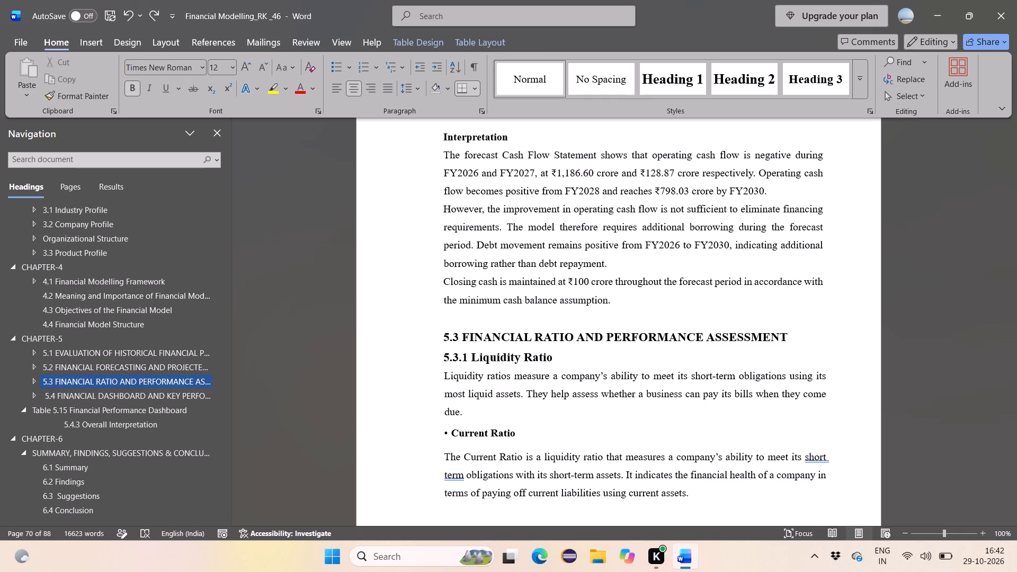
Correct "short term" to "short-term" in the Current Ratio paragraph of section 5.3.1.
scroll(443, 307, down, 1)
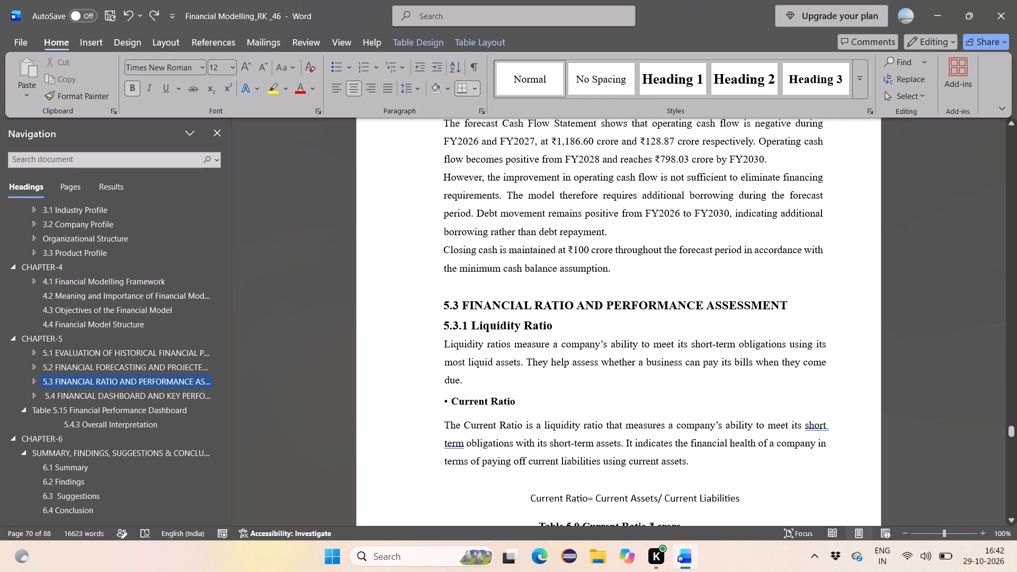
click(452, 446)
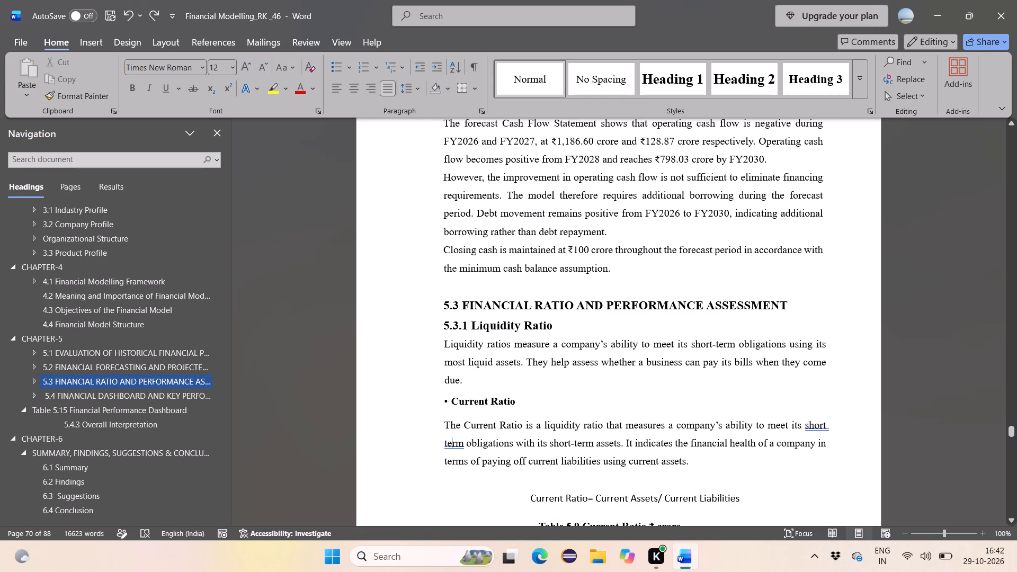
click(445, 446)
key(BackSpace)
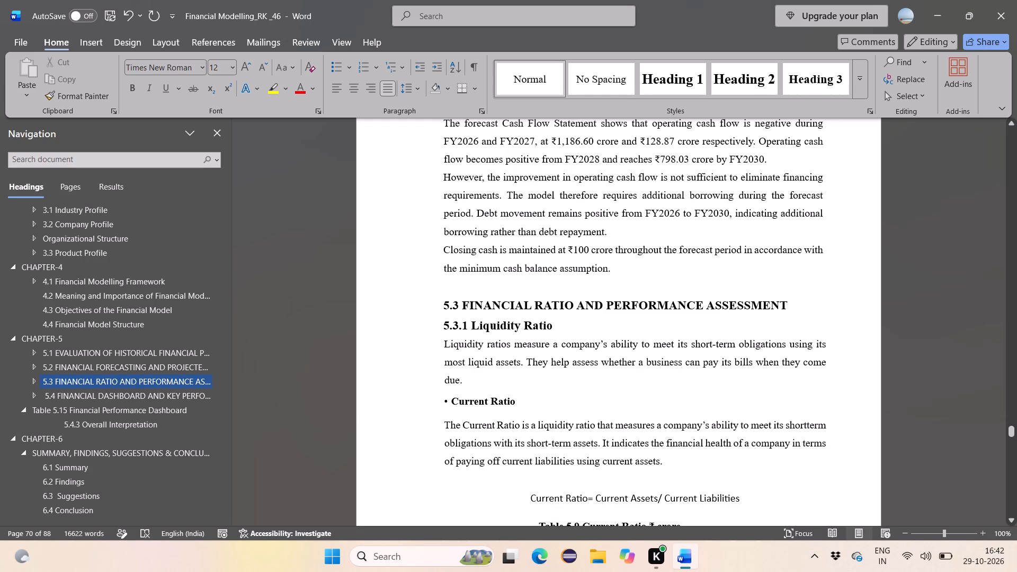
click(617, 387)
click(813, 421)
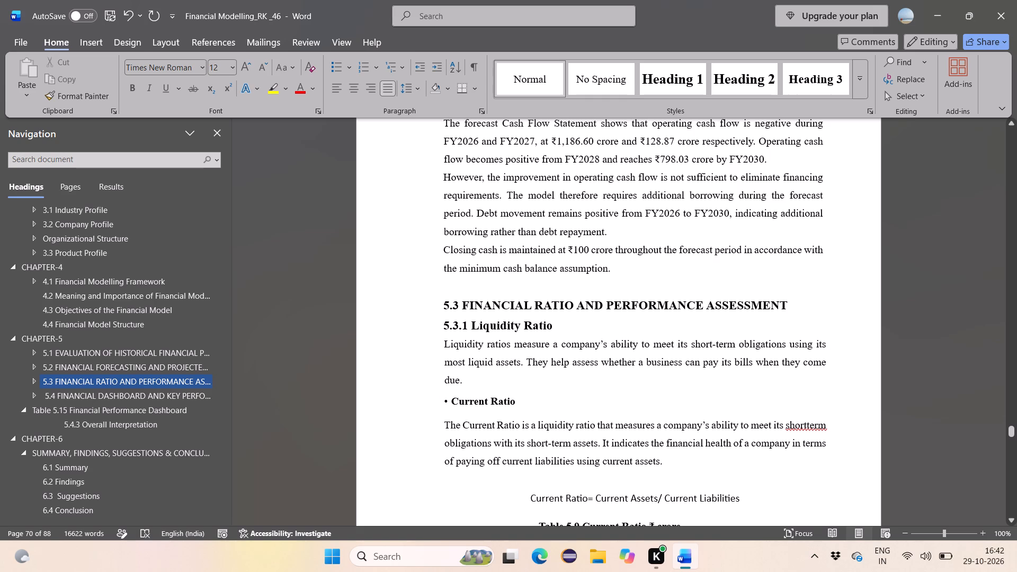
right_click(808, 423)
click(769, 122)
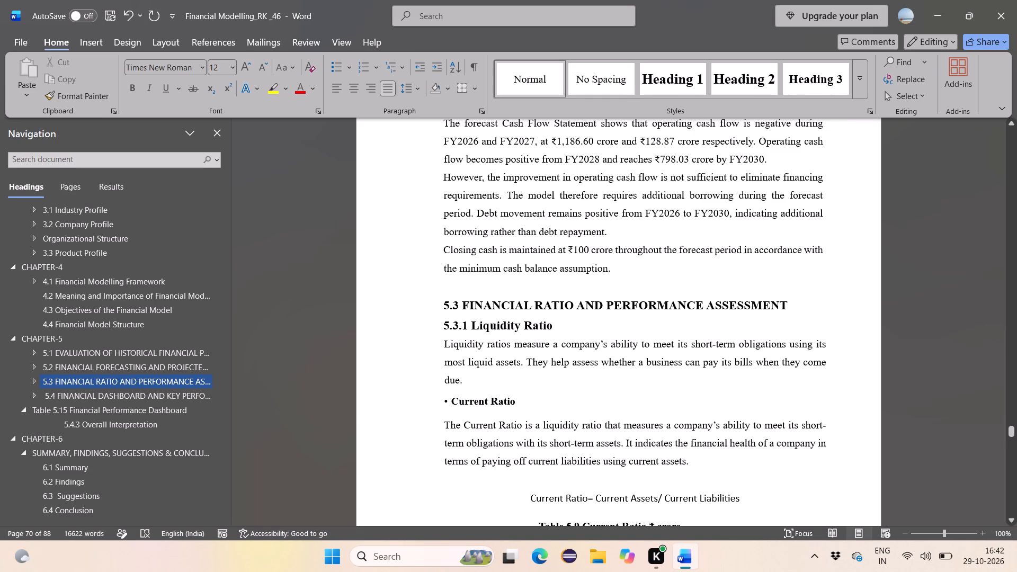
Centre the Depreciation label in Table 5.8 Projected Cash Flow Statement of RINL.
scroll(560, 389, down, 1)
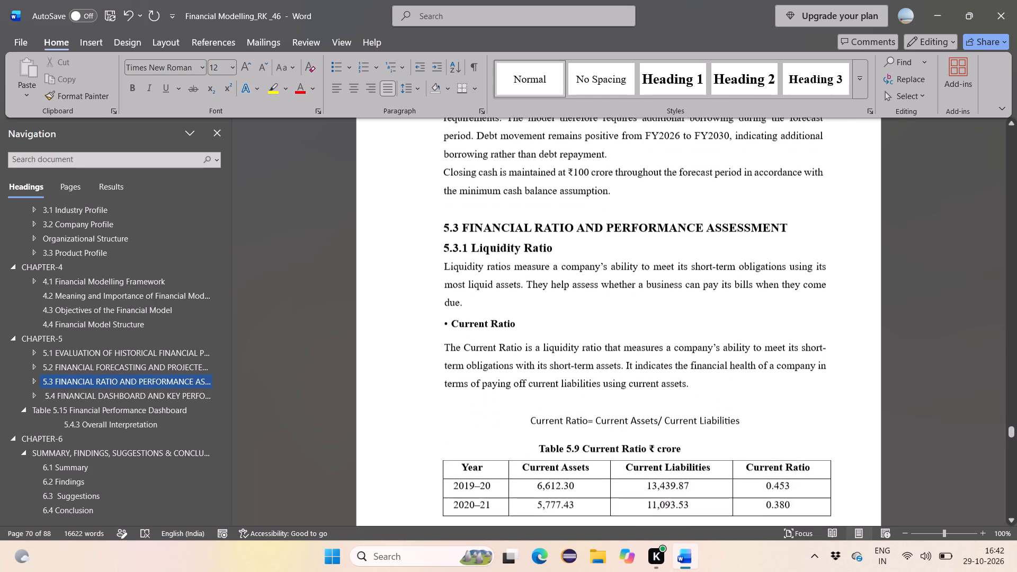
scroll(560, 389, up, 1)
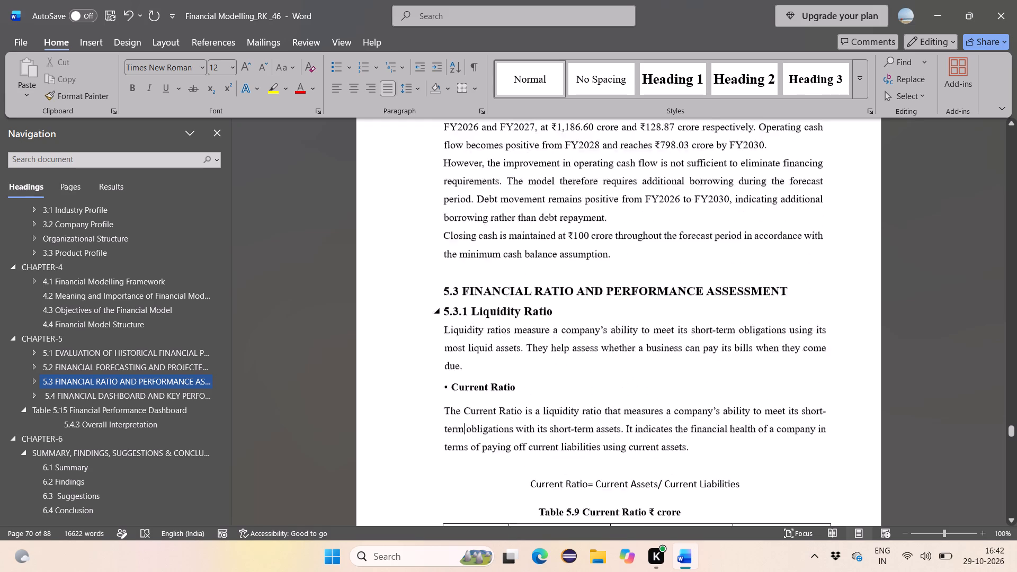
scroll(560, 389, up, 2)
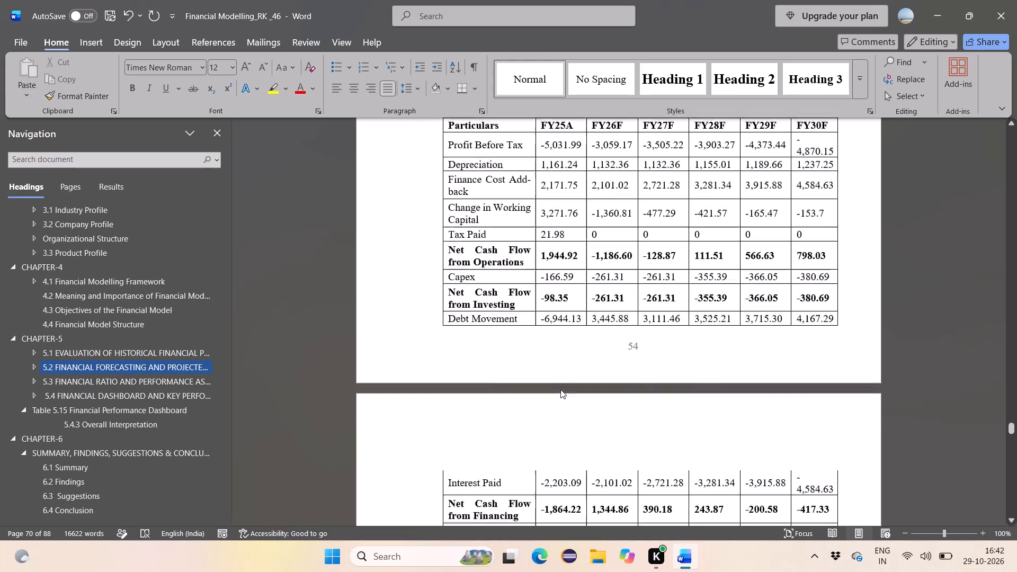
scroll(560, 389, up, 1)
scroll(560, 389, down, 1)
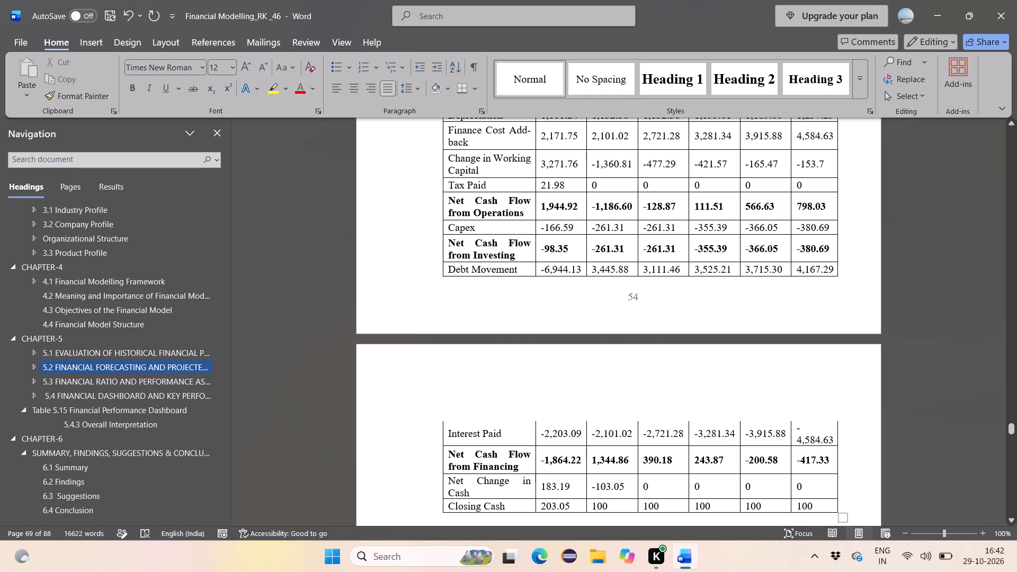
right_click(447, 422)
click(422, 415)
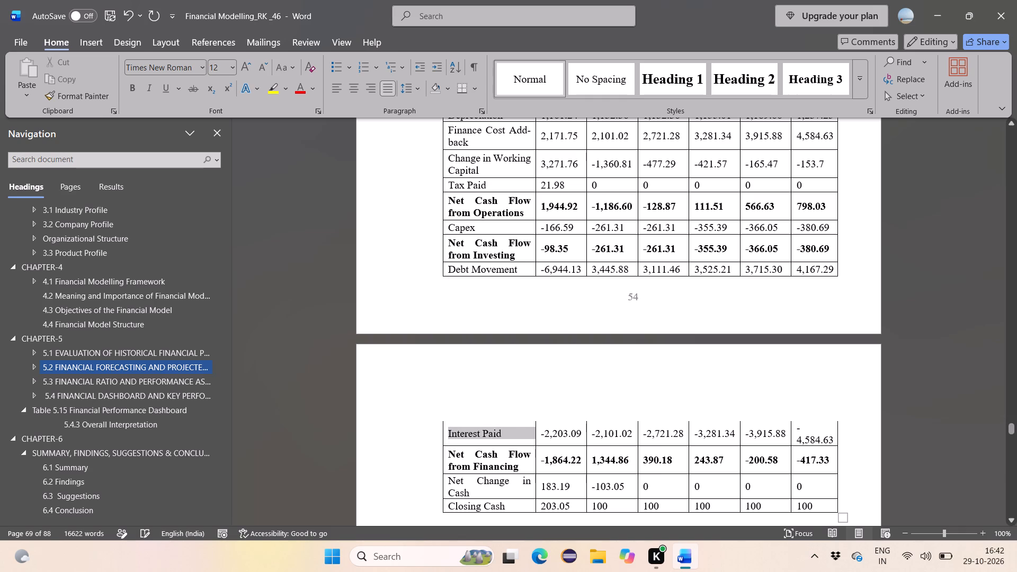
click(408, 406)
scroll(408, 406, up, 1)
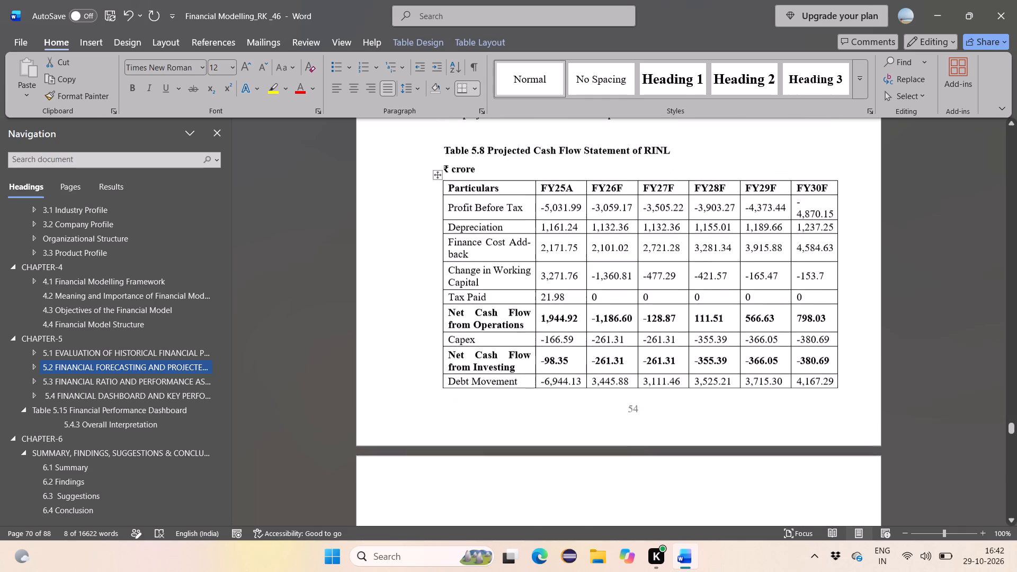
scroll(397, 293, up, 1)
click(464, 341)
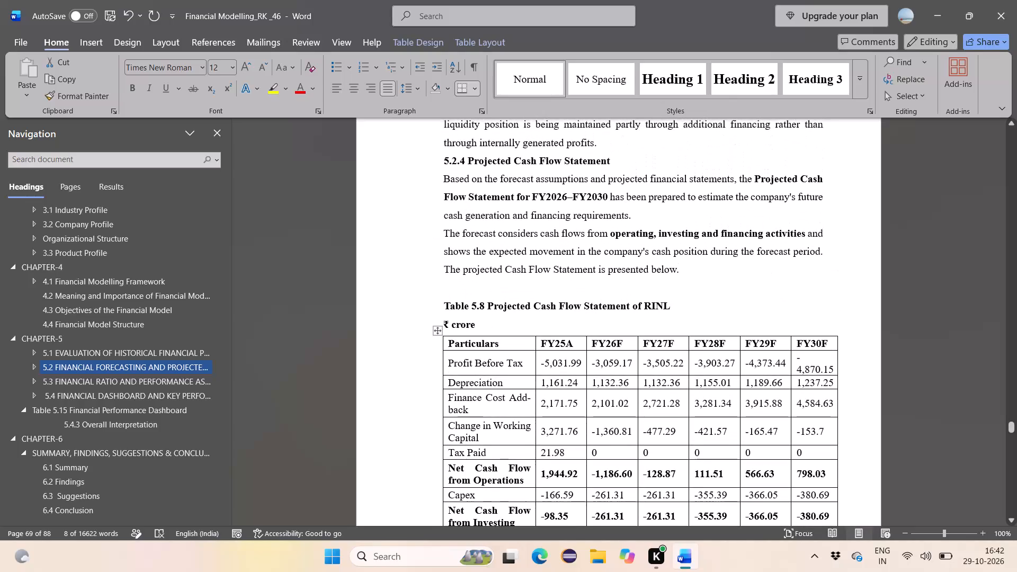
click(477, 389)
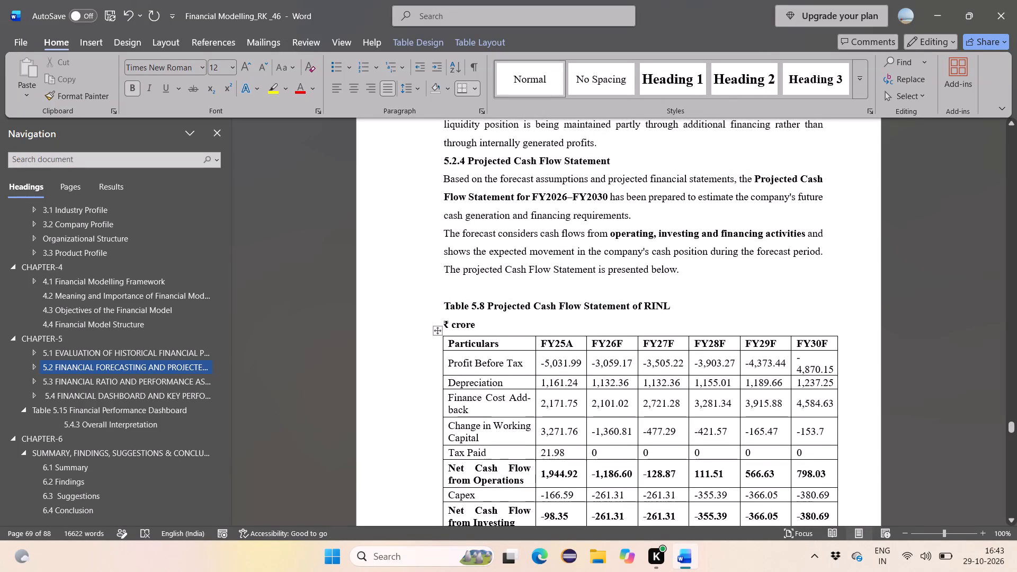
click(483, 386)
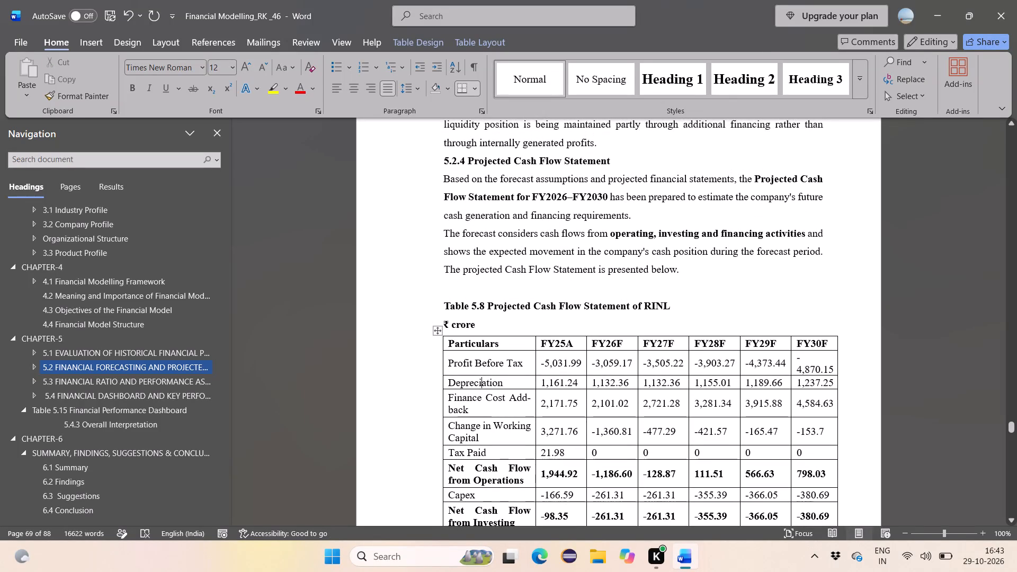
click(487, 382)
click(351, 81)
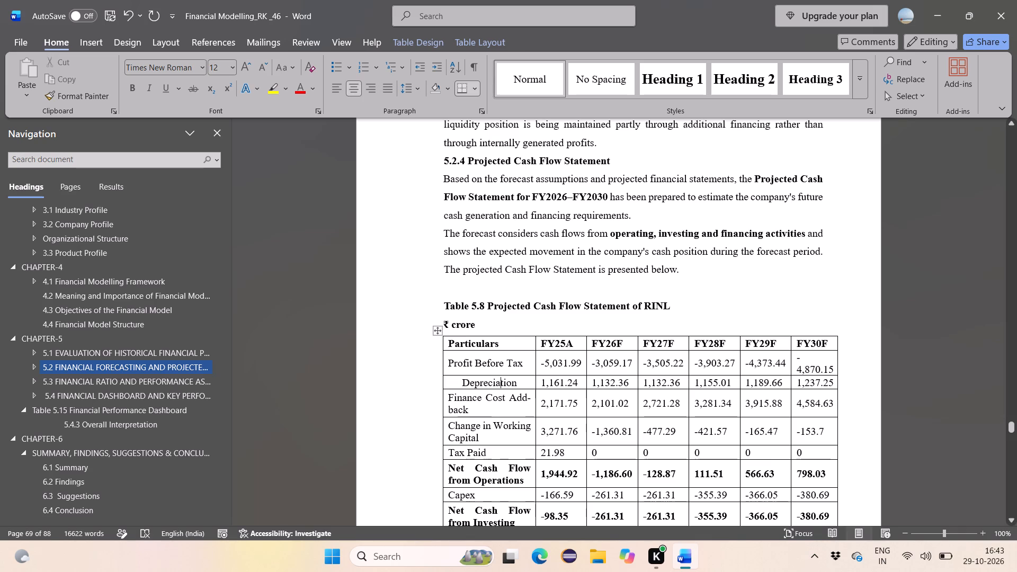
Centre Table 5.8 Projected Cash Flow Statement as a whole between the page margins.
drag(456, 360, 631, 432)
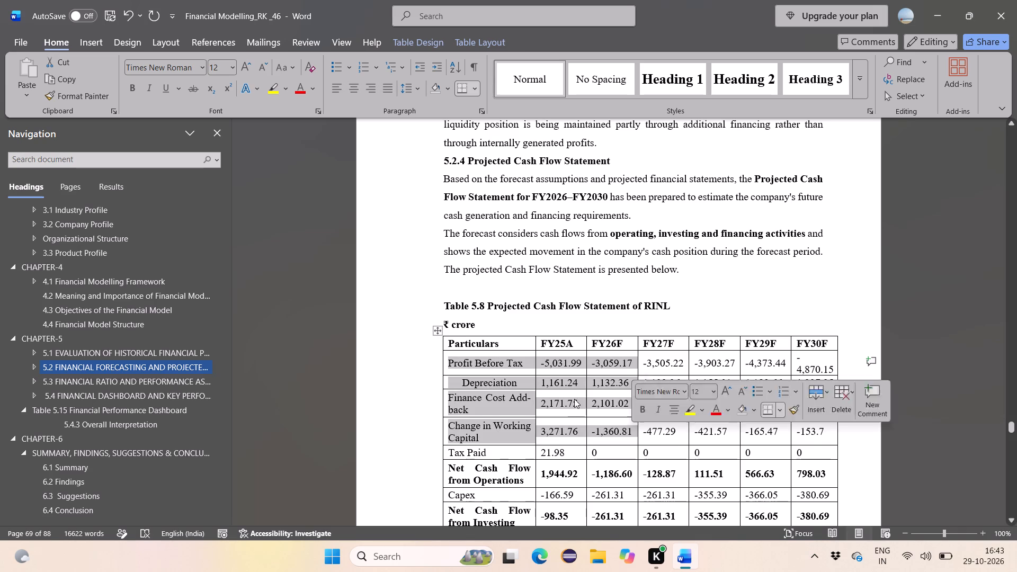
click(447, 343)
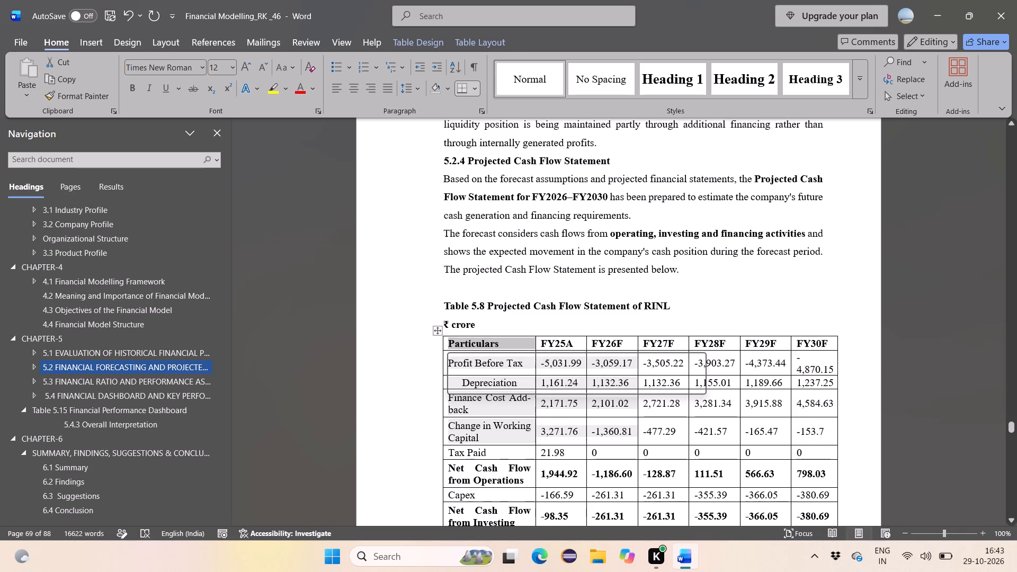
click(438, 330)
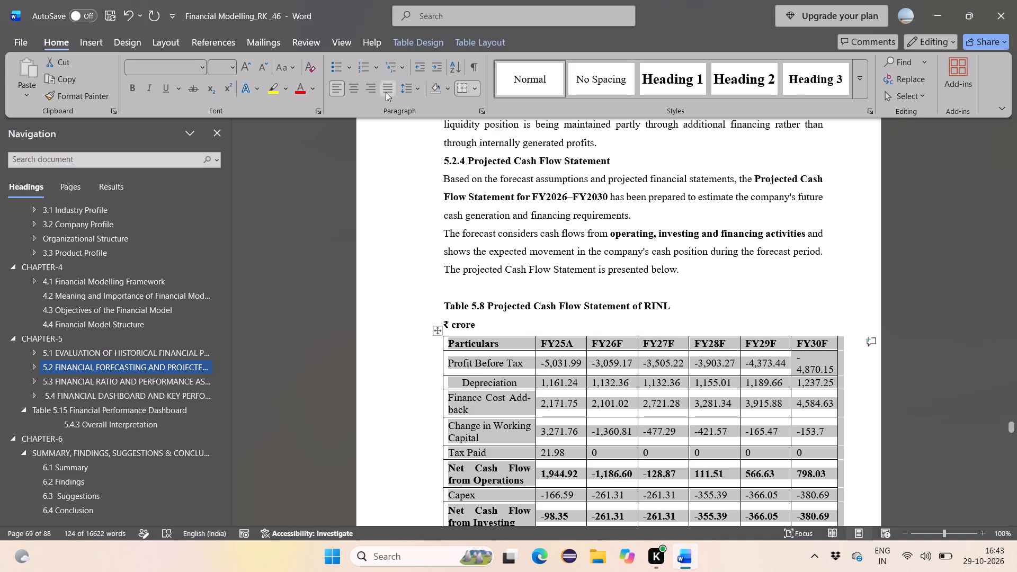
click(353, 85)
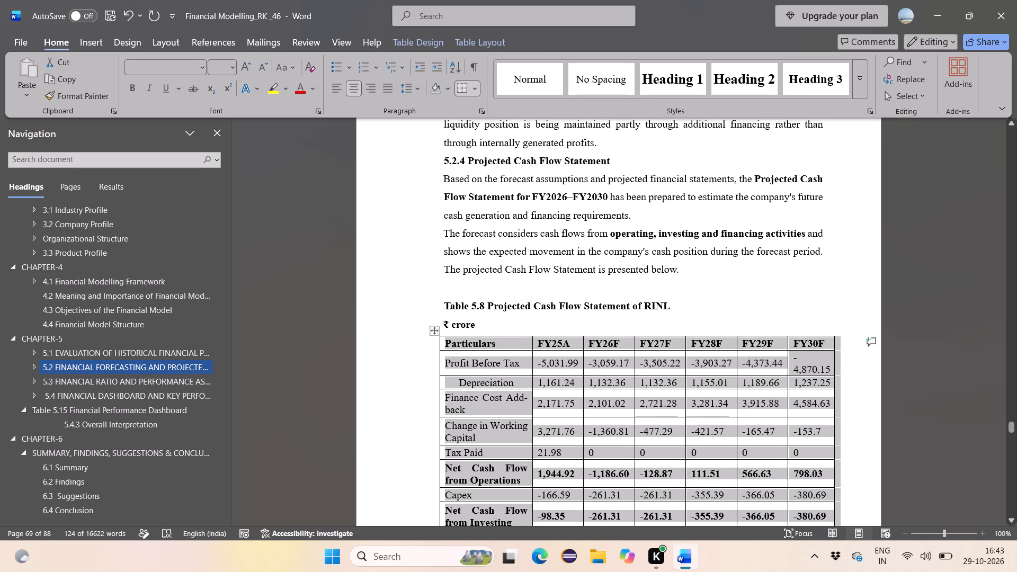
click(407, 401)
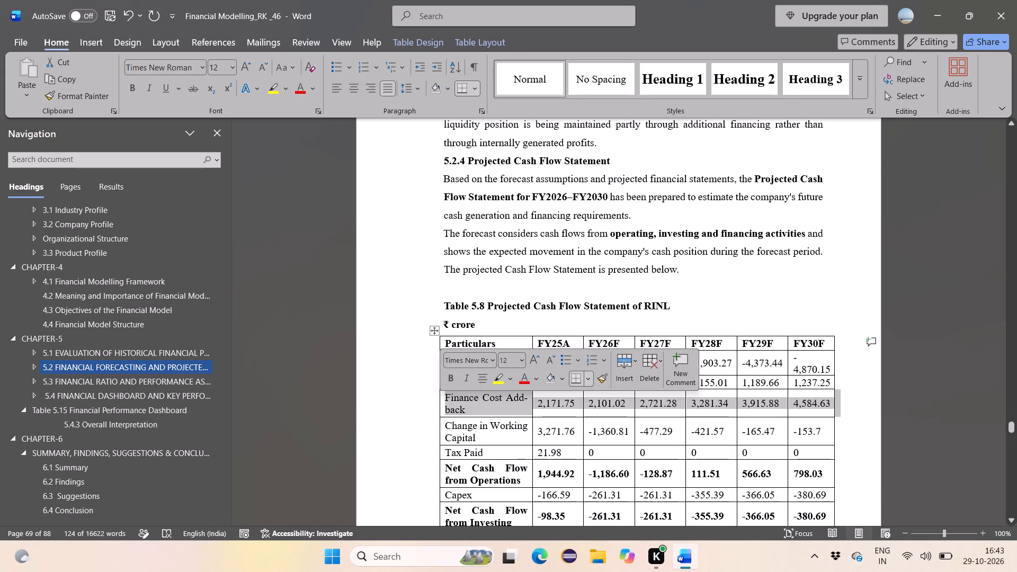
click(458, 467)
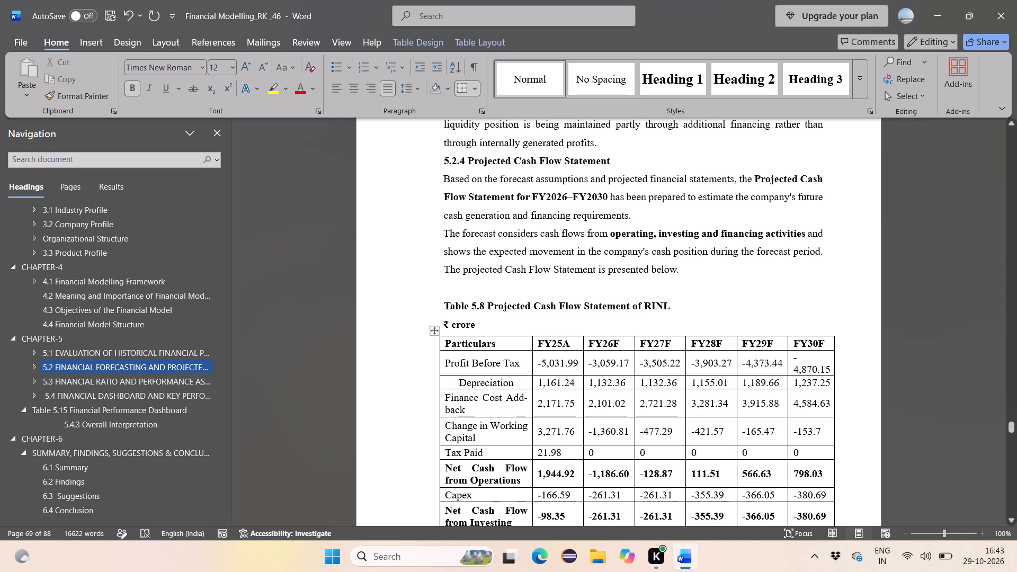
Centre the text in all cells of Table 5.8, from the Particulars header through the Closing Cash row.
drag(445, 343, 673, 567)
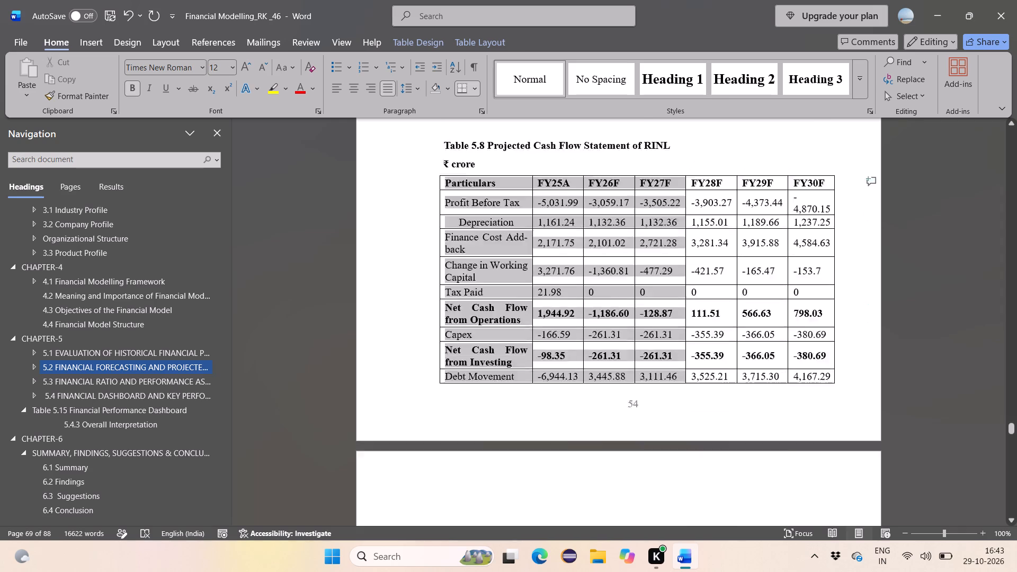
drag(673, 567, 818, 231)
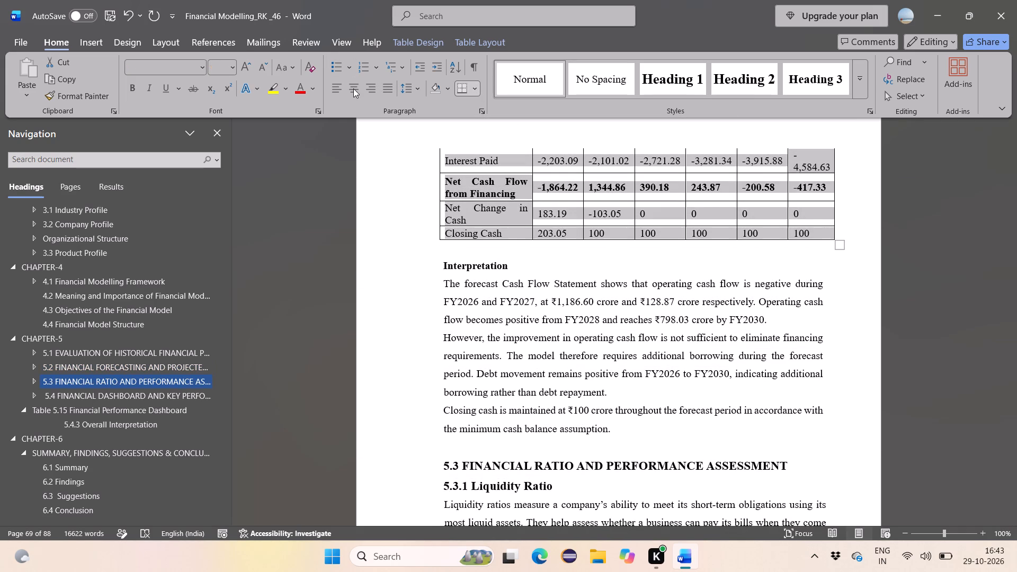
click(352, 87)
click(406, 227)
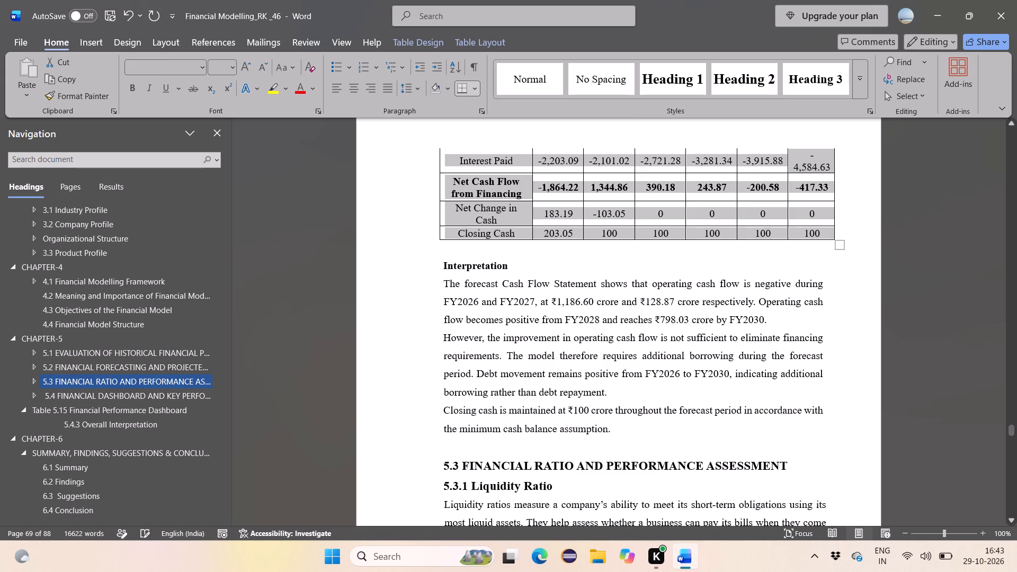
Check the cell alignment of Table 5.8 and of Table 5.7 Projected Balance Sheet of RINL.
scroll(406, 227, up, 6)
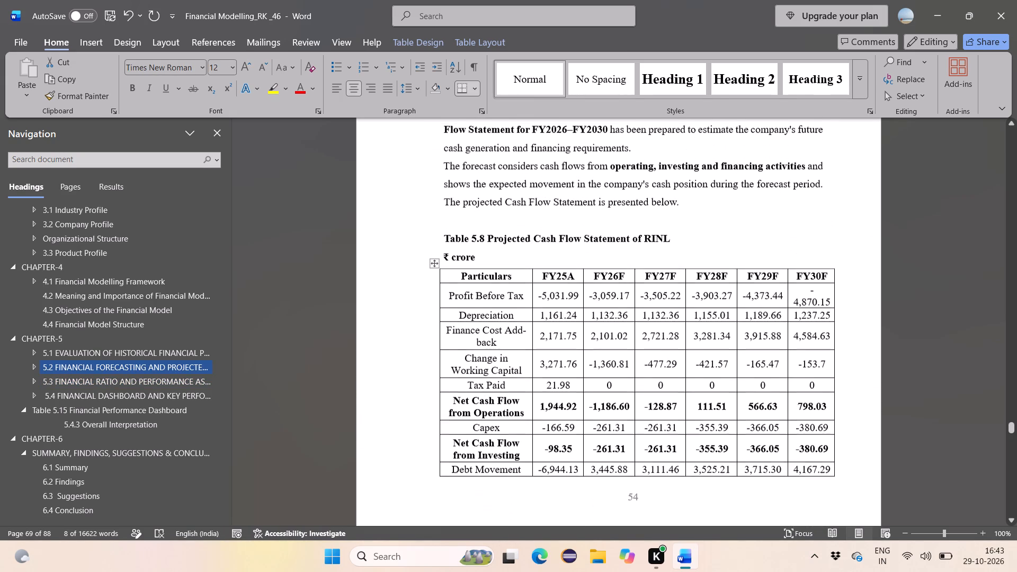
scroll(406, 227, up, 1)
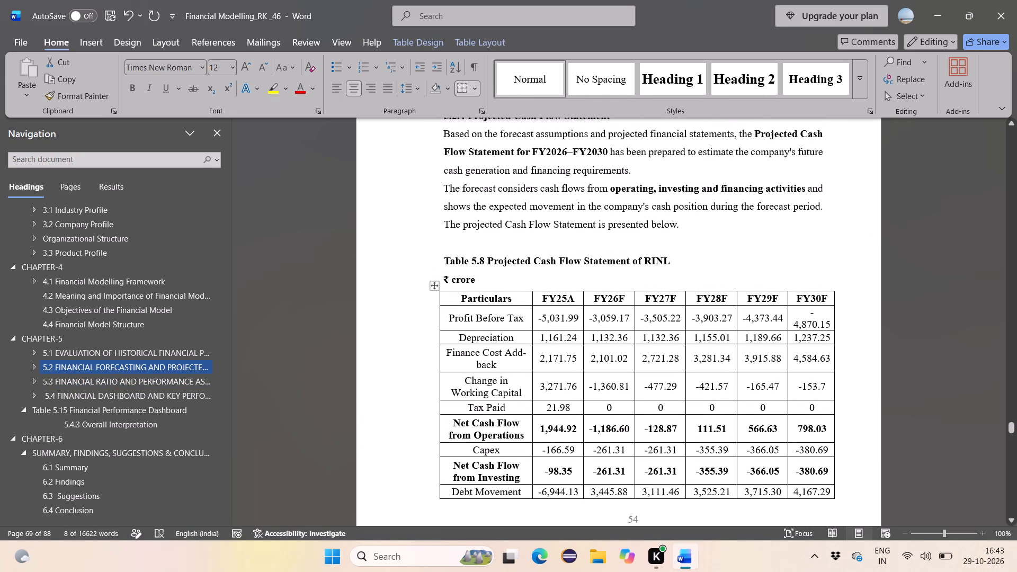
scroll(449, 339, up, 2)
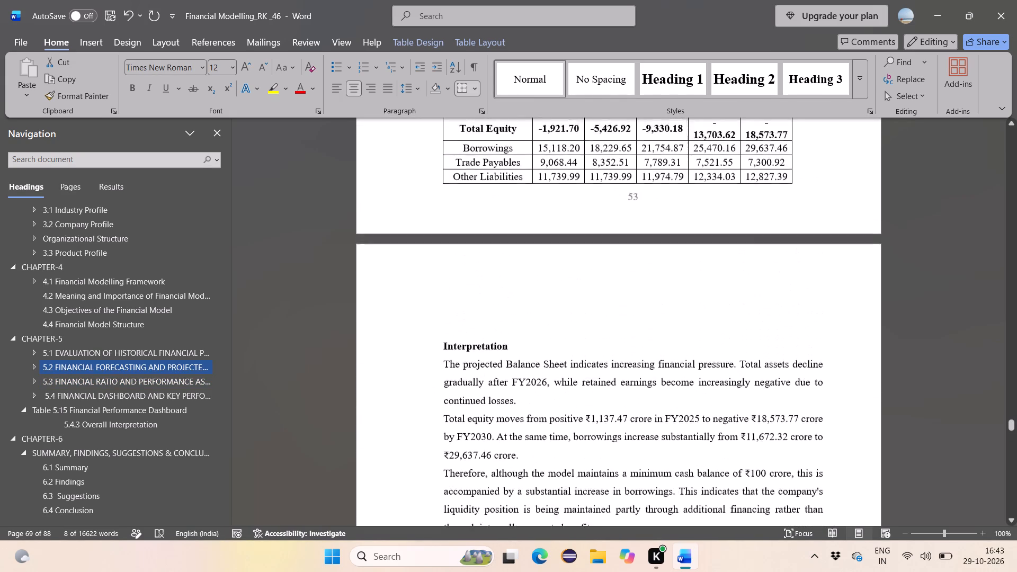
scroll(449, 339, up, 2)
drag(463, 256, 773, 489)
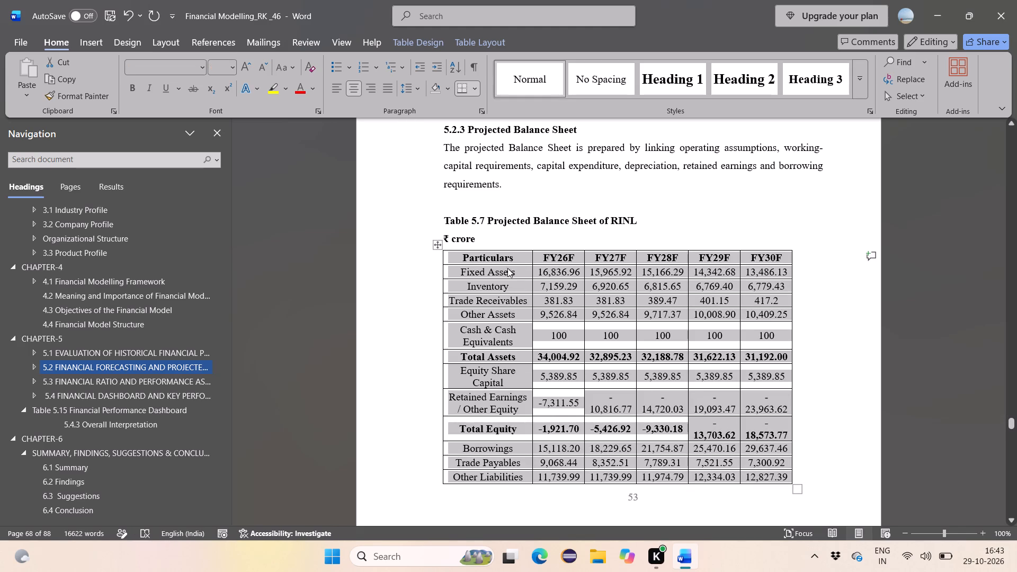
click(375, 294)
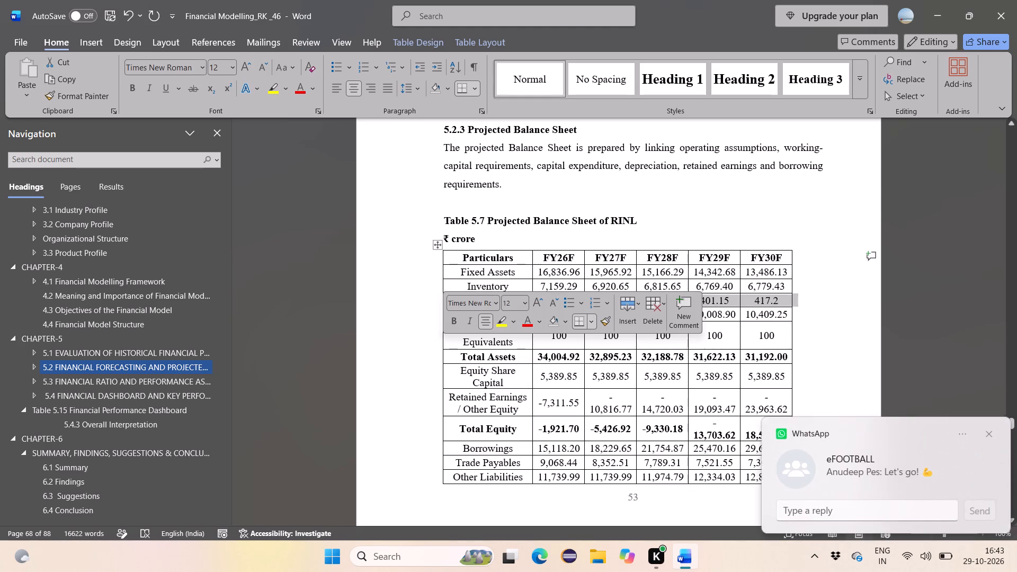
Centre the header row, Particulars through FY30F, of Table 5.6 Projected Income Statement of RINL.
scroll(375, 294, up, 1)
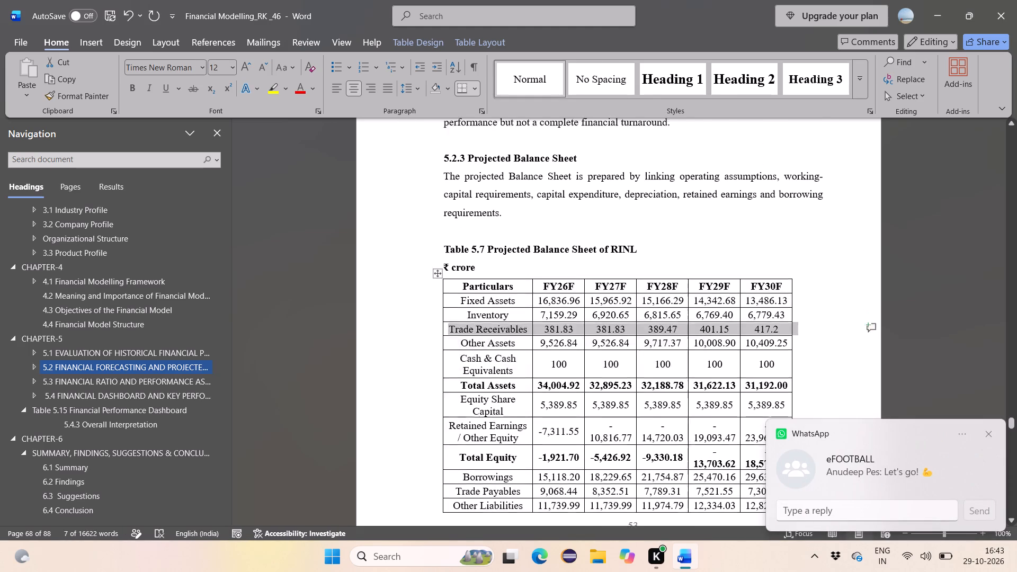
scroll(375, 294, up, 3)
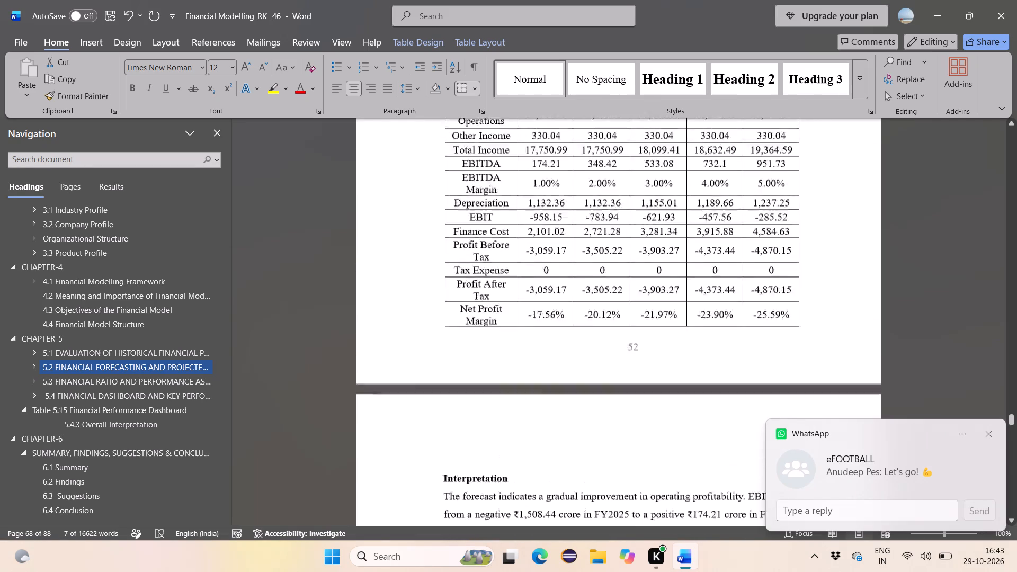
scroll(375, 294, up, 1)
click(465, 252)
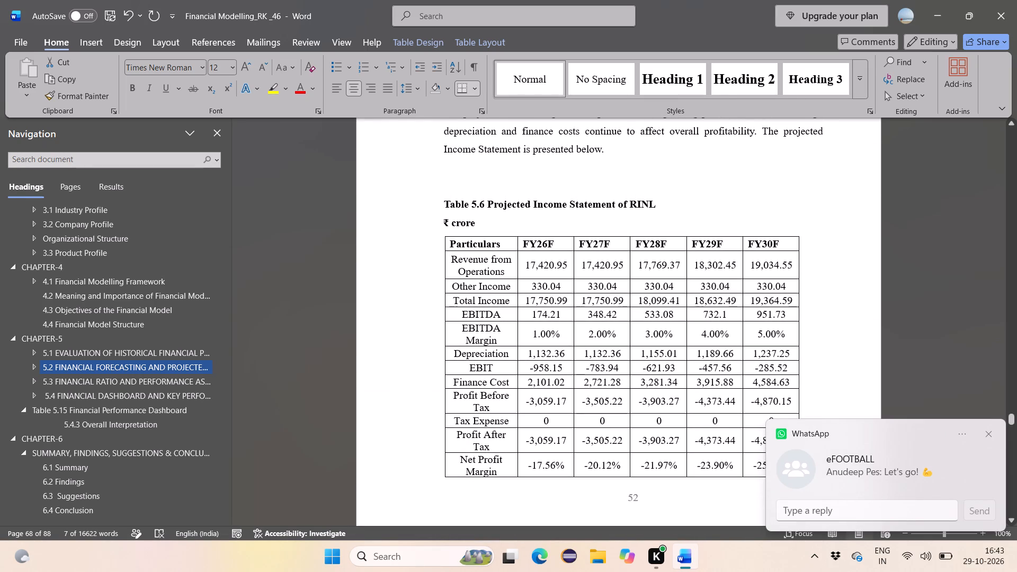
click(464, 258)
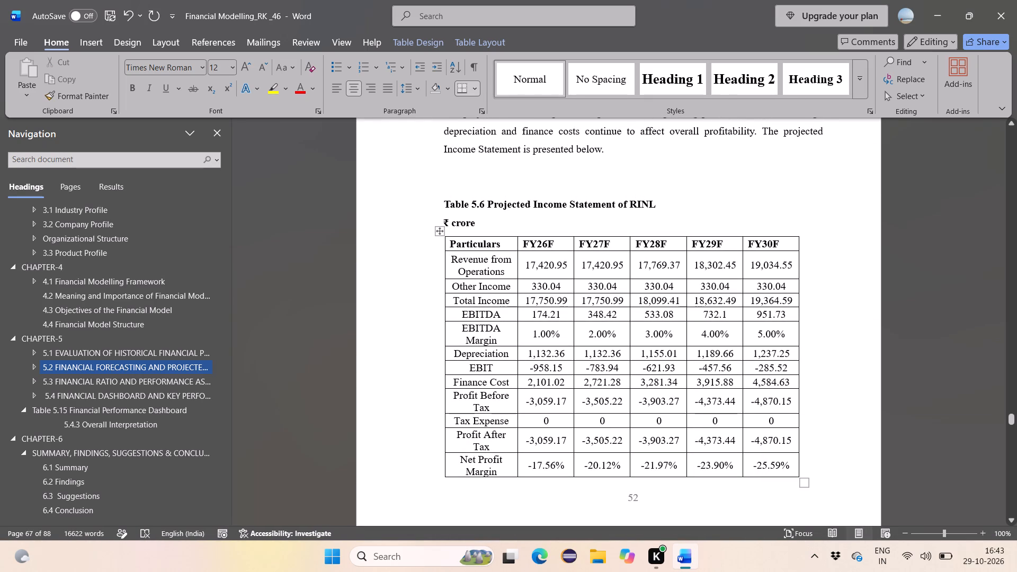
click(454, 239)
drag(449, 245, 453, 244)
drag(453, 244, 778, 242)
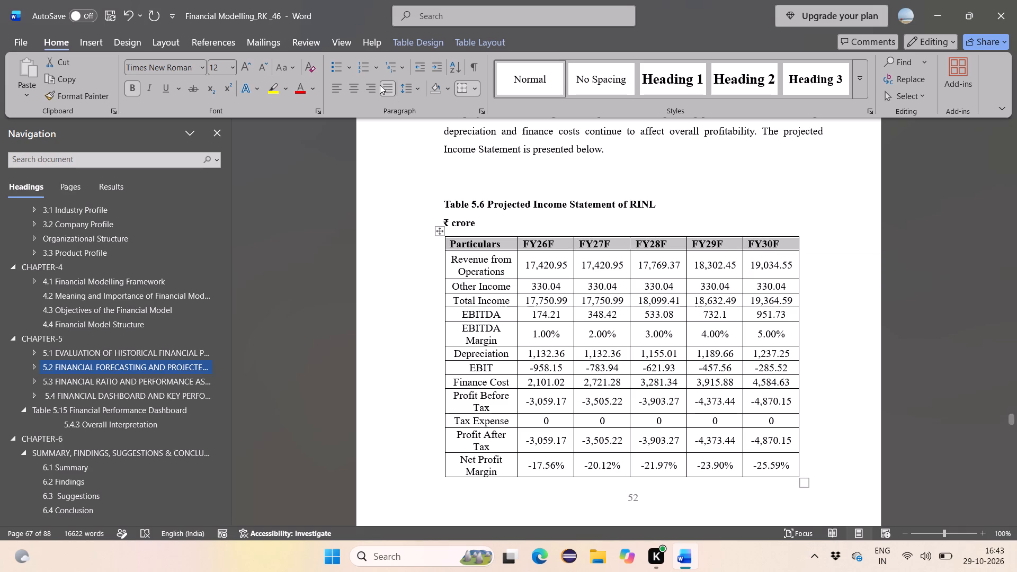
click(354, 91)
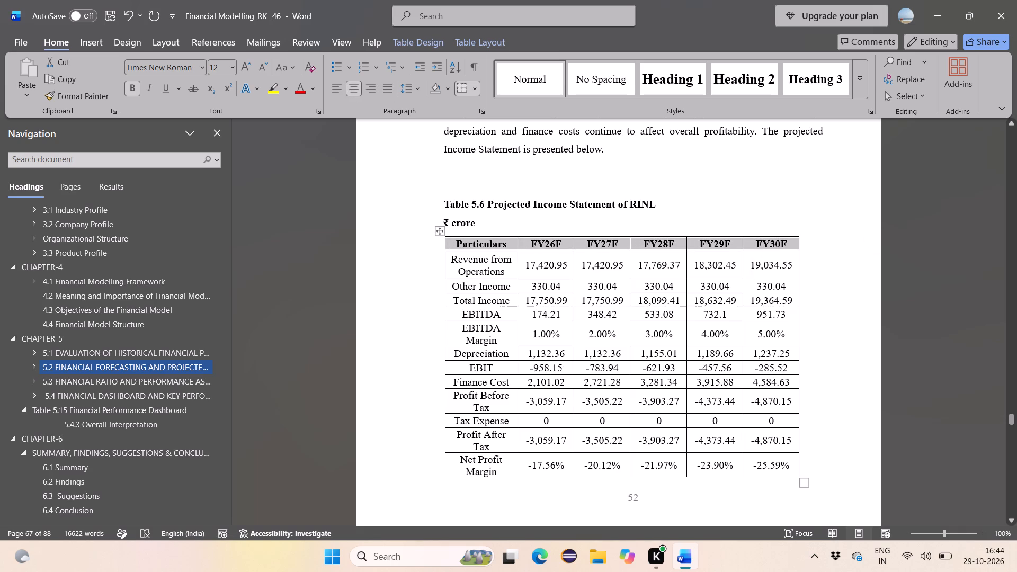
Centre the header row, Assumption through FY30F, of Table 5.5 Forecast Assumptions.
scroll(468, 371, up, 4)
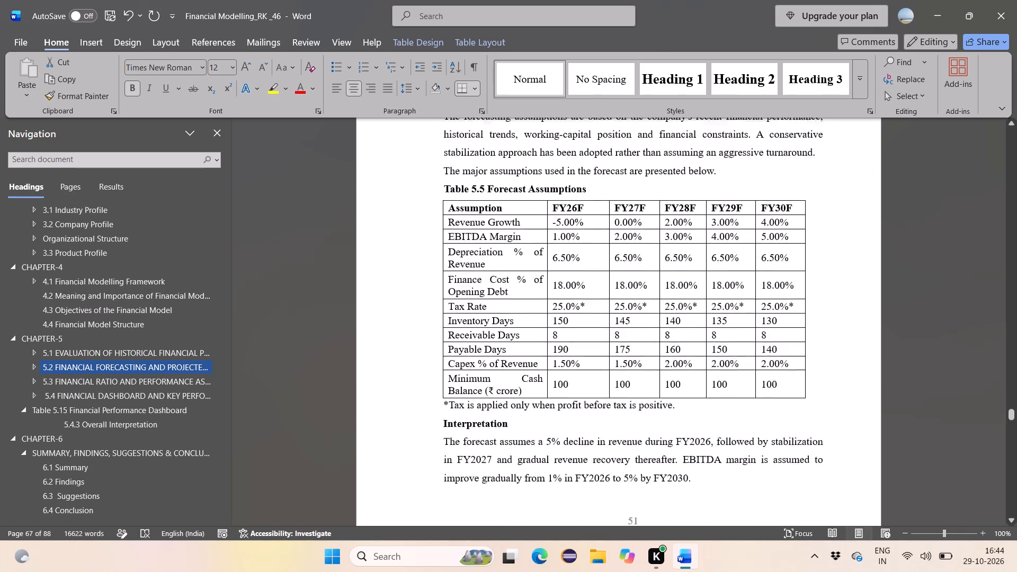
scroll(468, 371, up, 1)
drag(462, 236, 733, 234)
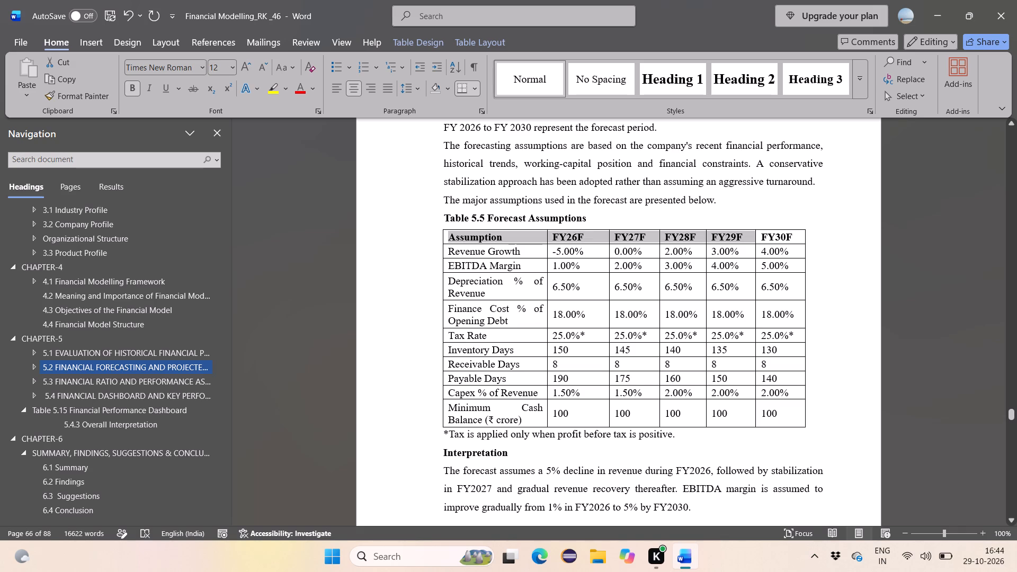
drag(733, 234, 759, 237)
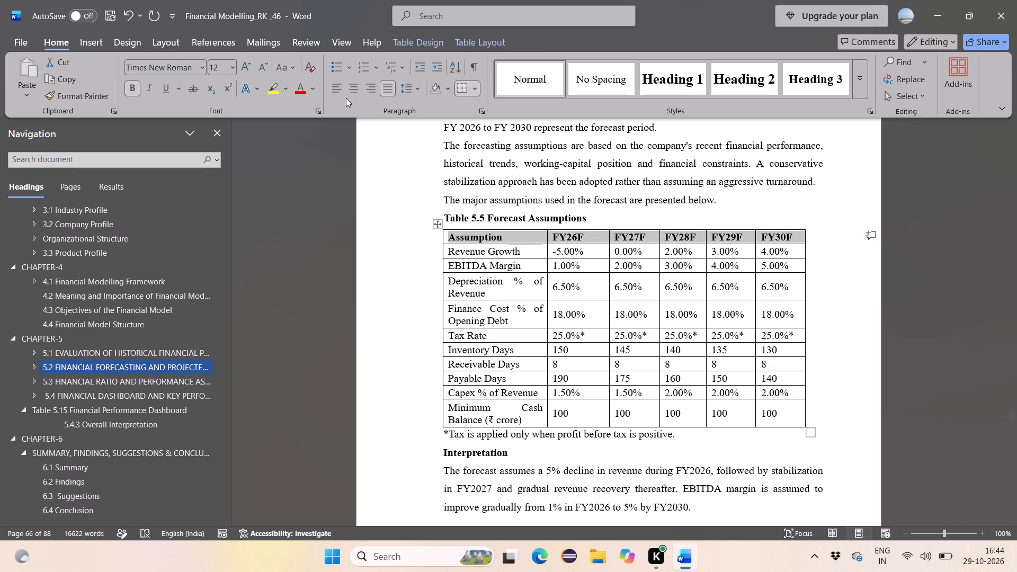
click(351, 90)
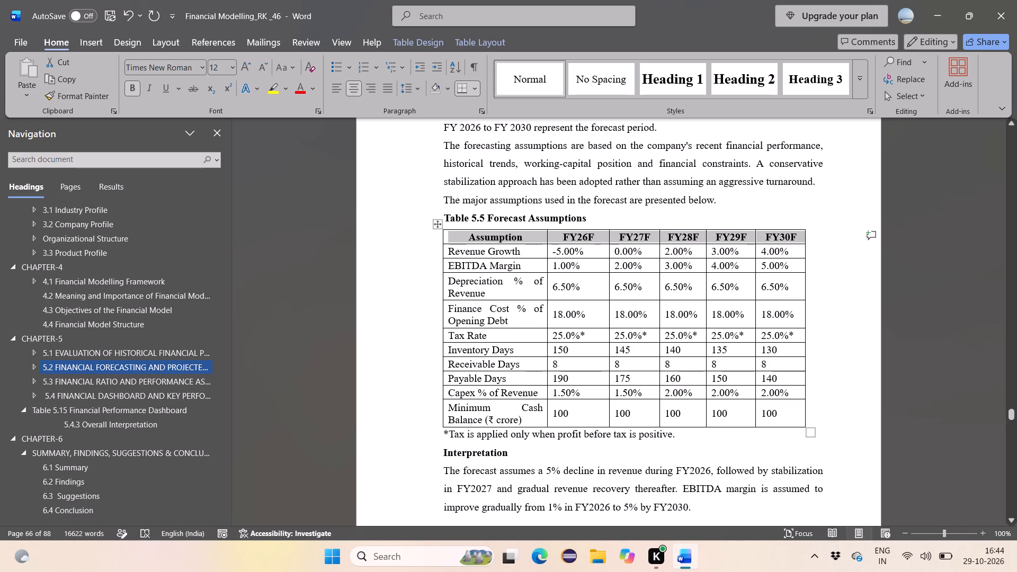
Centre the text in all body cells of Table 5.5, from Revenue Growth through Minimum Cash Balance.
click(475, 267)
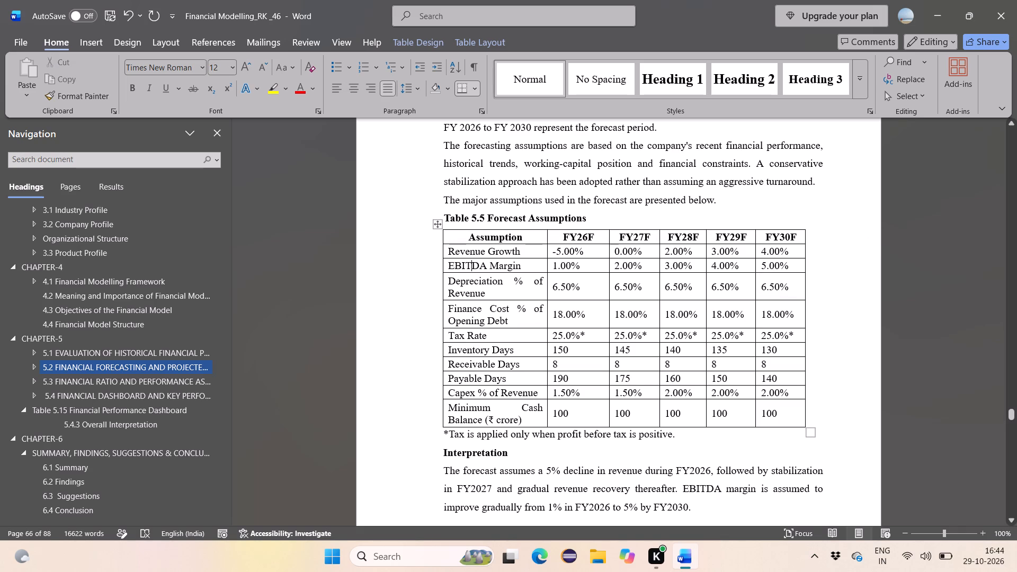
drag(450, 249, 775, 427)
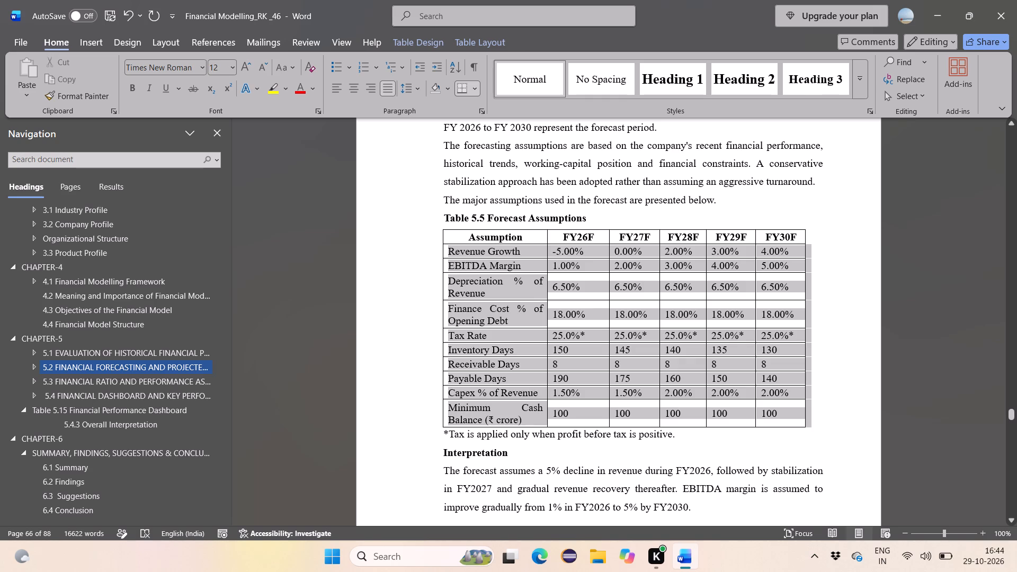
drag(775, 427, 790, 416)
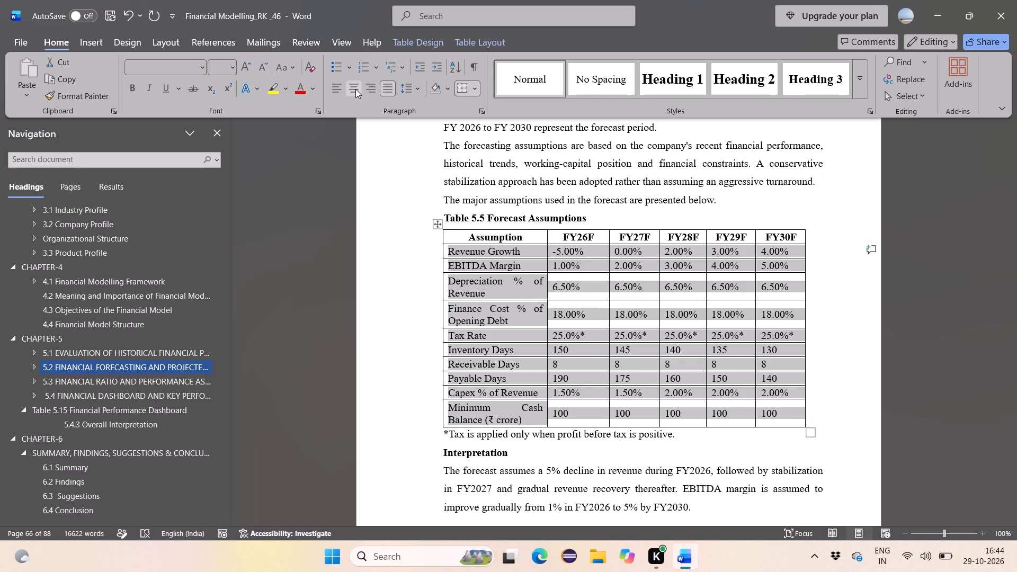
click(355, 89)
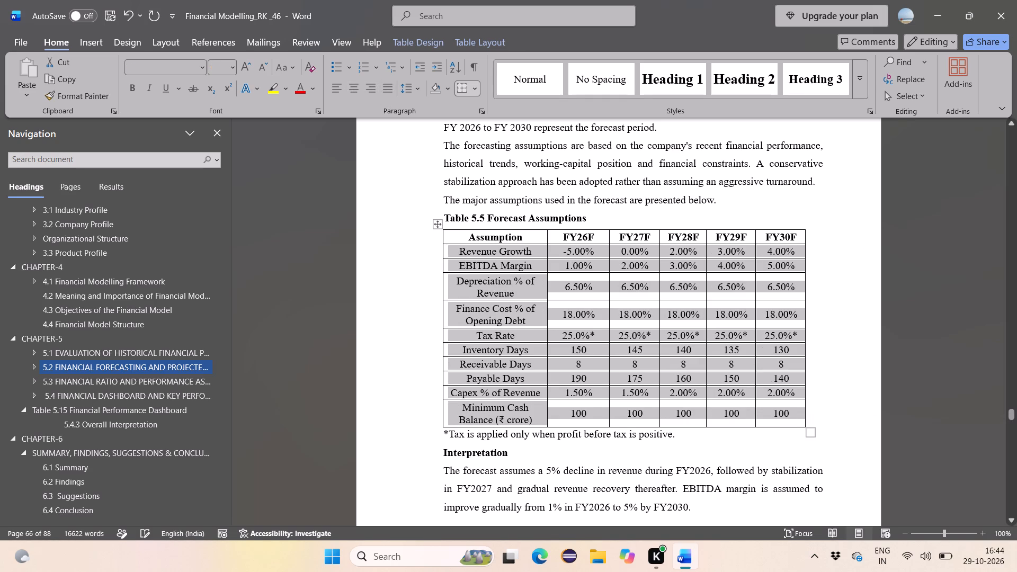
click(370, 260)
Centre the text in all cells of Table 5.4 Comparative Cash Flow Statement of RINL, header row included.
scroll(370, 260, up, 1)
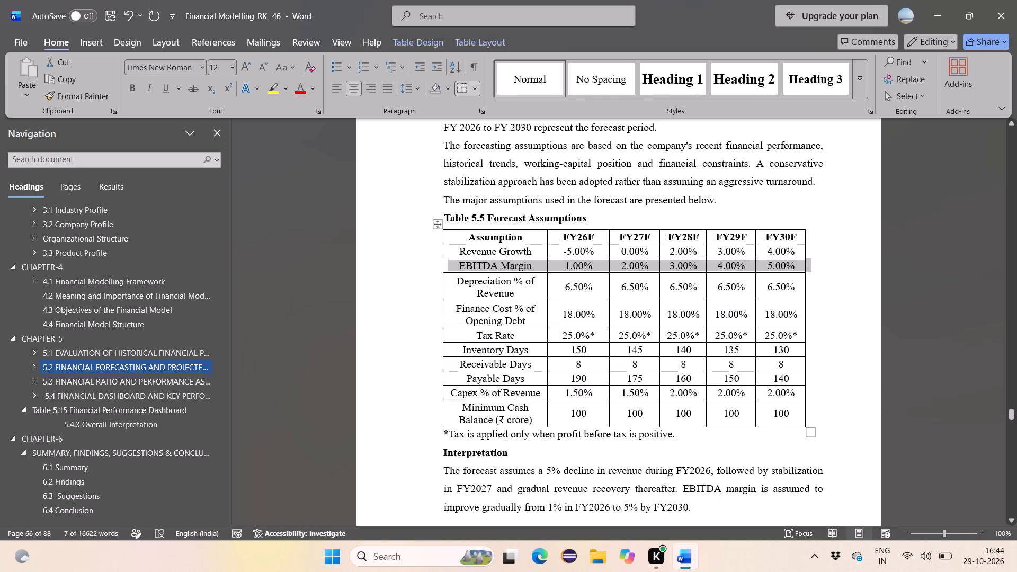
scroll(370, 260, up, 1)
scroll(449, 265, up, 3)
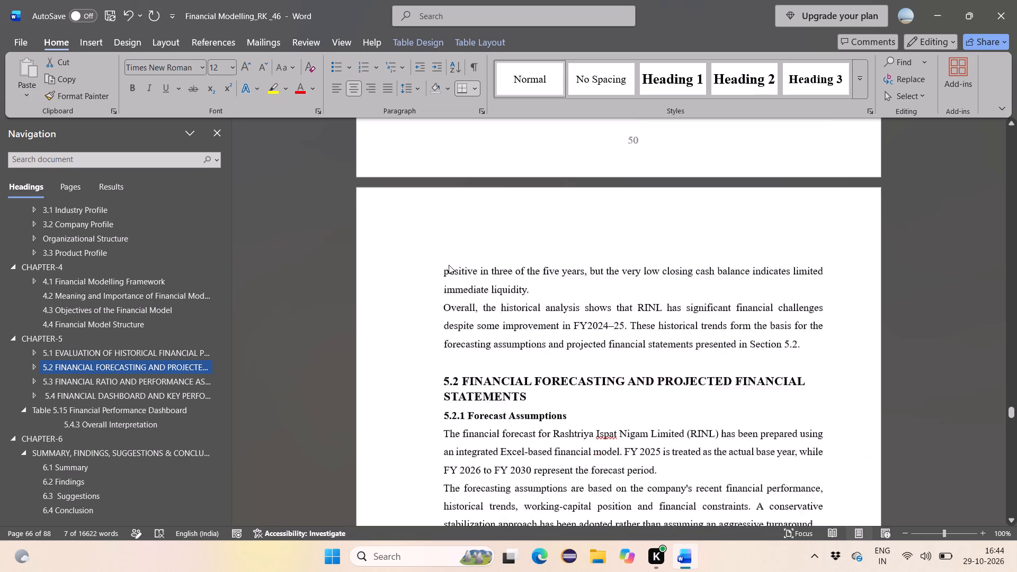
scroll(449, 265, up, 3)
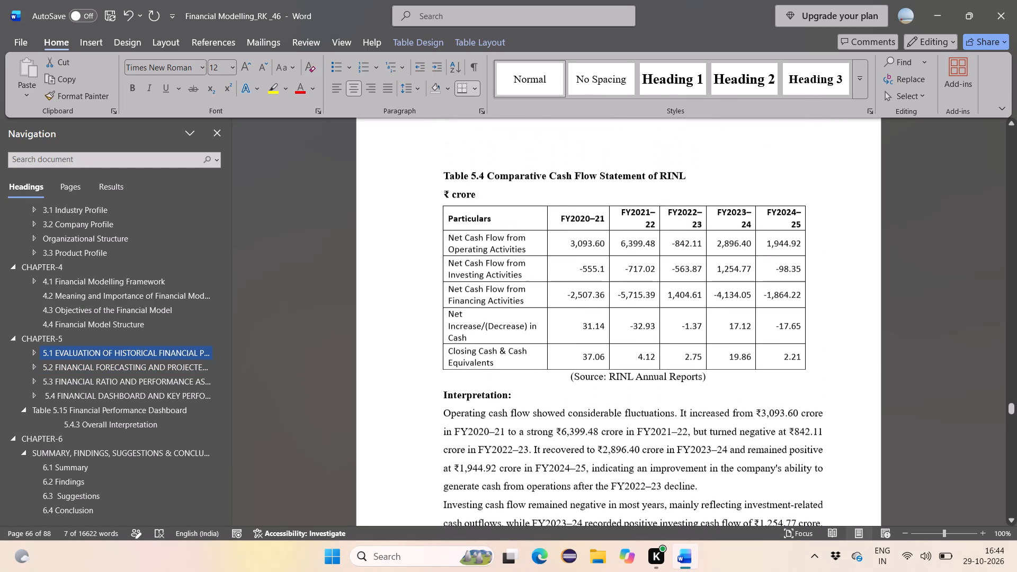
drag(449, 224, 718, 316)
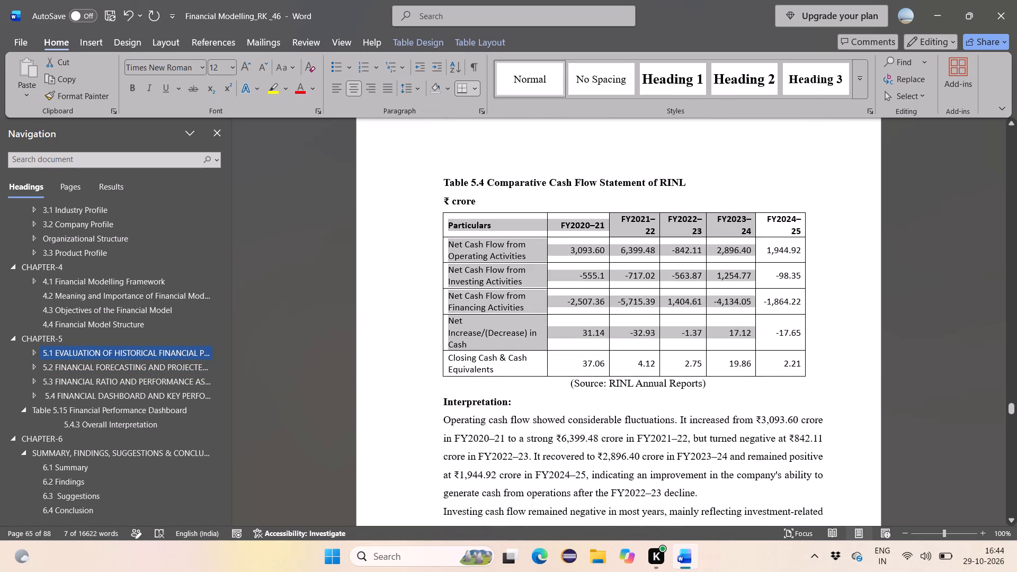
drag(718, 316, 784, 362)
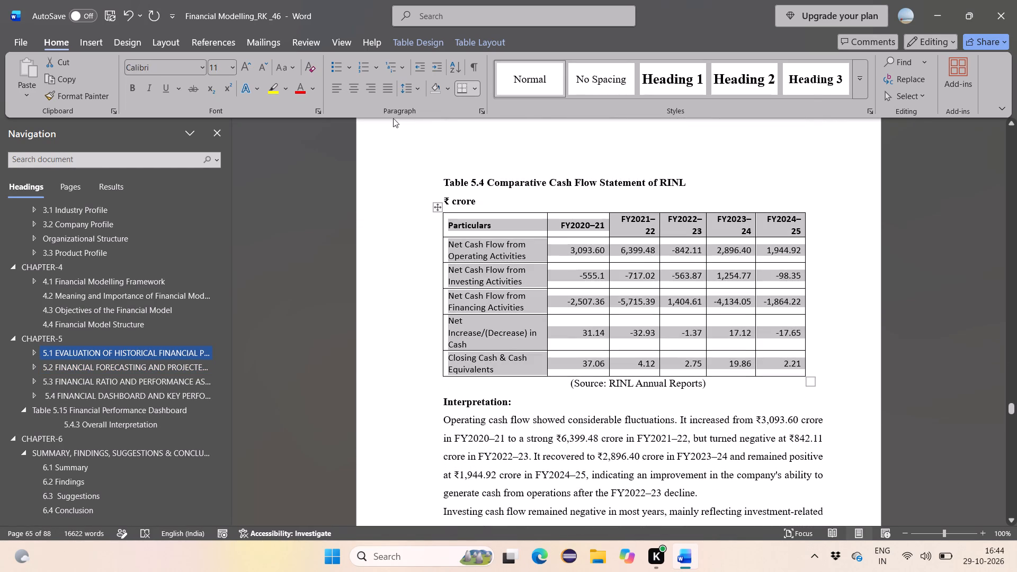
click(358, 88)
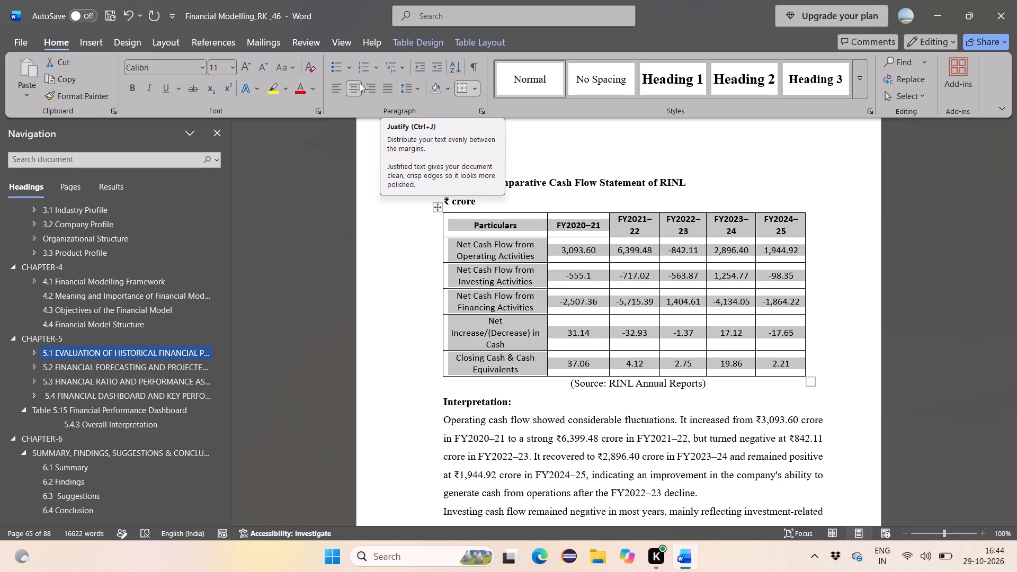
Set the font of all text in Table 5.4 to Times New Roman.
click(202, 68)
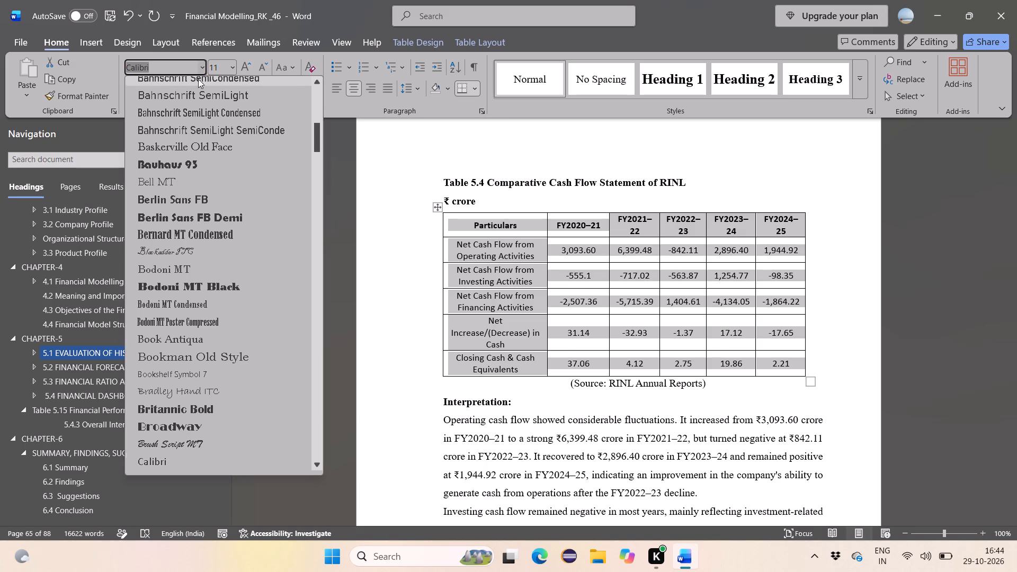
scroll(190, 120, up, 15)
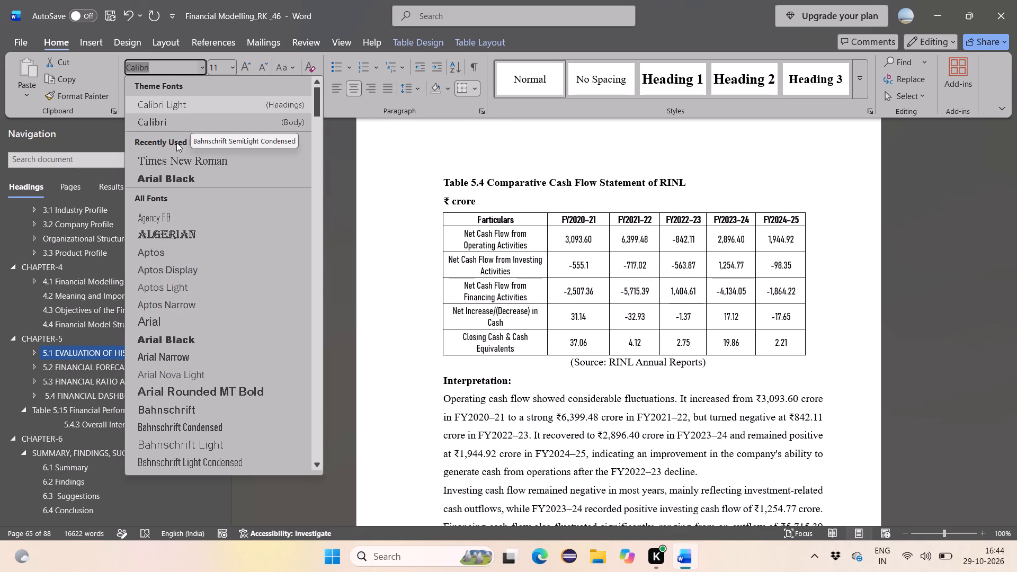
click(174, 160)
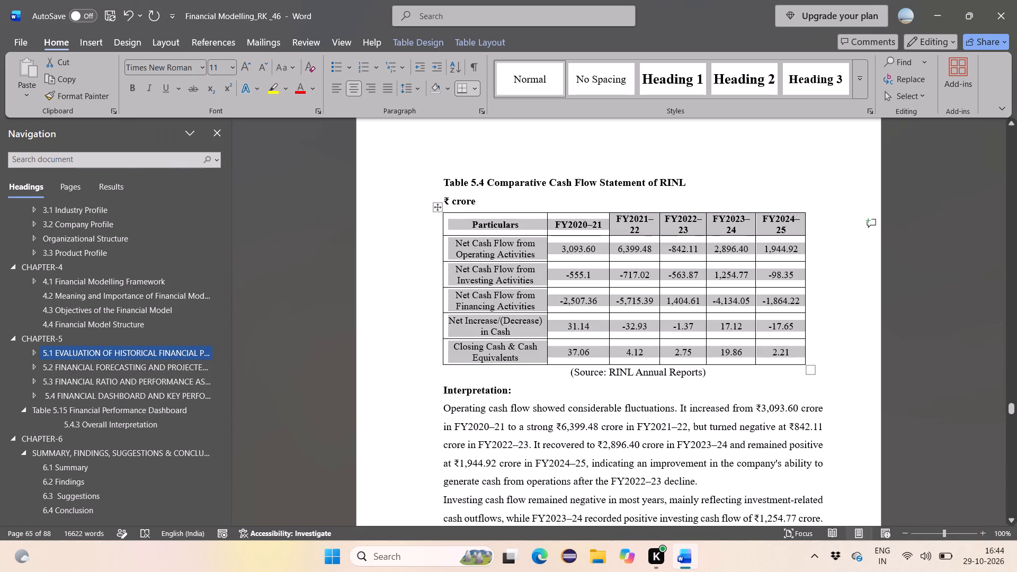
click(373, 247)
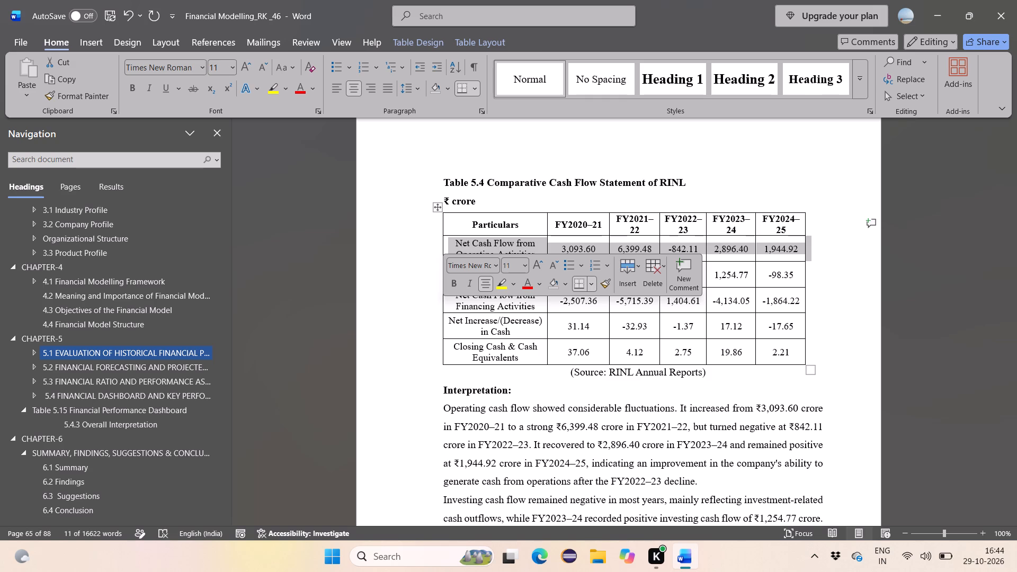
click(395, 242)
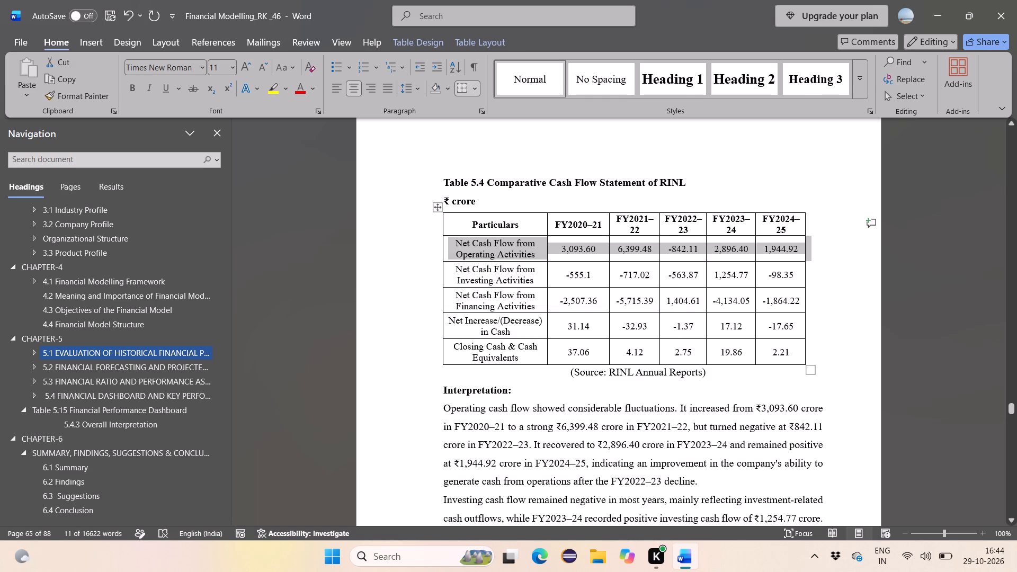
click(395, 242)
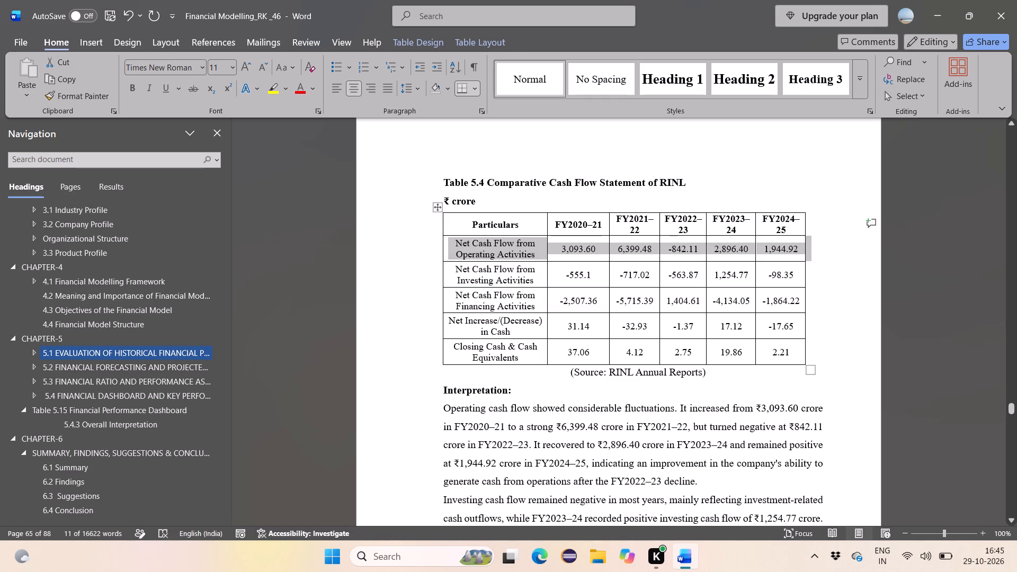
click(766, 172)
Centre the text in all cells of Table 5.3 Working Capital Position of RINL, header row included.
scroll(766, 172, up, 2)
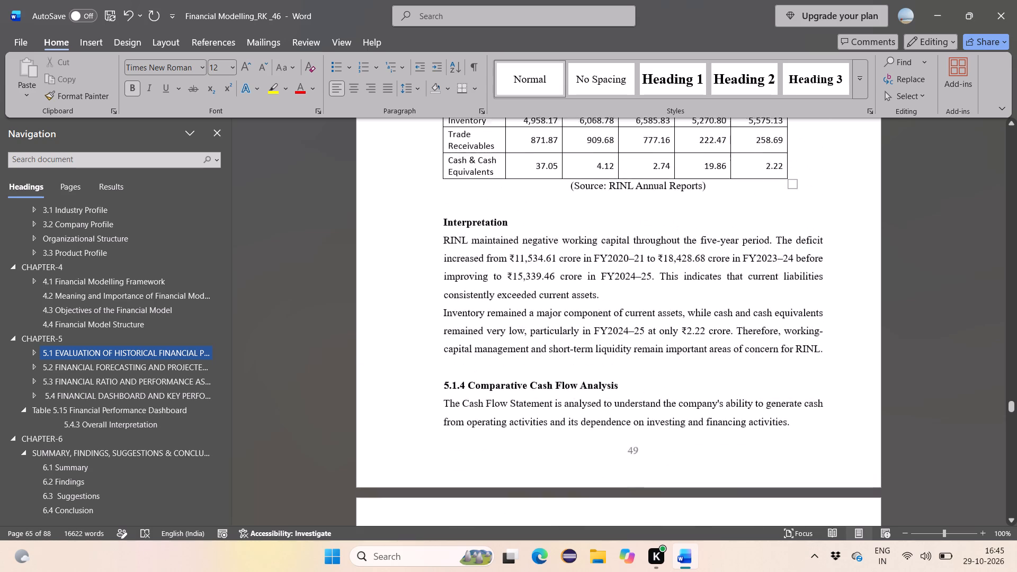
scroll(766, 172, up, 1)
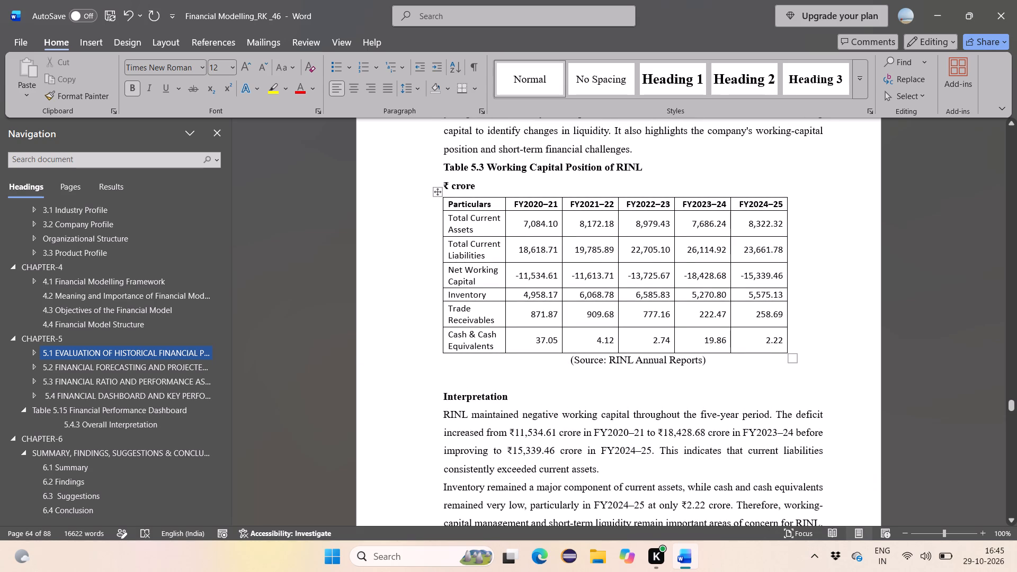
drag(448, 202, 661, 296)
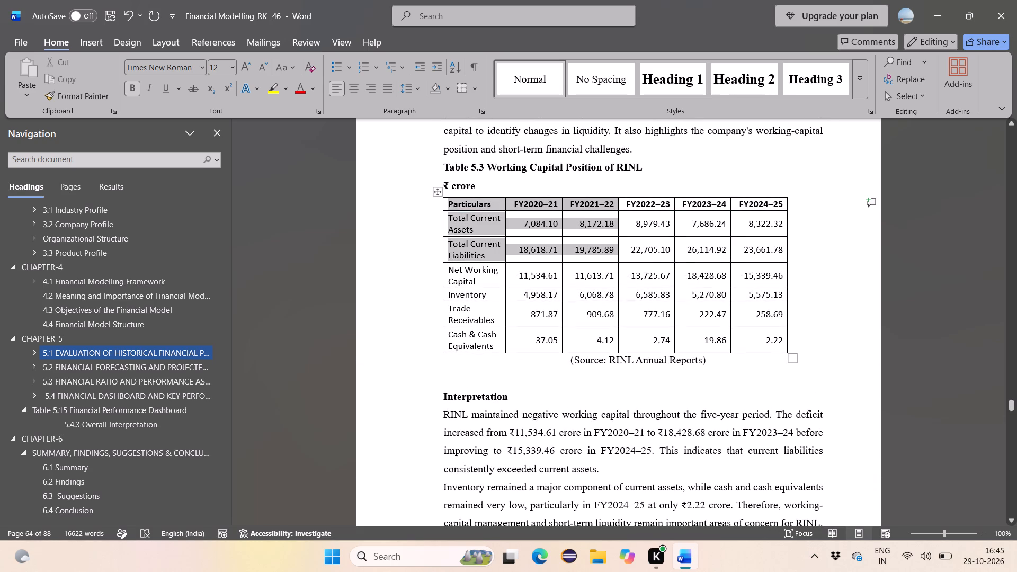
drag(661, 296, 767, 344)
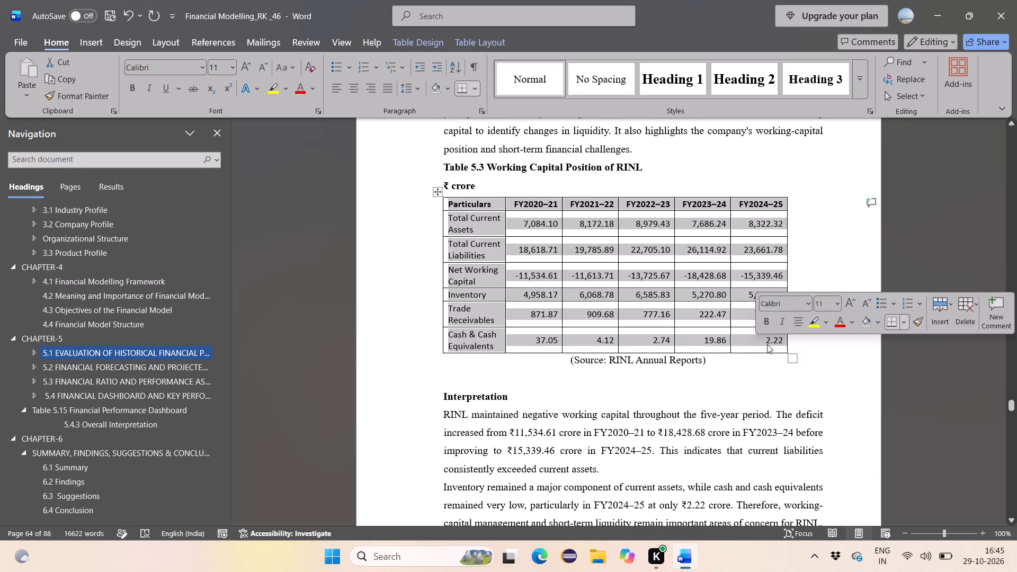
click(349, 93)
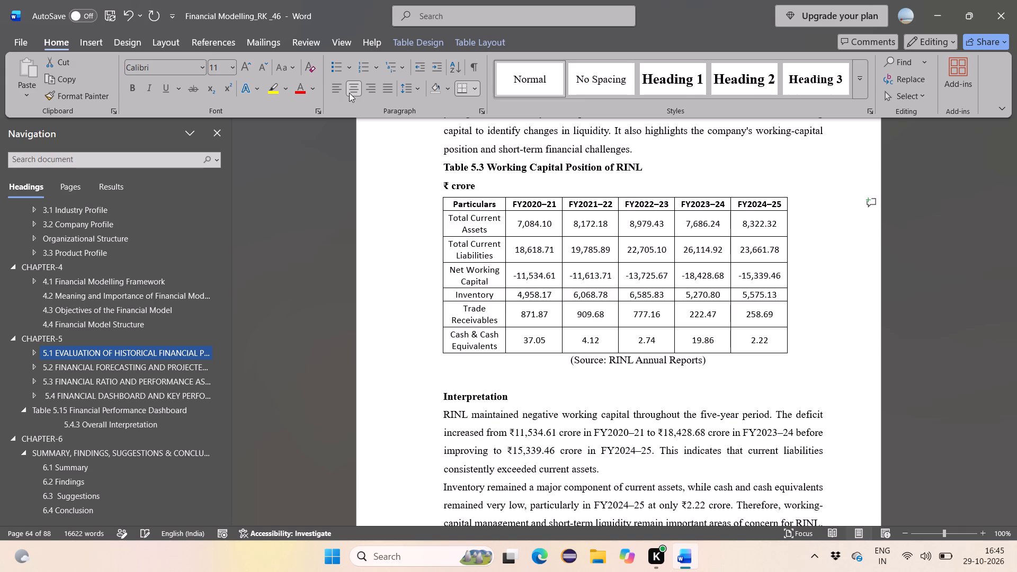
Set all text in Table 5.3 to Times New Roman, size 12.
click(200, 65)
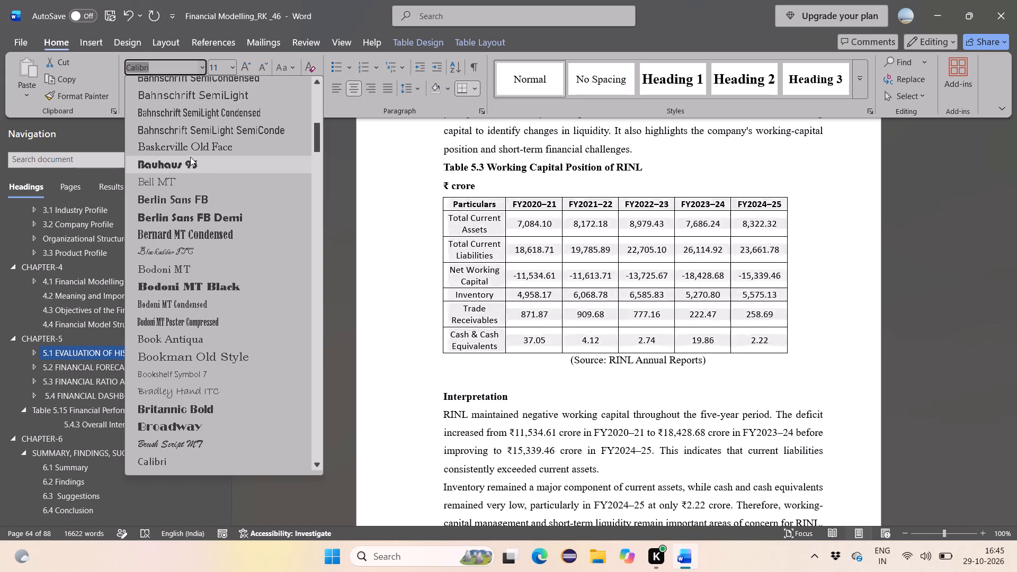
scroll(190, 157, up, 3)
click(184, 163)
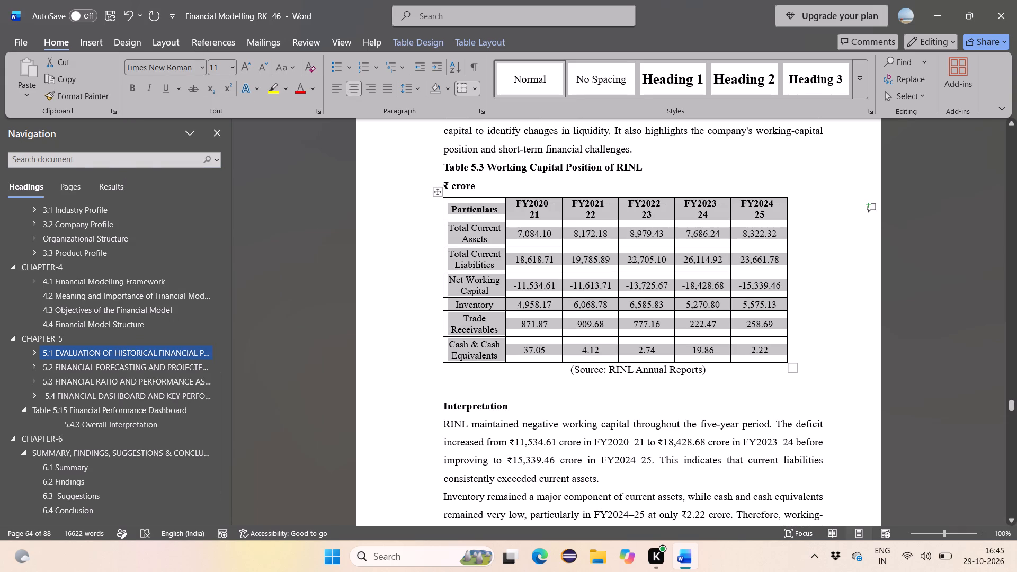
click(245, 69)
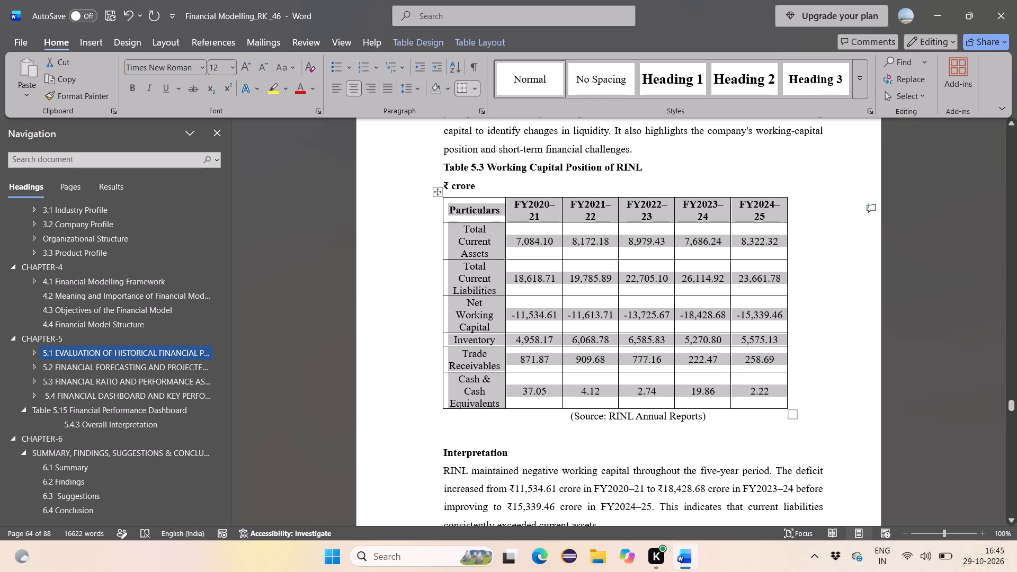
click(398, 242)
click(398, 242)
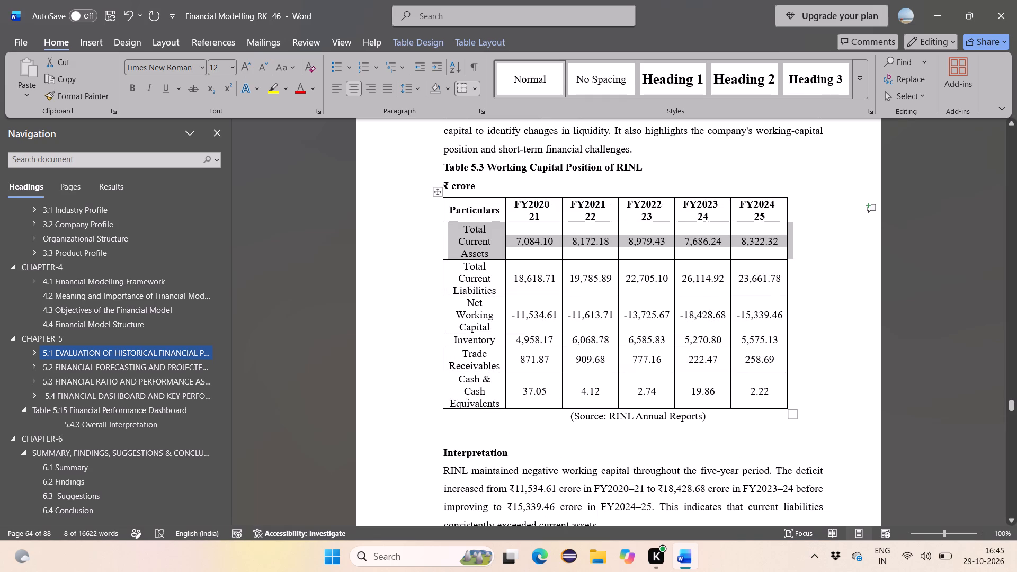
click(732, 173)
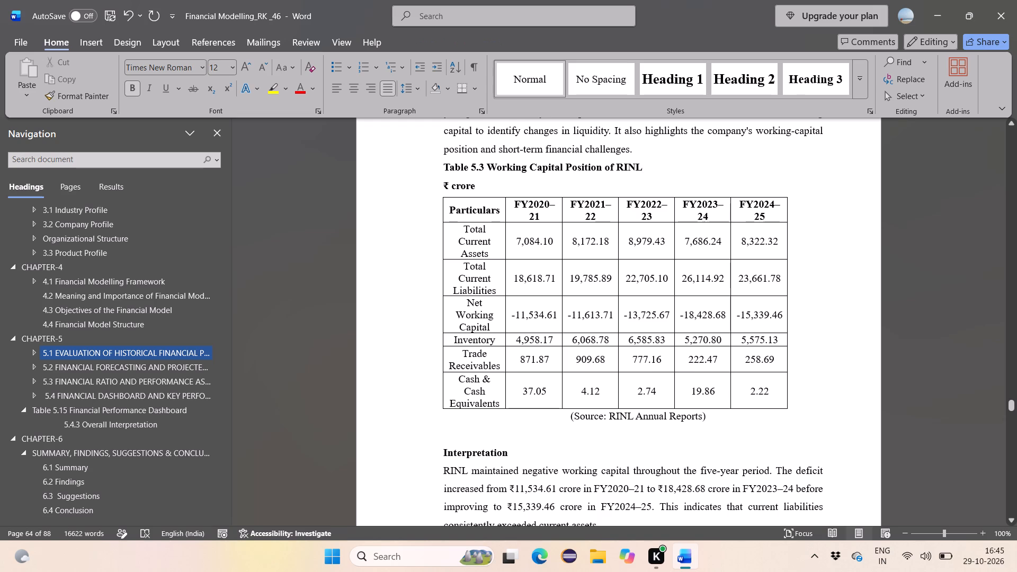
Set all text in Table 5.2 Comparative Balance Sheet to size 12 and centre it in every cell, header row included.
scroll(732, 173, up, 4)
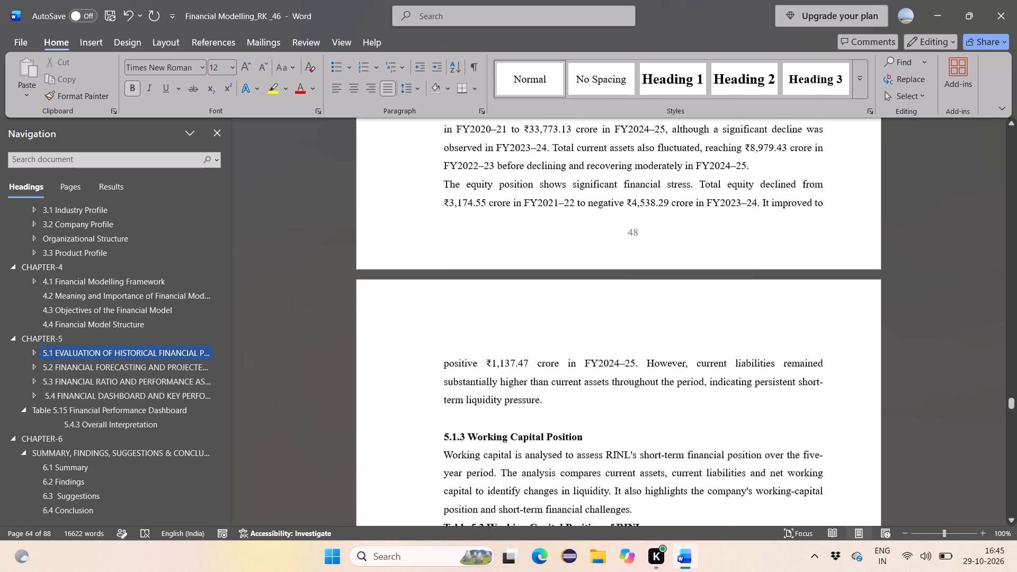
scroll(732, 173, up, 2)
scroll(591, 166, up, 1)
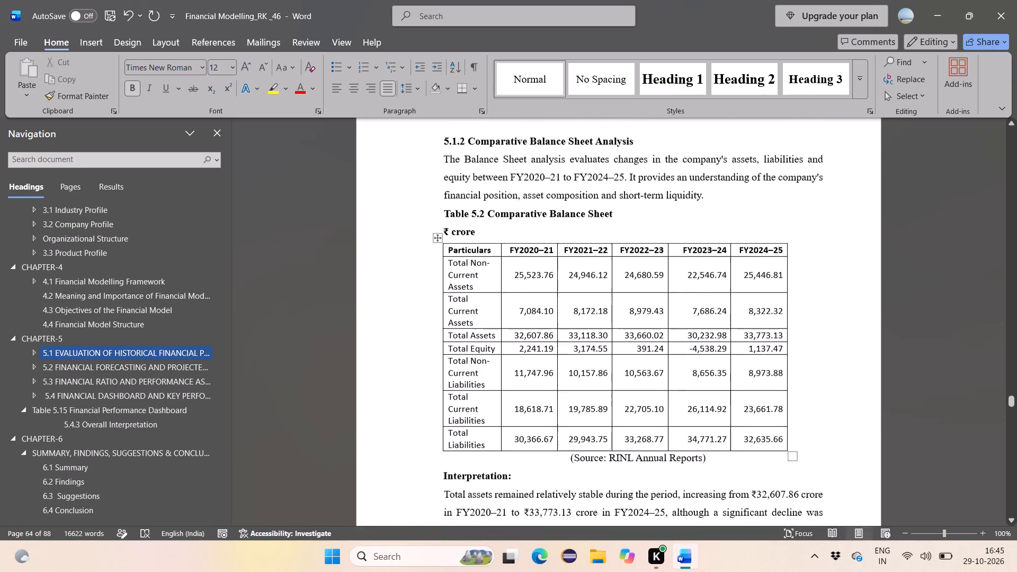
scroll(591, 166, up, 1)
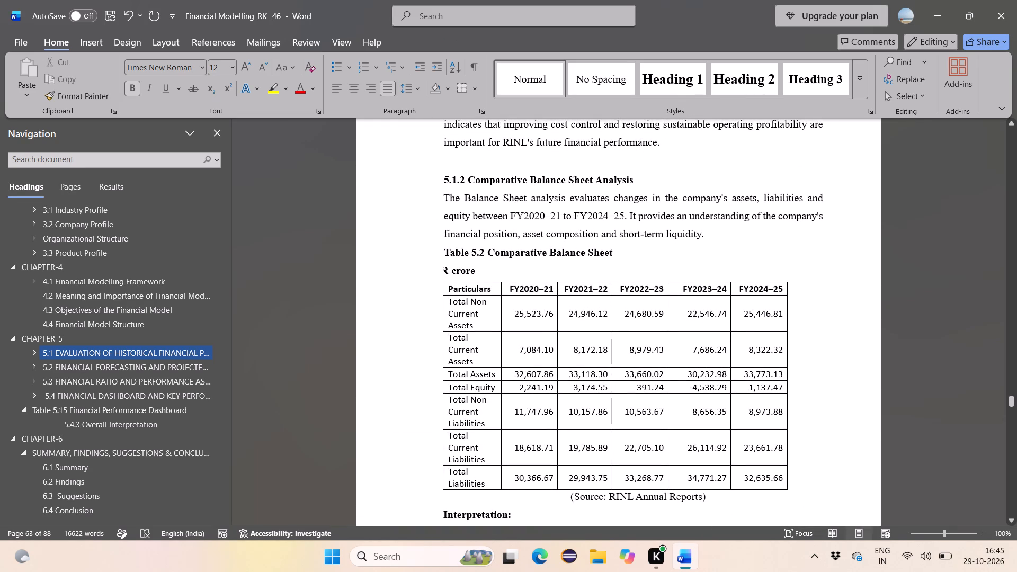
click(492, 226)
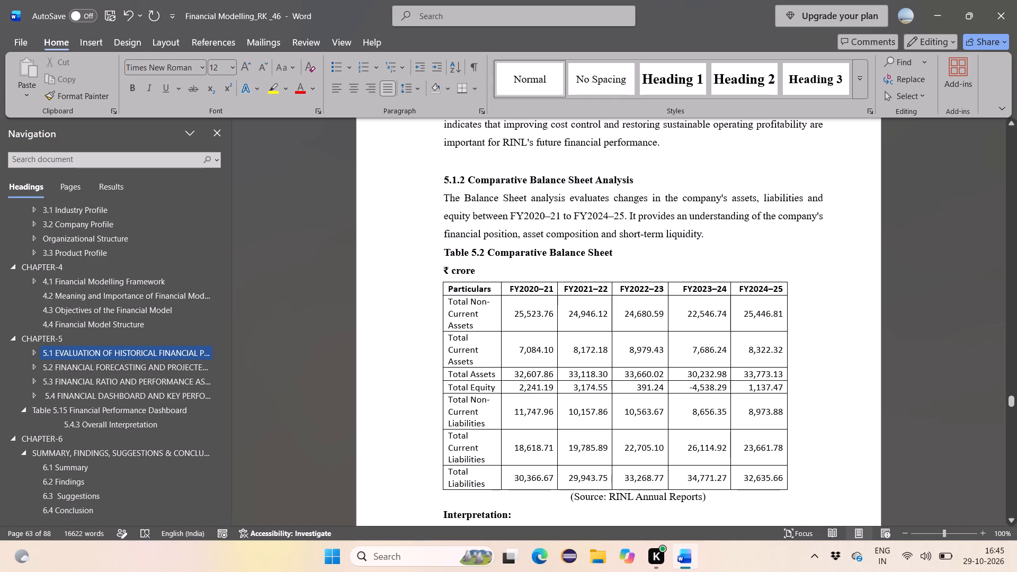
click(499, 219)
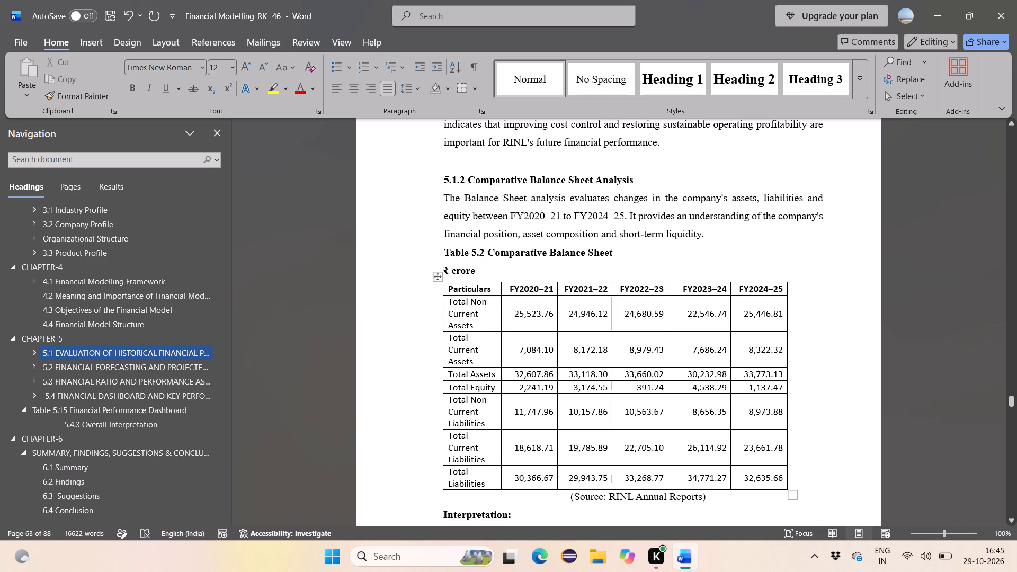
click(474, 309)
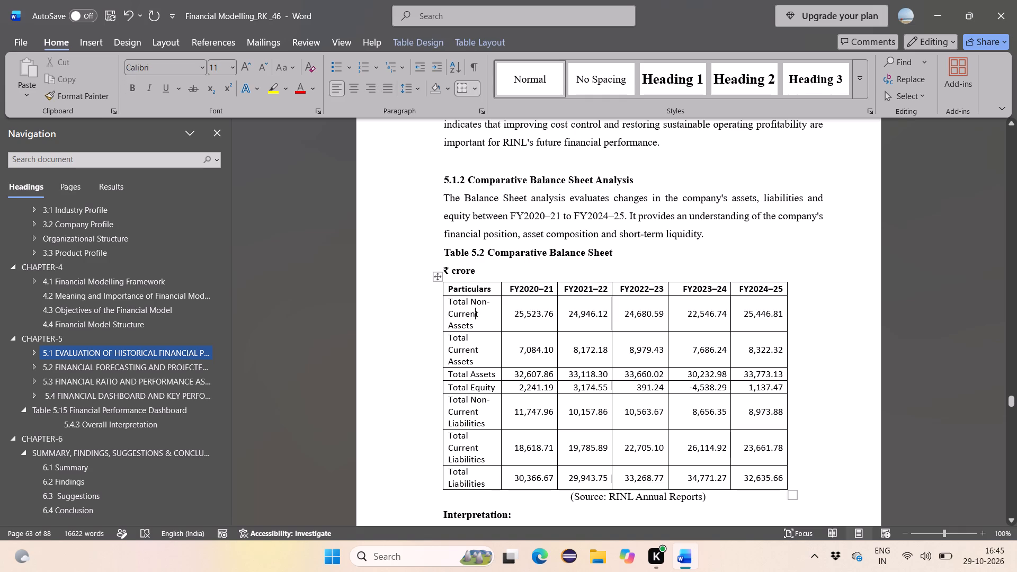
drag(448, 288, 774, 485)
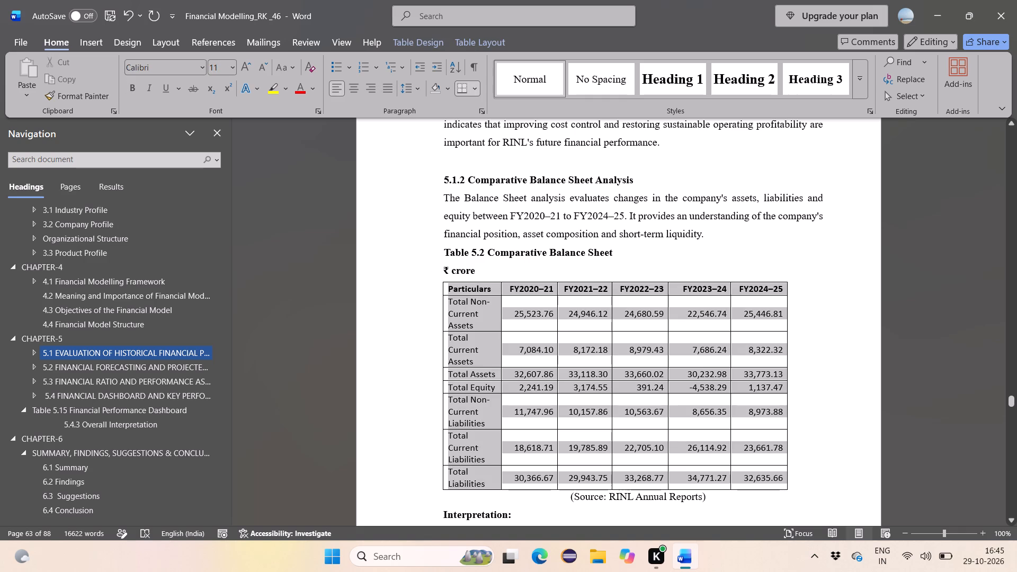
drag(774, 485, 774, 485)
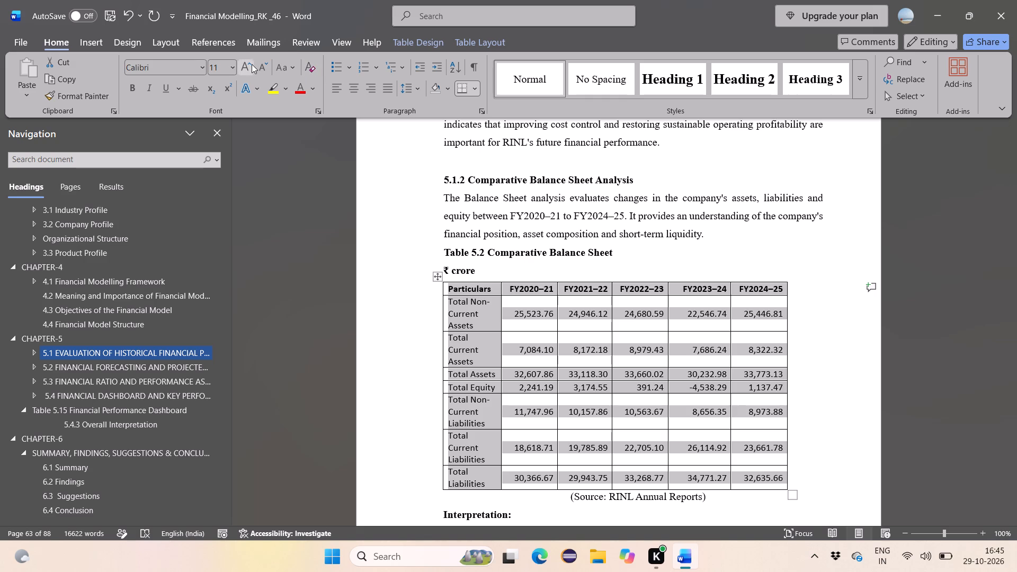
click(252, 64)
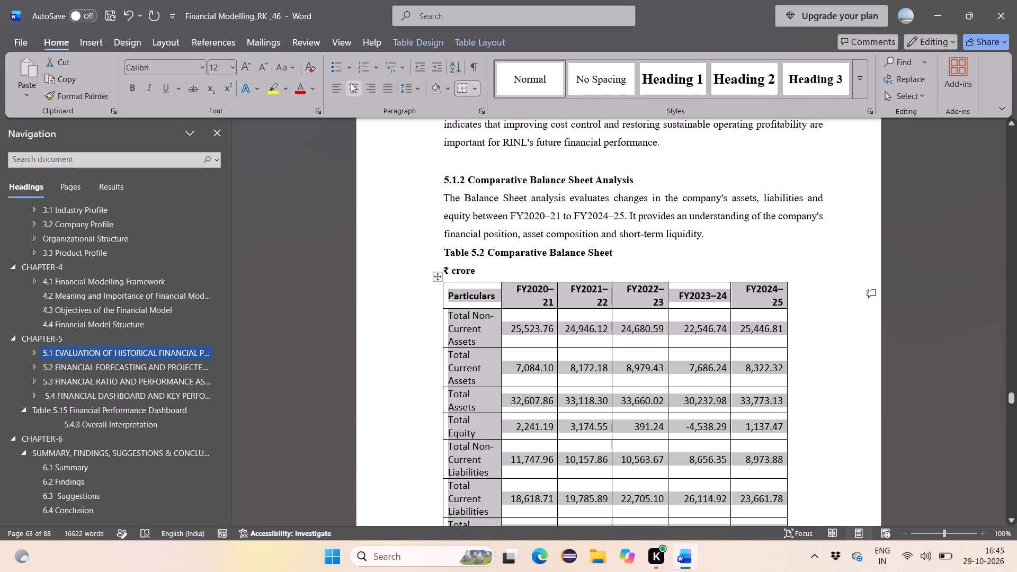
click(351, 83)
Set the font of all text in Table 5.2 Comparative Balance Sheet to Times New Roman.
click(206, 66)
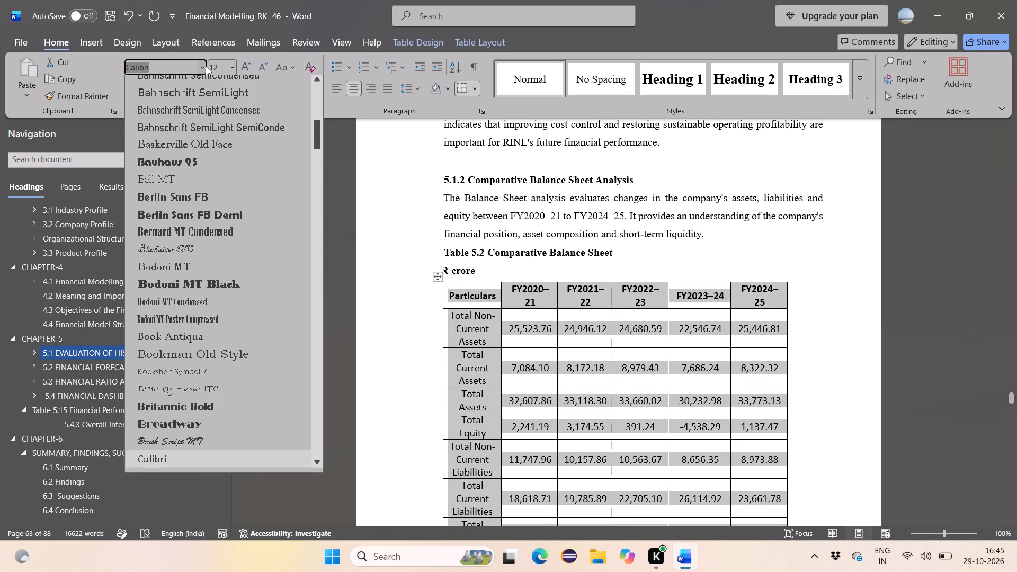
scroll(178, 105, up, 12)
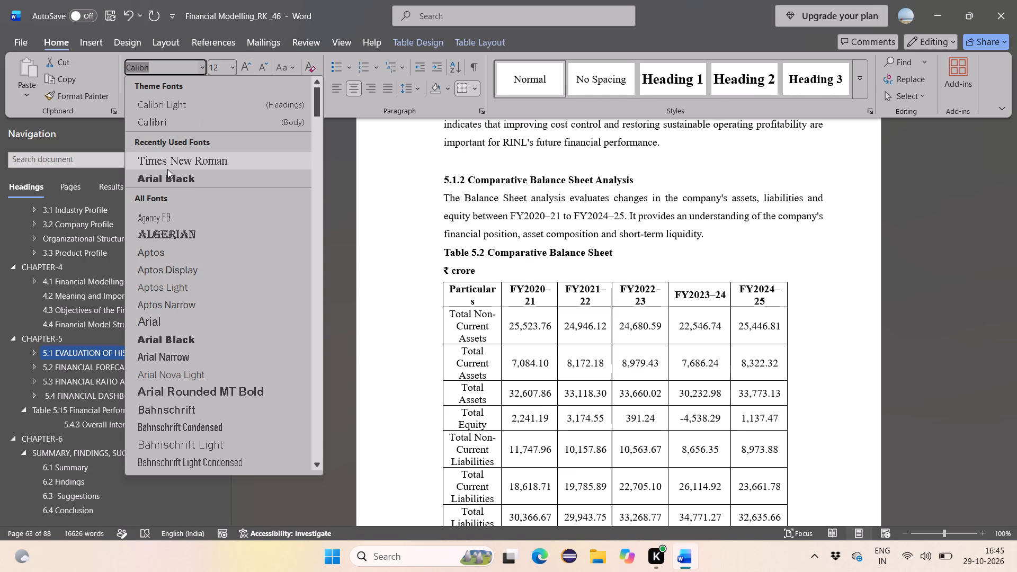
click(167, 169)
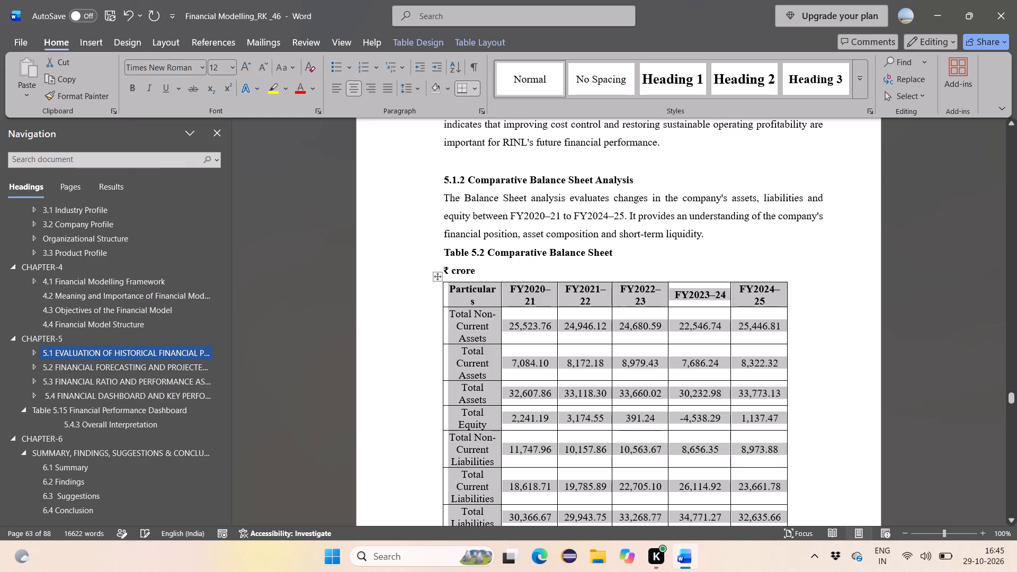
click(397, 318)
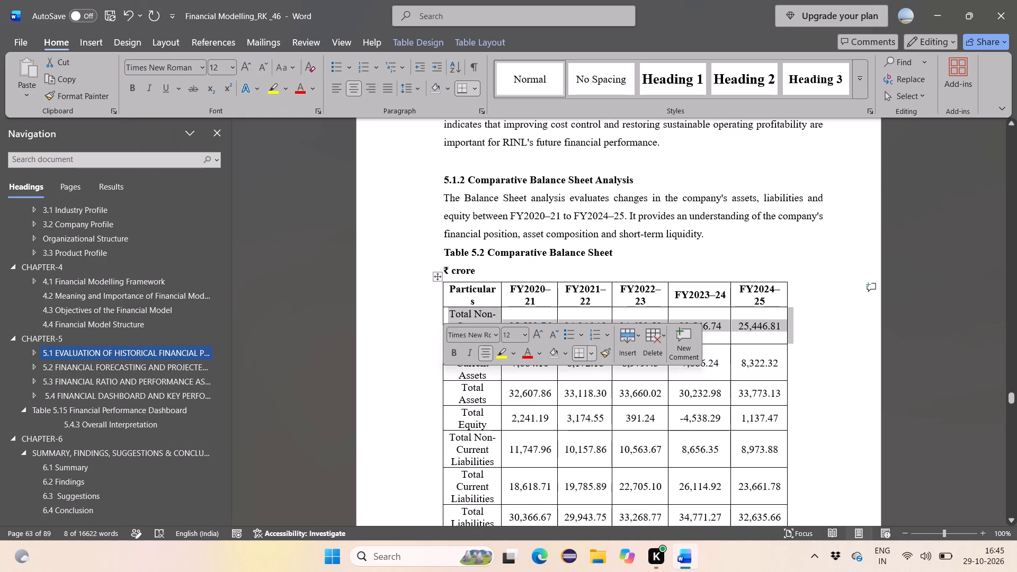
click(826, 275)
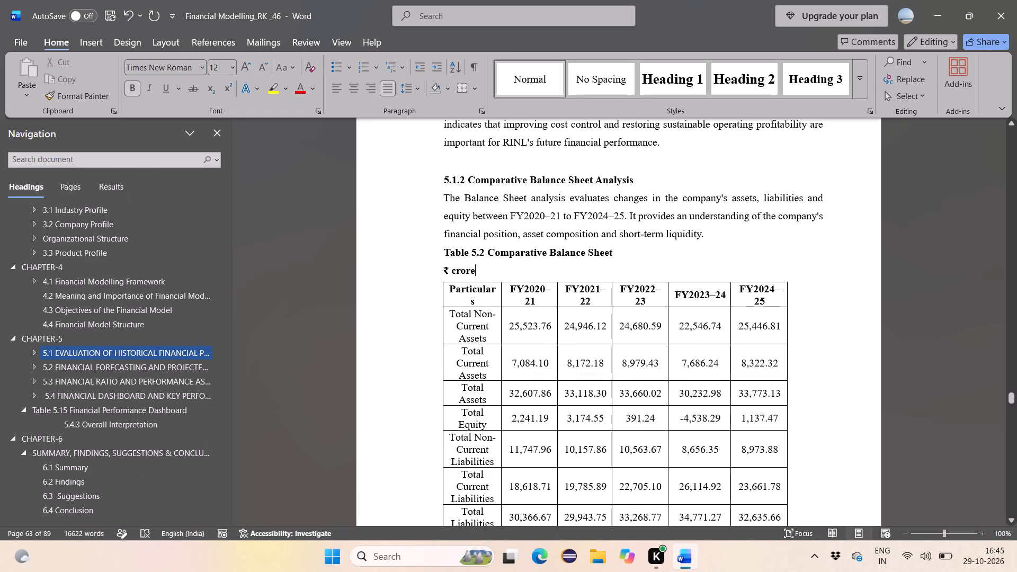
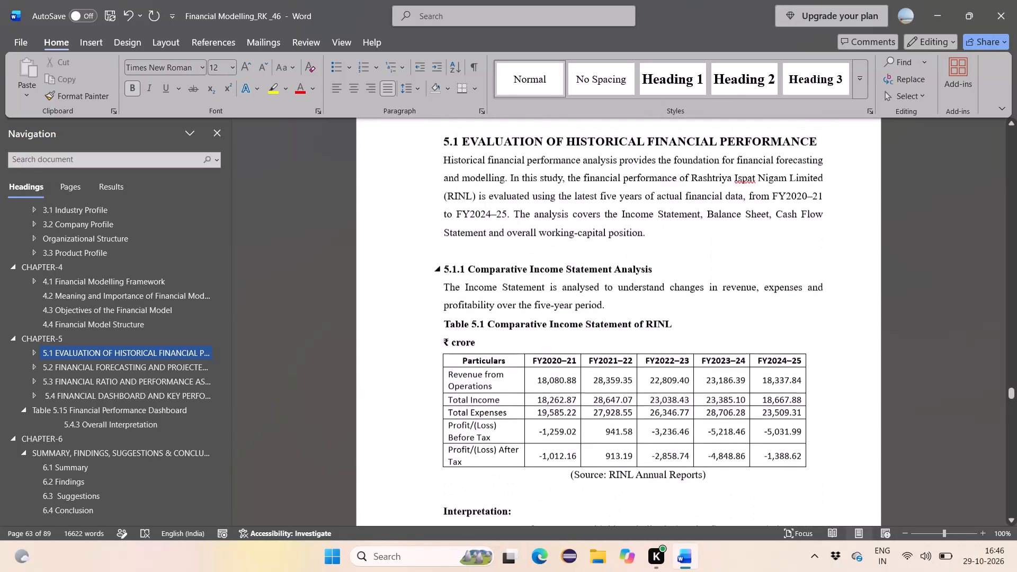
Place the cursor before Particulars in the header row of Table 5.1 Comparative Income Statement of RINL.
scroll(862, 290, down, 1)
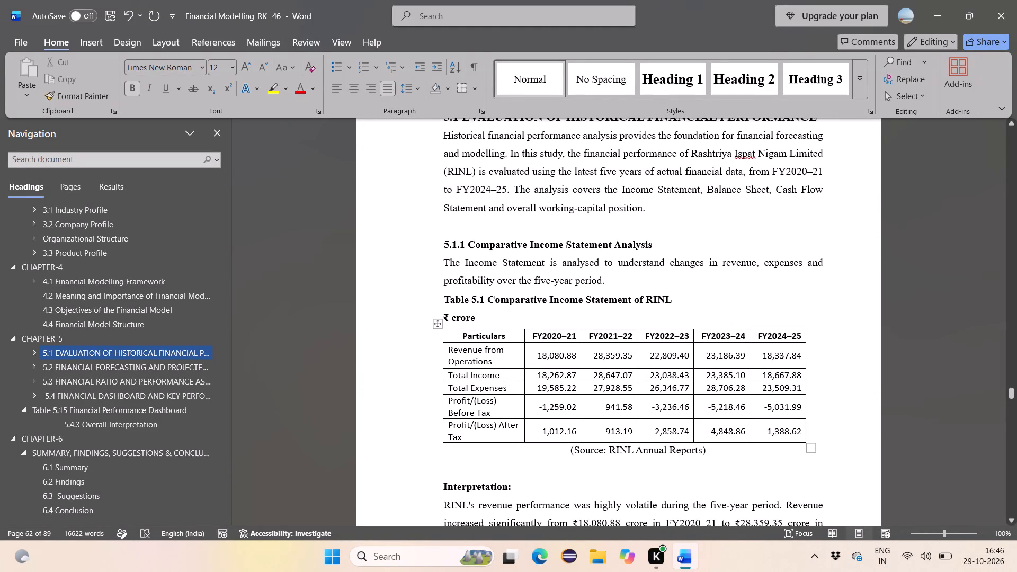
click(509, 260)
click(463, 348)
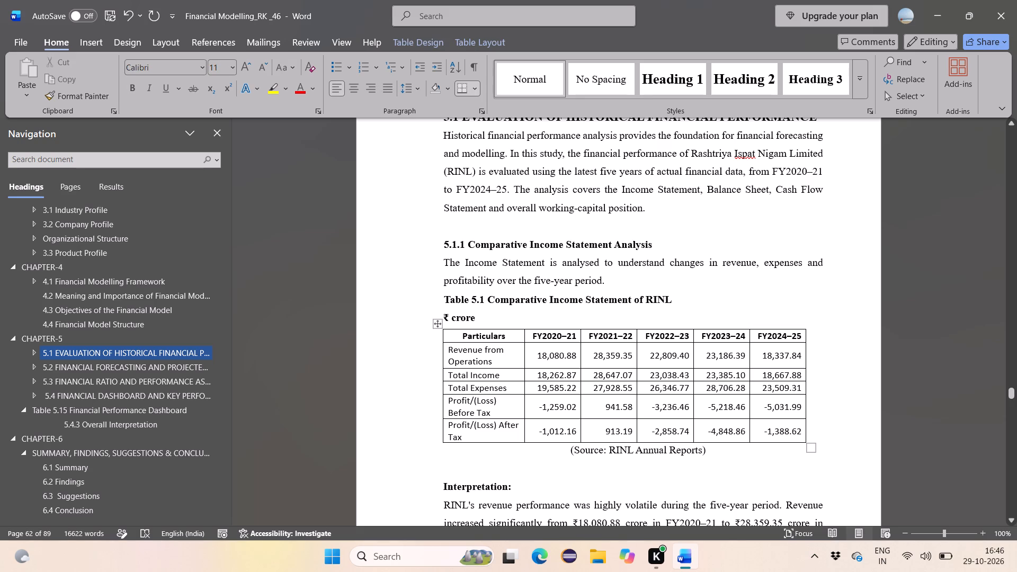
click(459, 335)
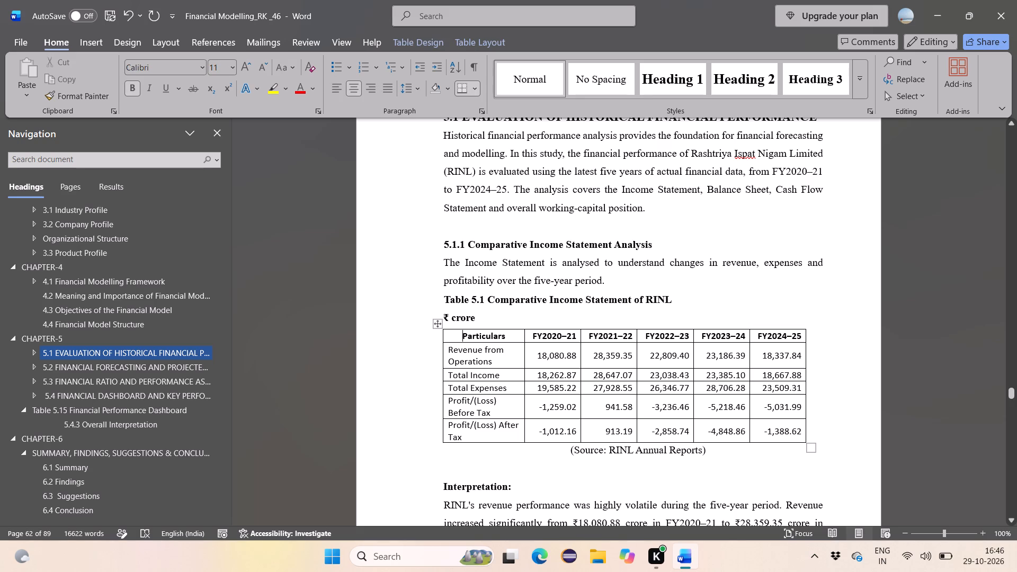
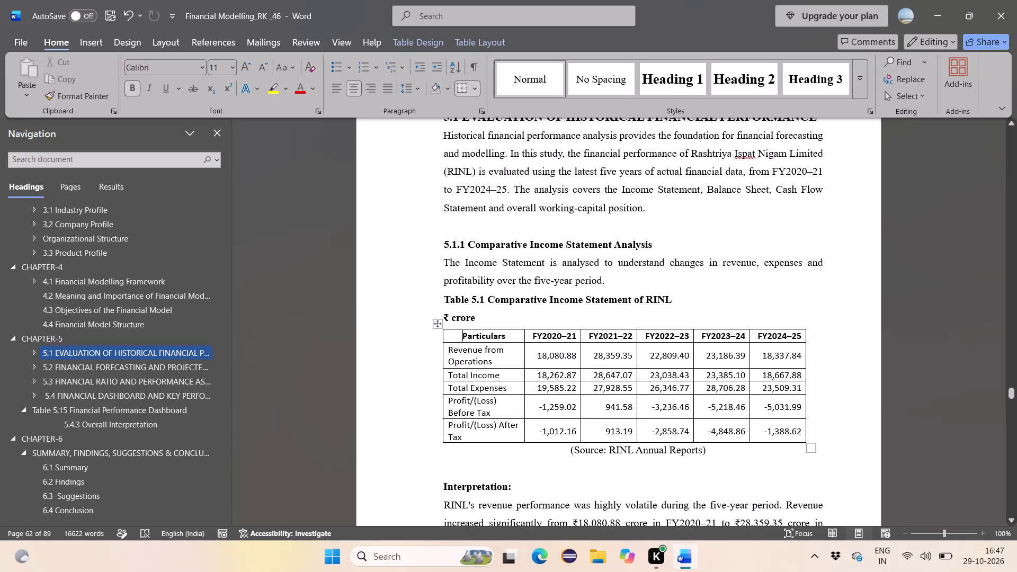
Format all the text in Table 5.1 Comparative Income Statement of RINL as centred Times New Roman, size 12.
click(455, 318)
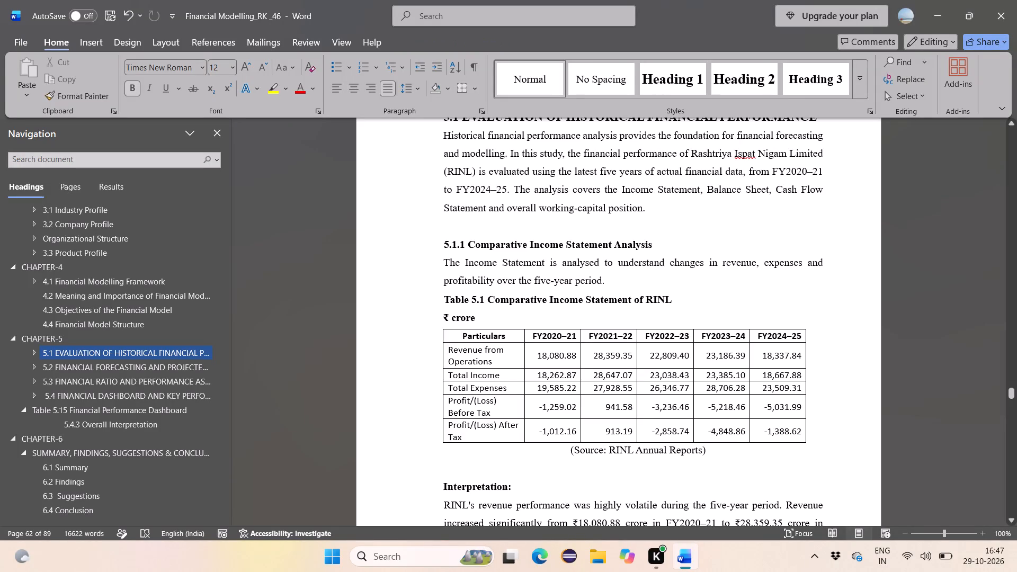
click(458, 334)
drag(458, 334, 749, 427)
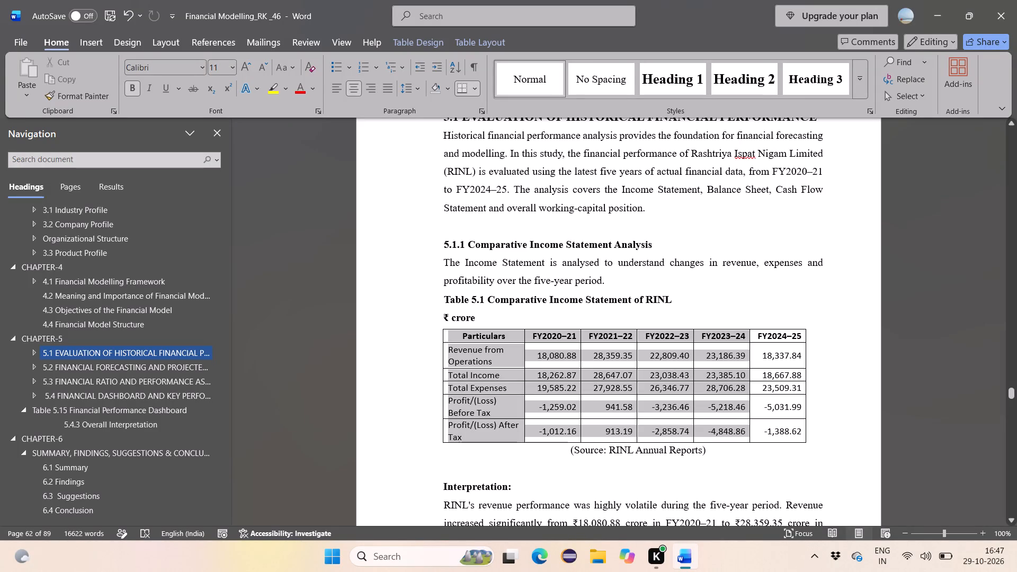
drag(749, 427, 787, 432)
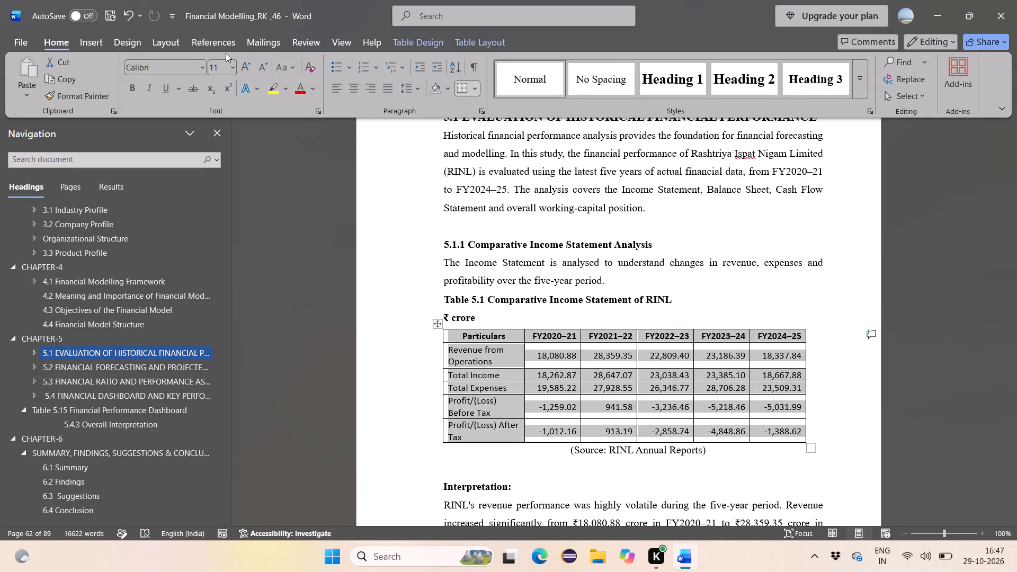
click(242, 65)
click(354, 94)
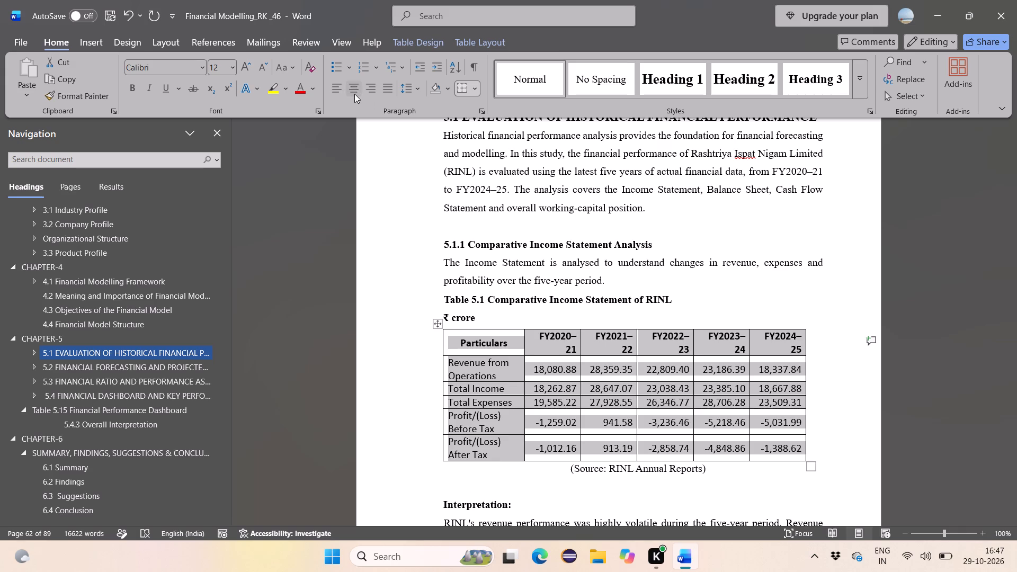
click(200, 67)
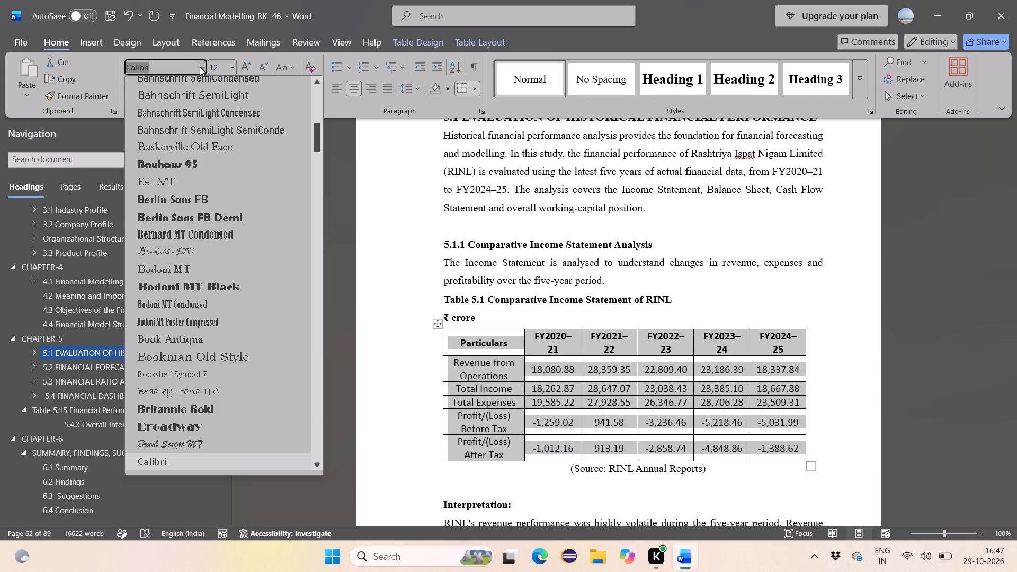
scroll(180, 111, up, 4)
click(169, 163)
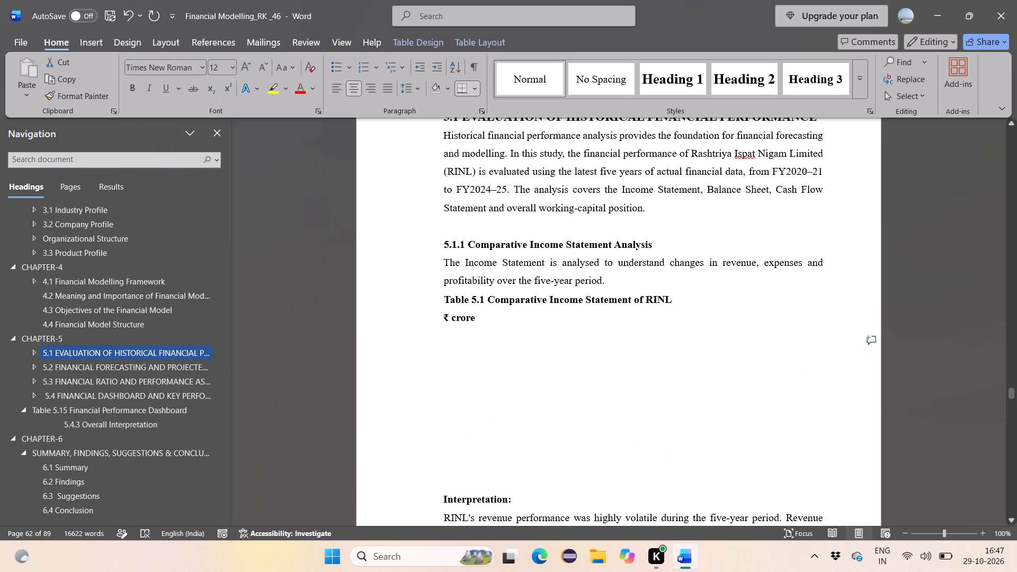
click(417, 342)
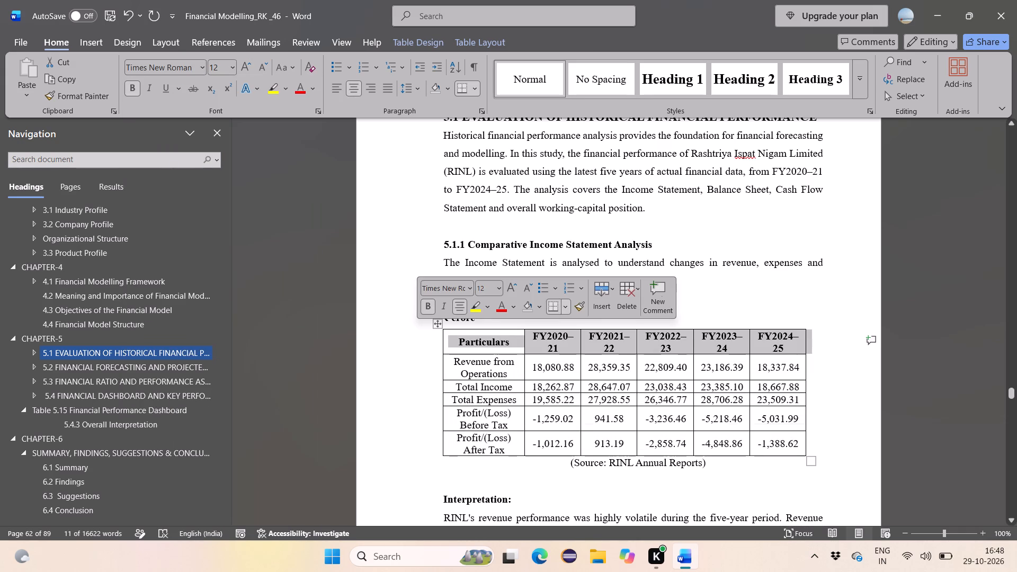
click(733, 236)
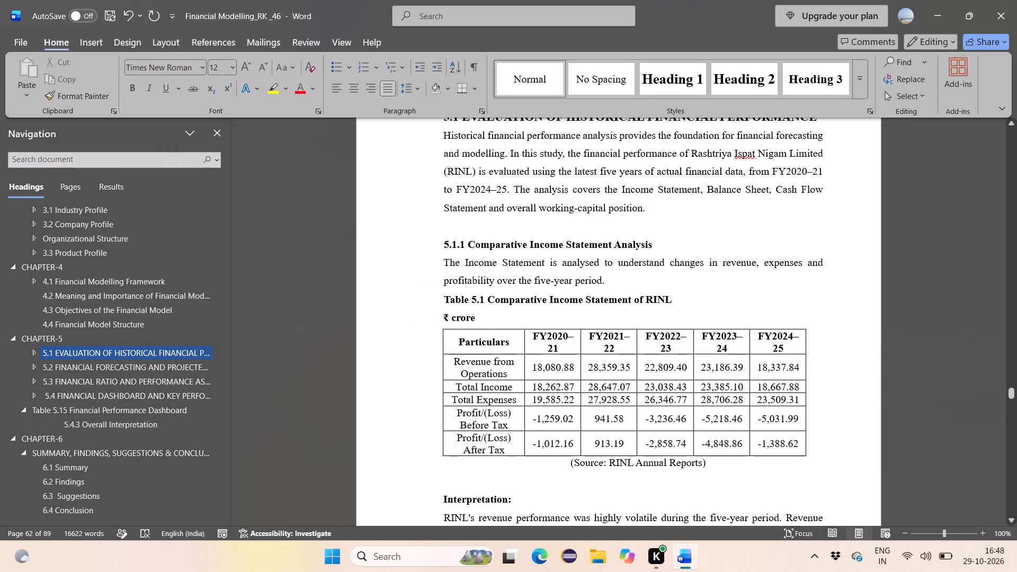